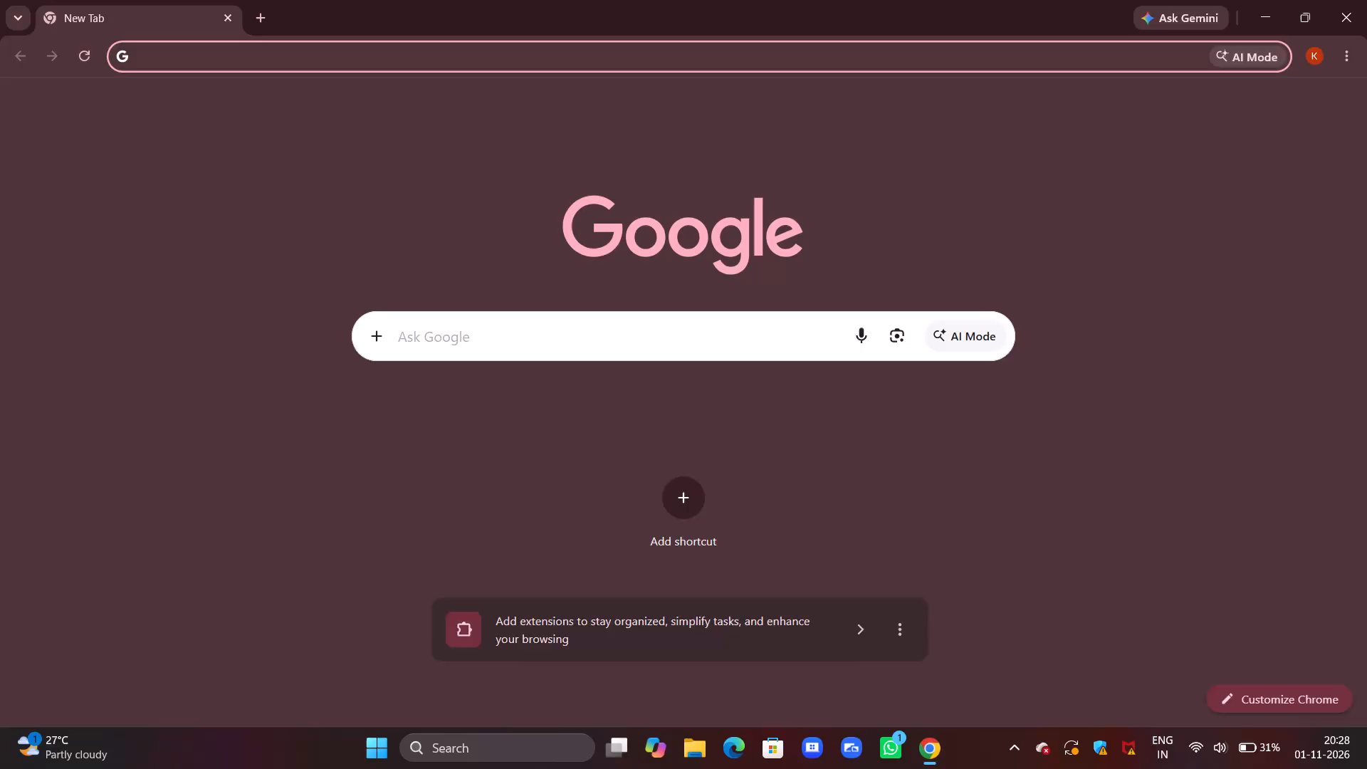
Search Google for tradingview and open the TradingView website.
click(475, 337)
click(443, 375)
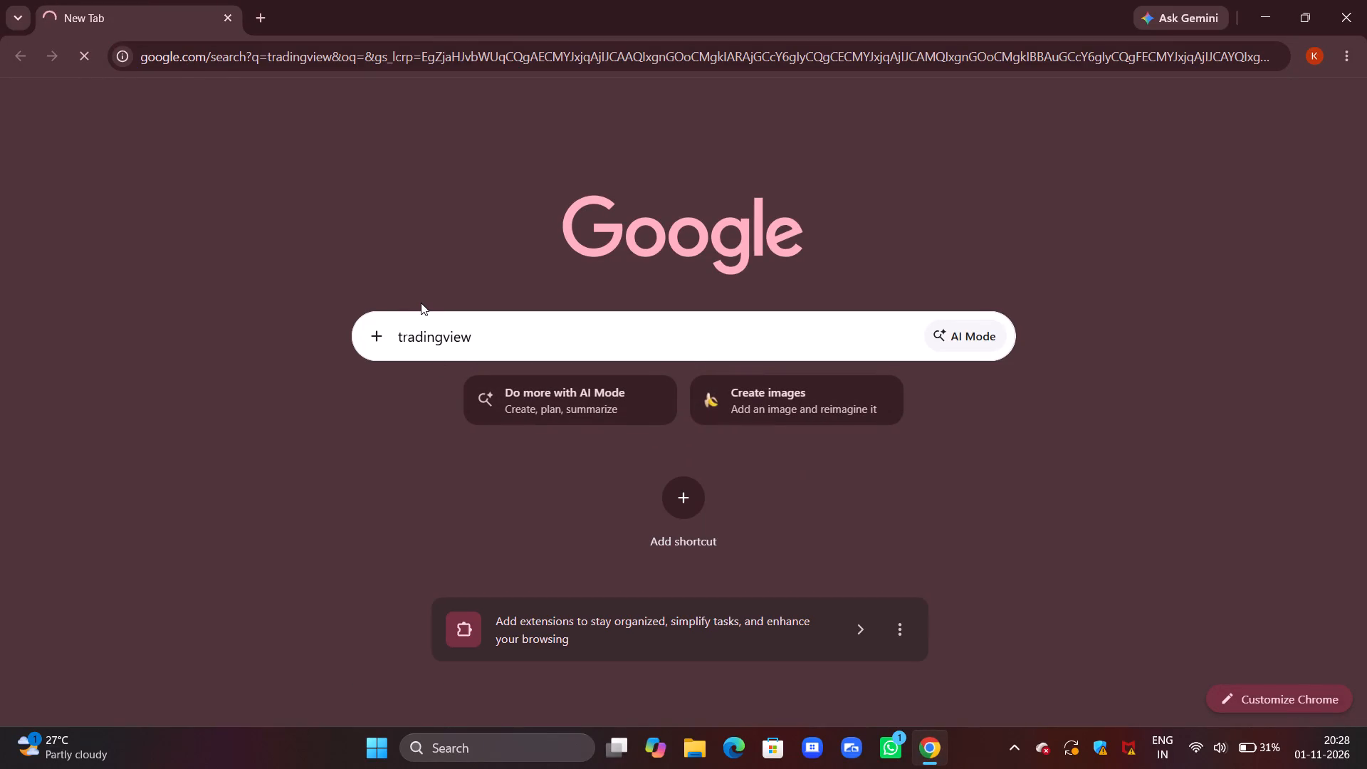
click(418, 273)
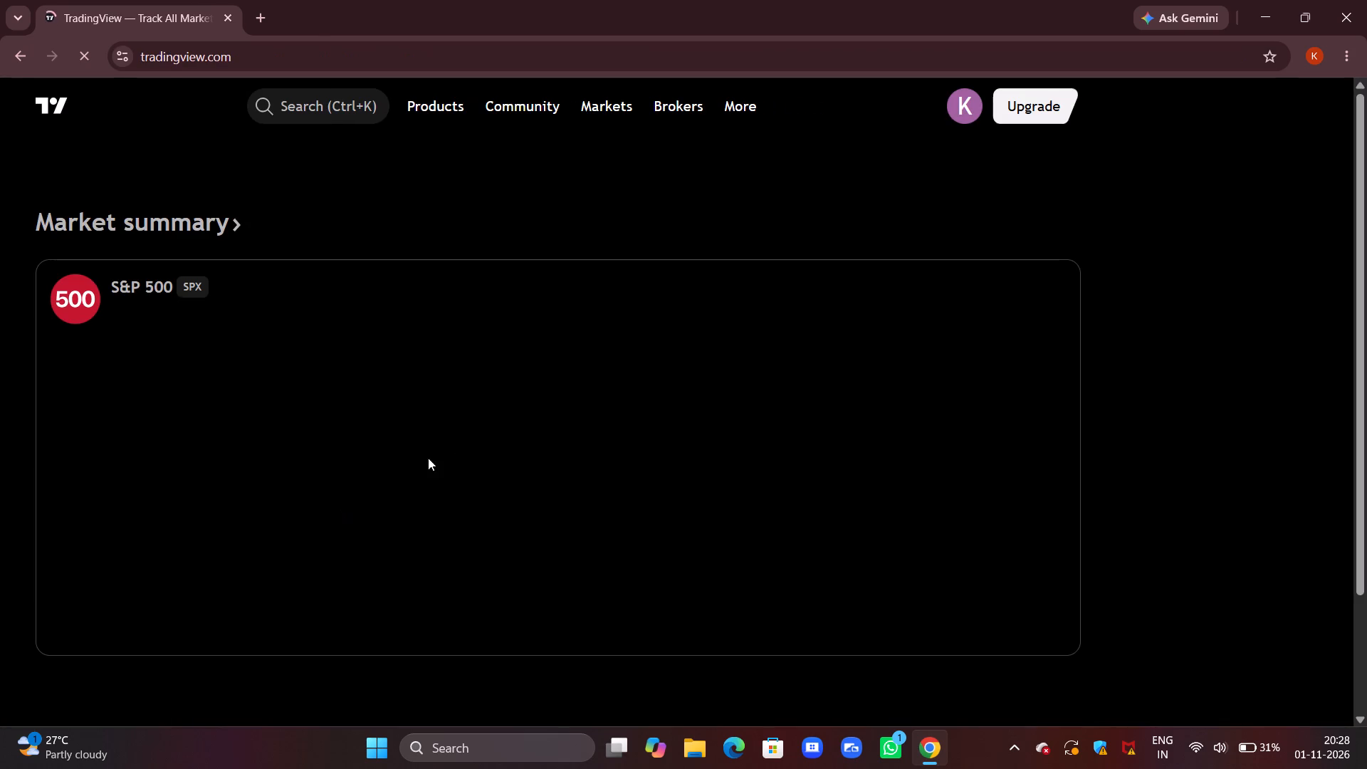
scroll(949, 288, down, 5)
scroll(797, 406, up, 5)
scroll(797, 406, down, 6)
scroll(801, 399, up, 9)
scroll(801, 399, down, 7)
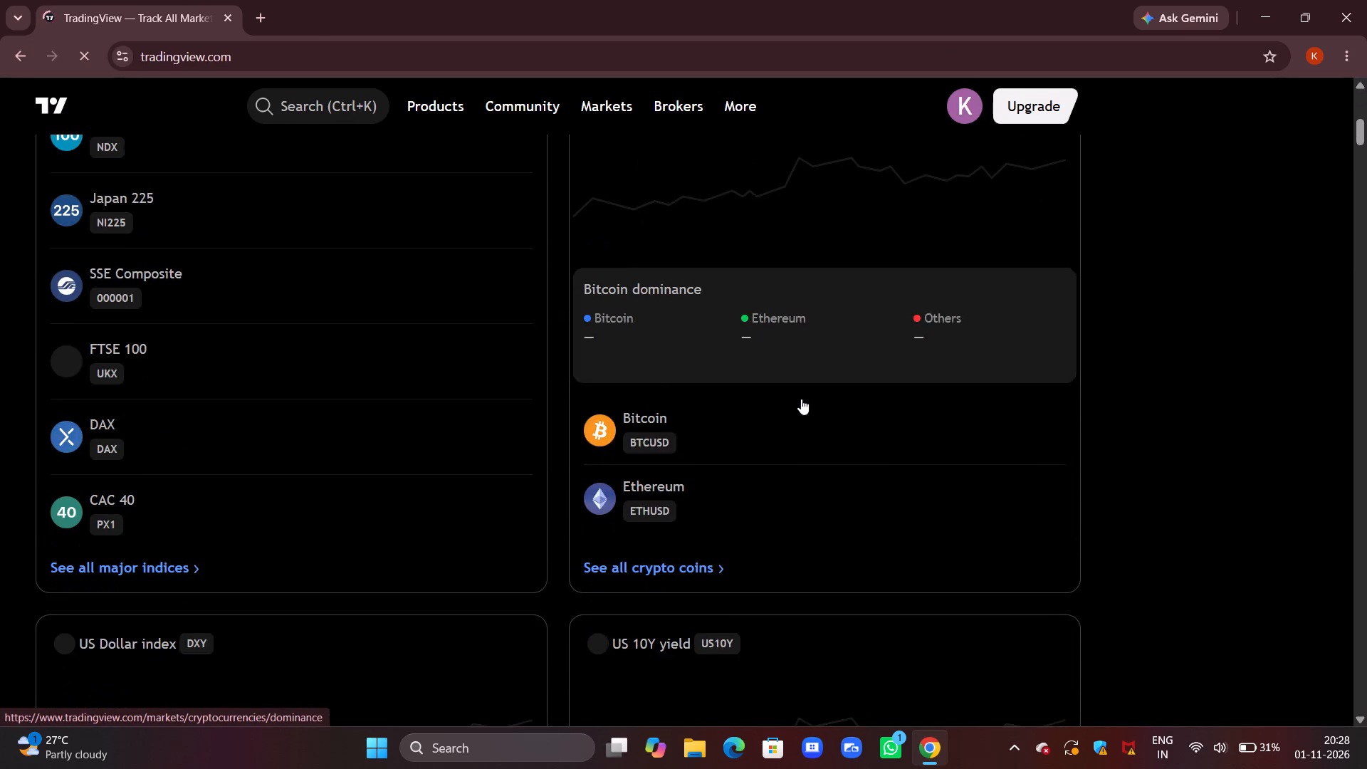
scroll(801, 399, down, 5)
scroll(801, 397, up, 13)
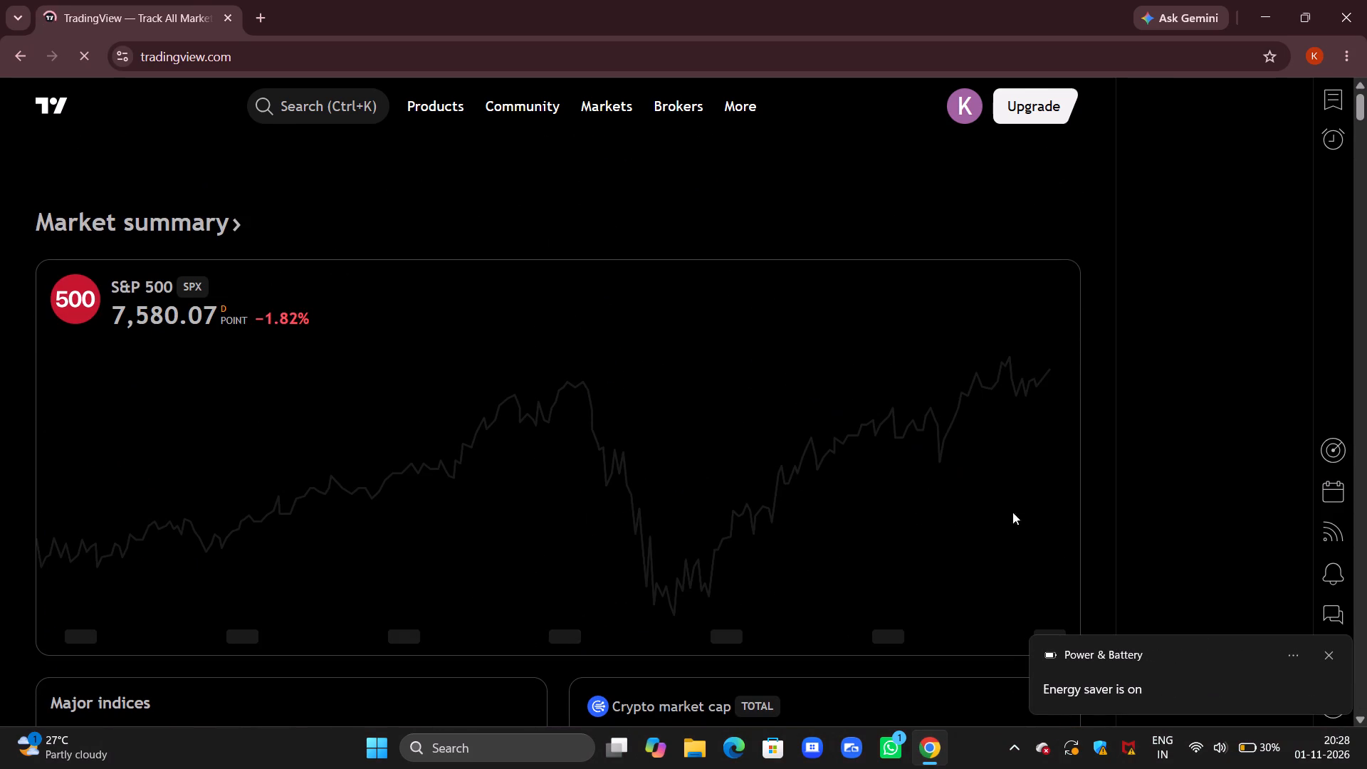
Open the full chart of Gold Spot / U.S. Dollar (XAUUSD) from the watchlist.
click(1329, 656)
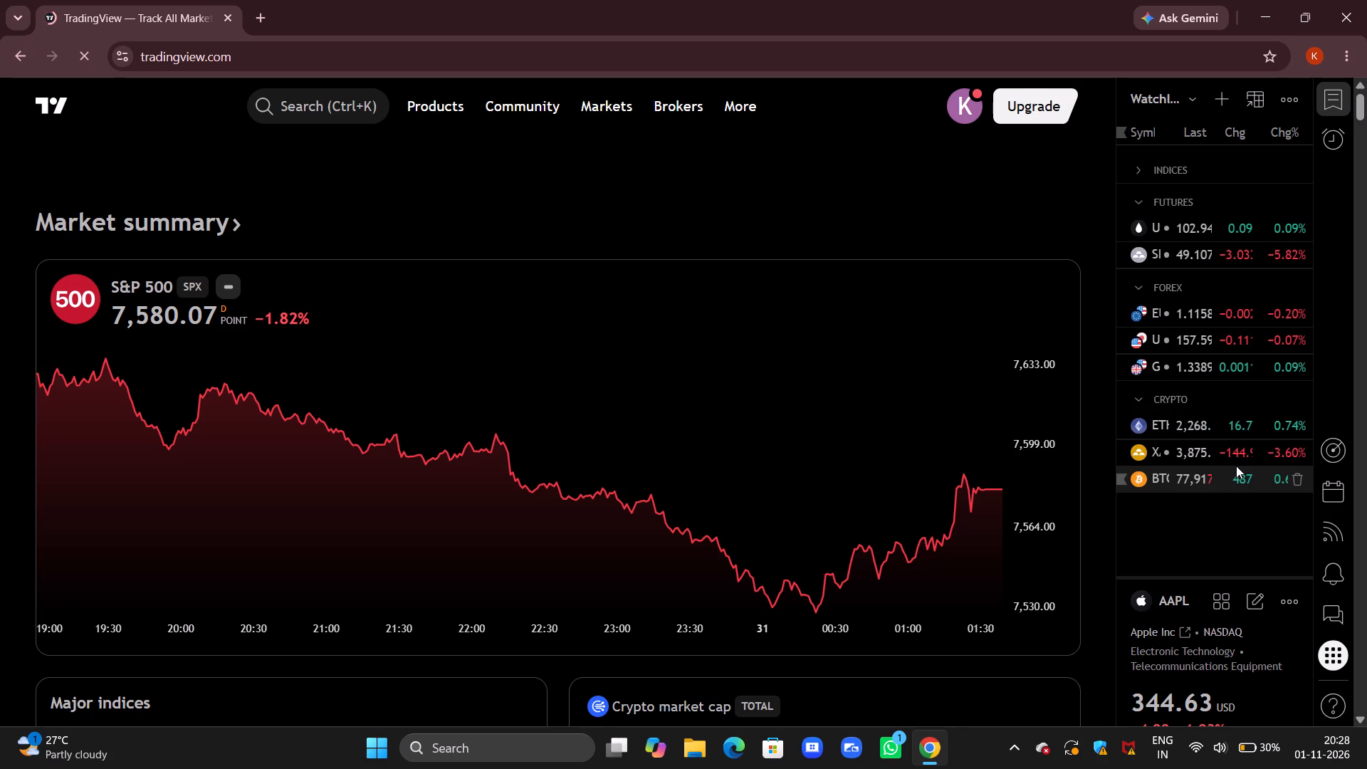
click(1266, 461)
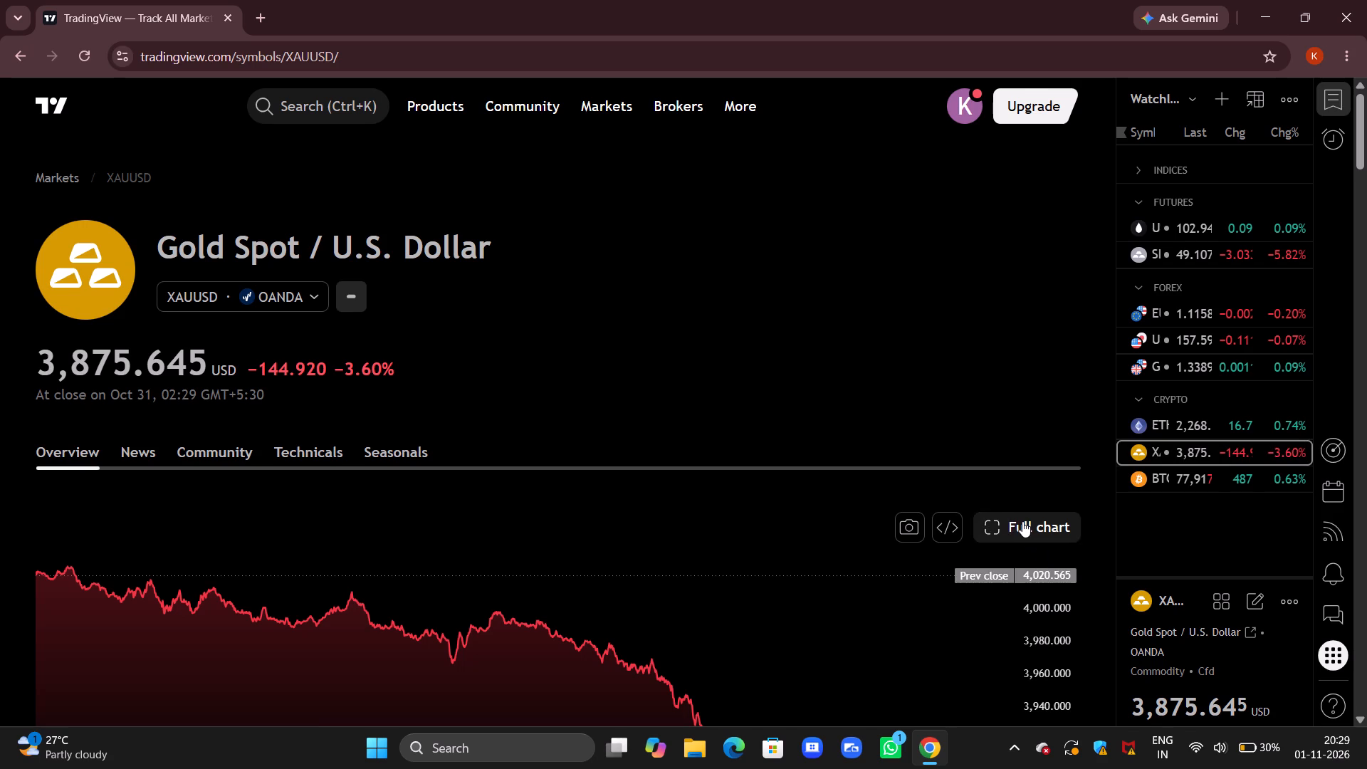
click(1022, 521)
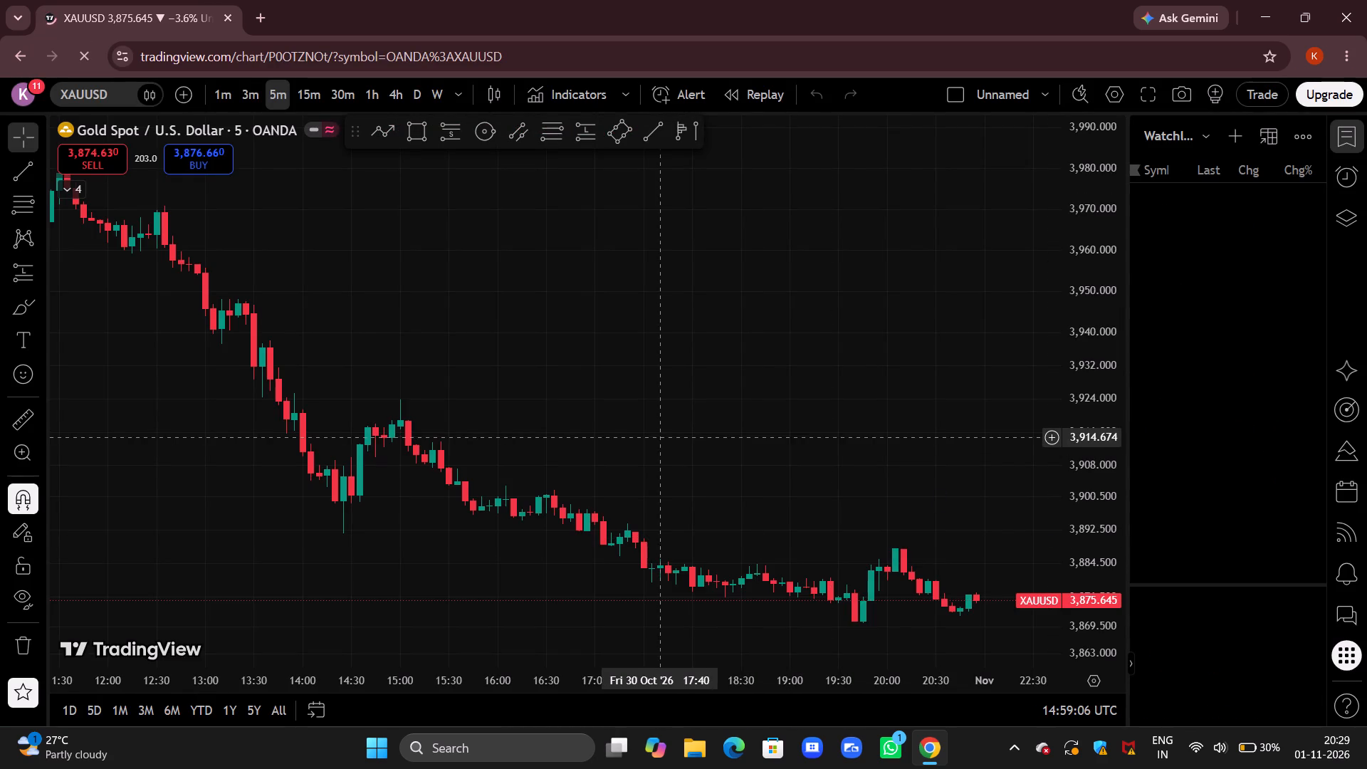
Examine the XAUUSD 5-minute price action around the two short positions and the blue horizontal levels.
scroll(659, 439, down, 3)
click(894, 330)
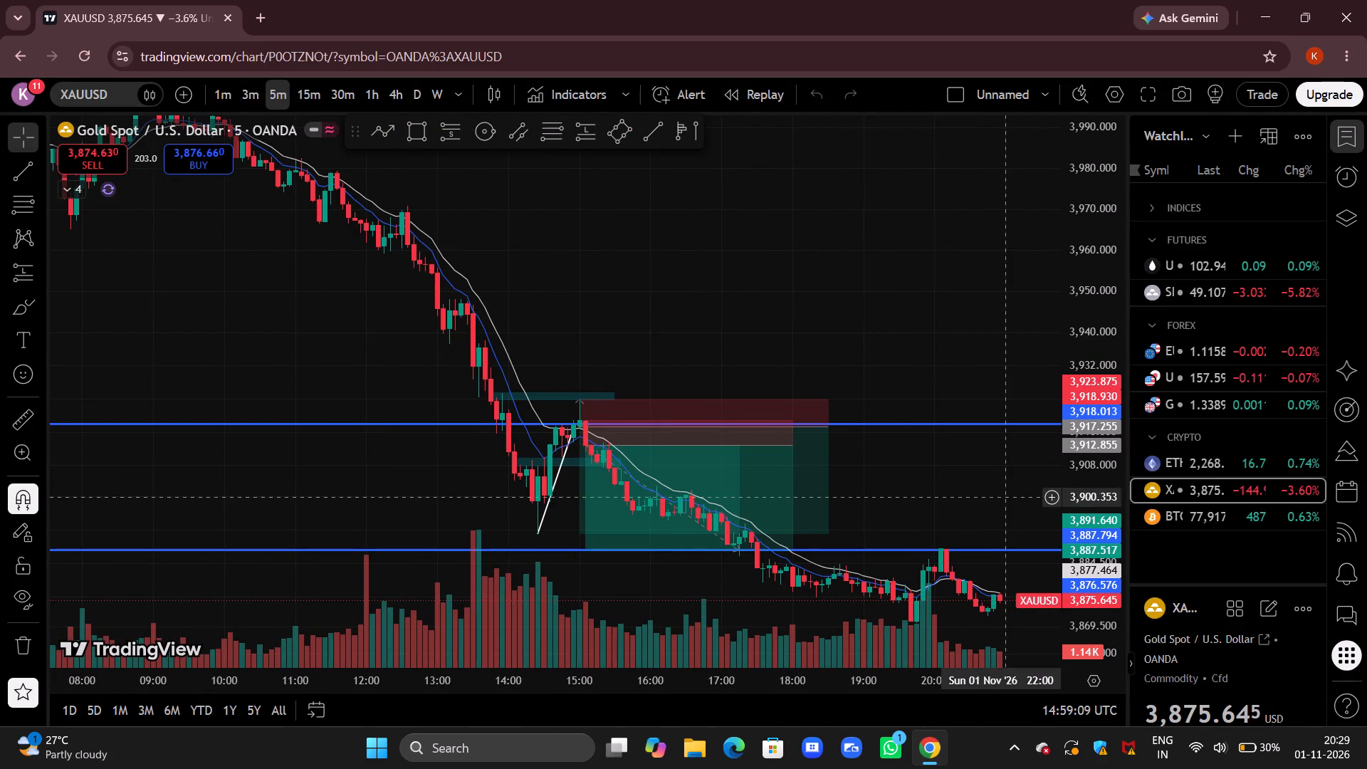
drag(995, 506, 897, 303)
drag(1084, 595, 1049, 268)
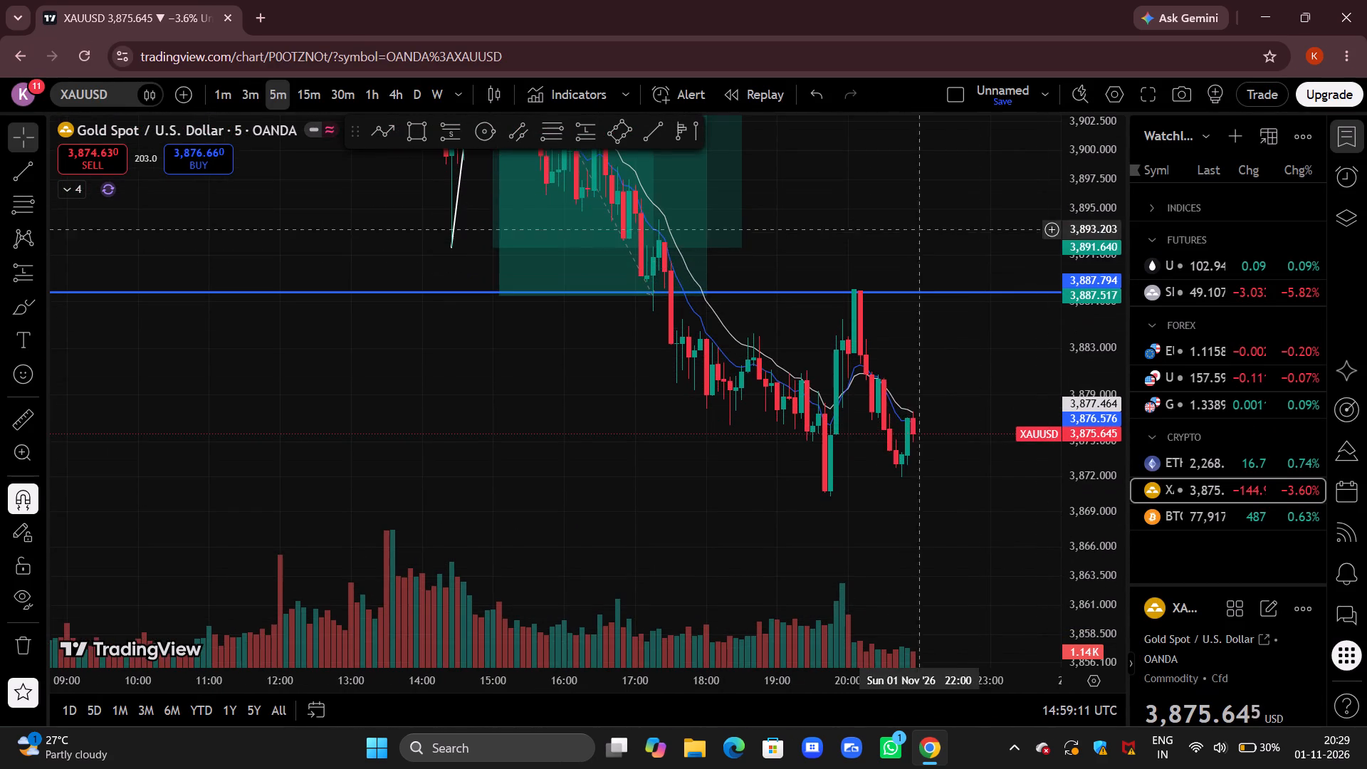
drag(893, 197, 841, 301)
scroll(834, 304, down, 4)
drag(891, 241, 776, 428)
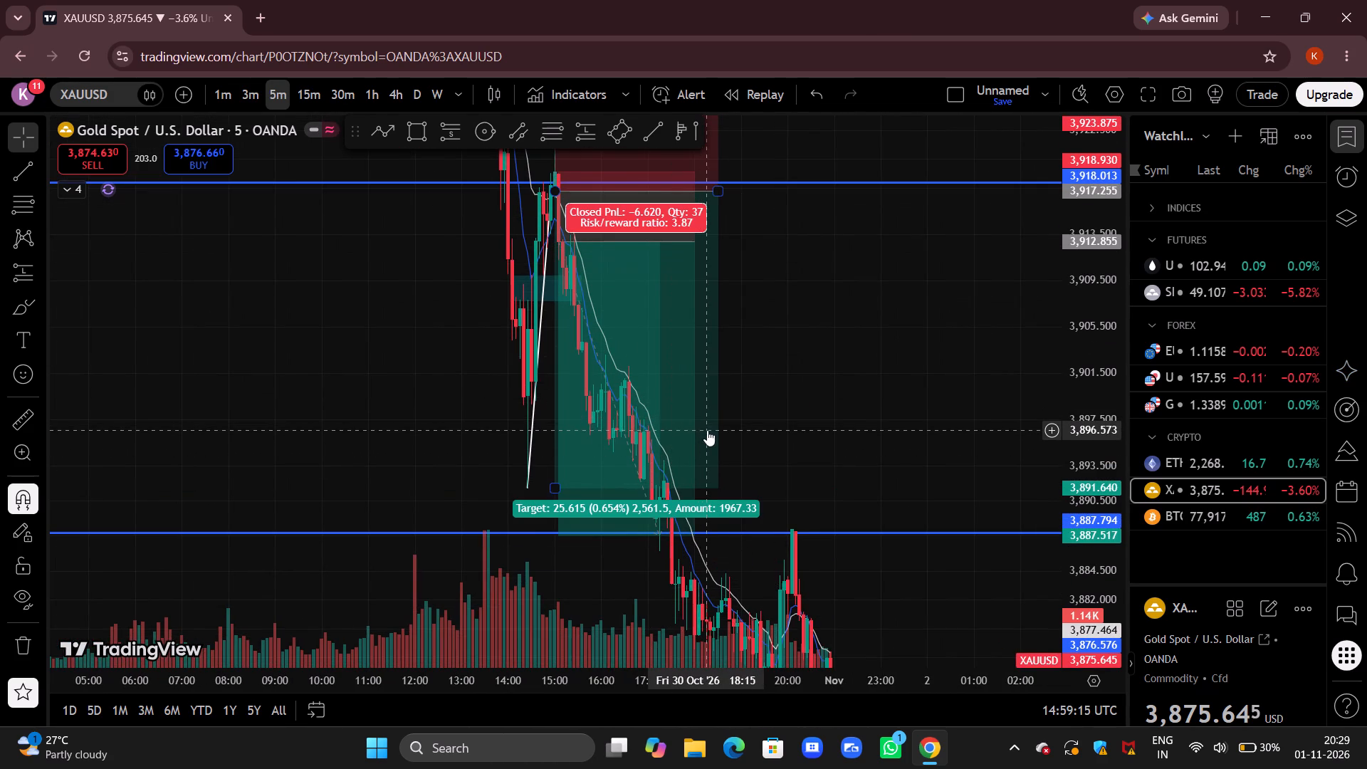
drag(802, 415, 784, 260)
drag(1085, 182, 1059, 352)
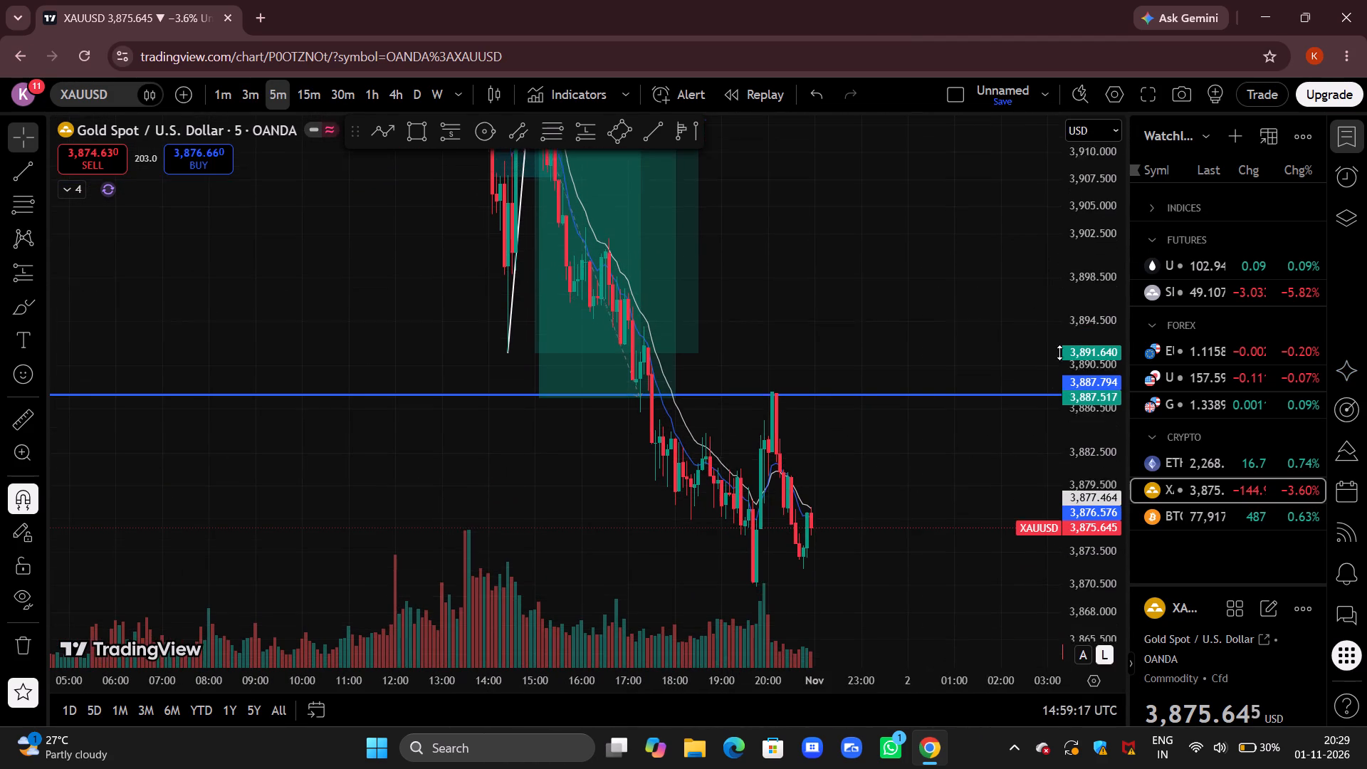
drag(1059, 352, 1051, 402)
drag(965, 245, 933, 327)
drag(900, 362, 898, 325)
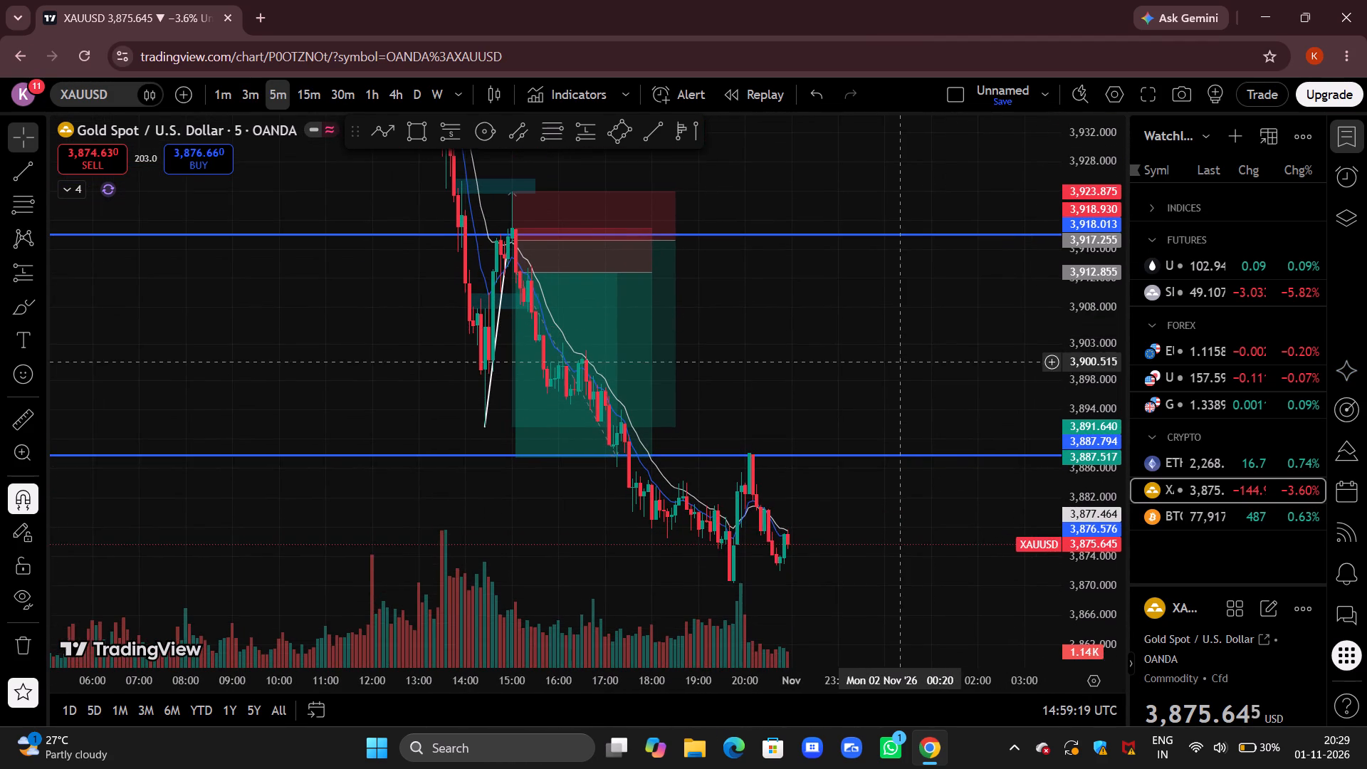
drag(898, 325, 896, 317)
Extend the target of the short position with the 3,912.855 entry down to the swing low at 3,870.760.
drag(513, 429, 513, 429)
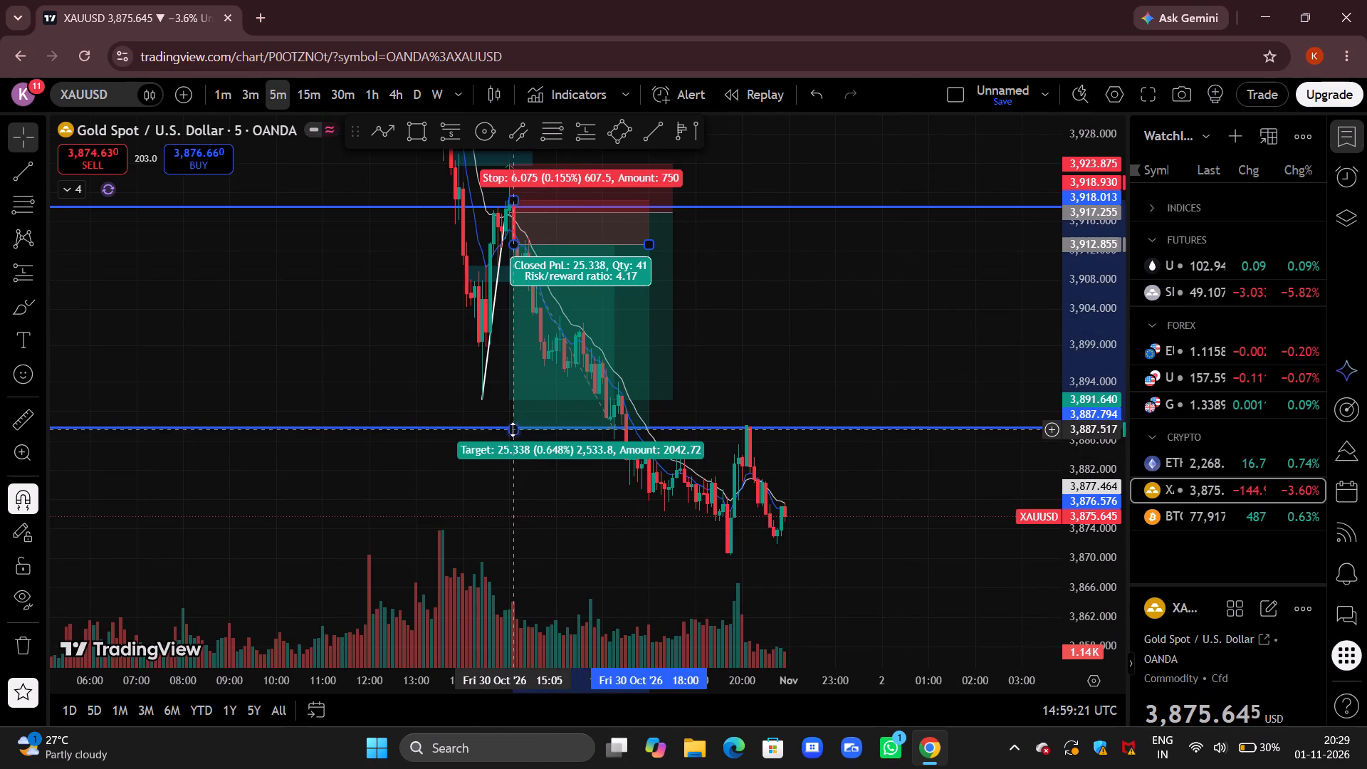
drag(513, 429, 732, 548)
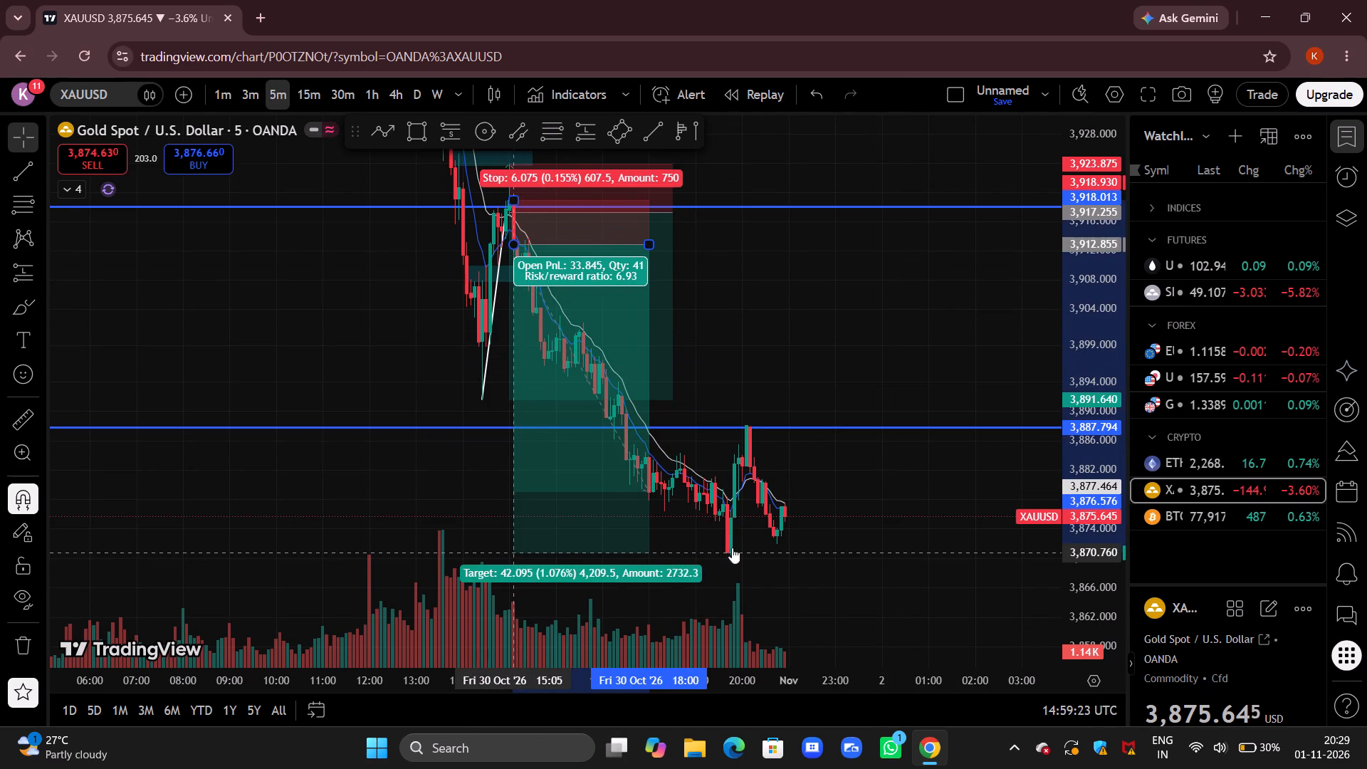
click(742, 340)
Lower the target of the short position with the 3,917.255 entry to 3,877.855.
drag(512, 400, 534, 424)
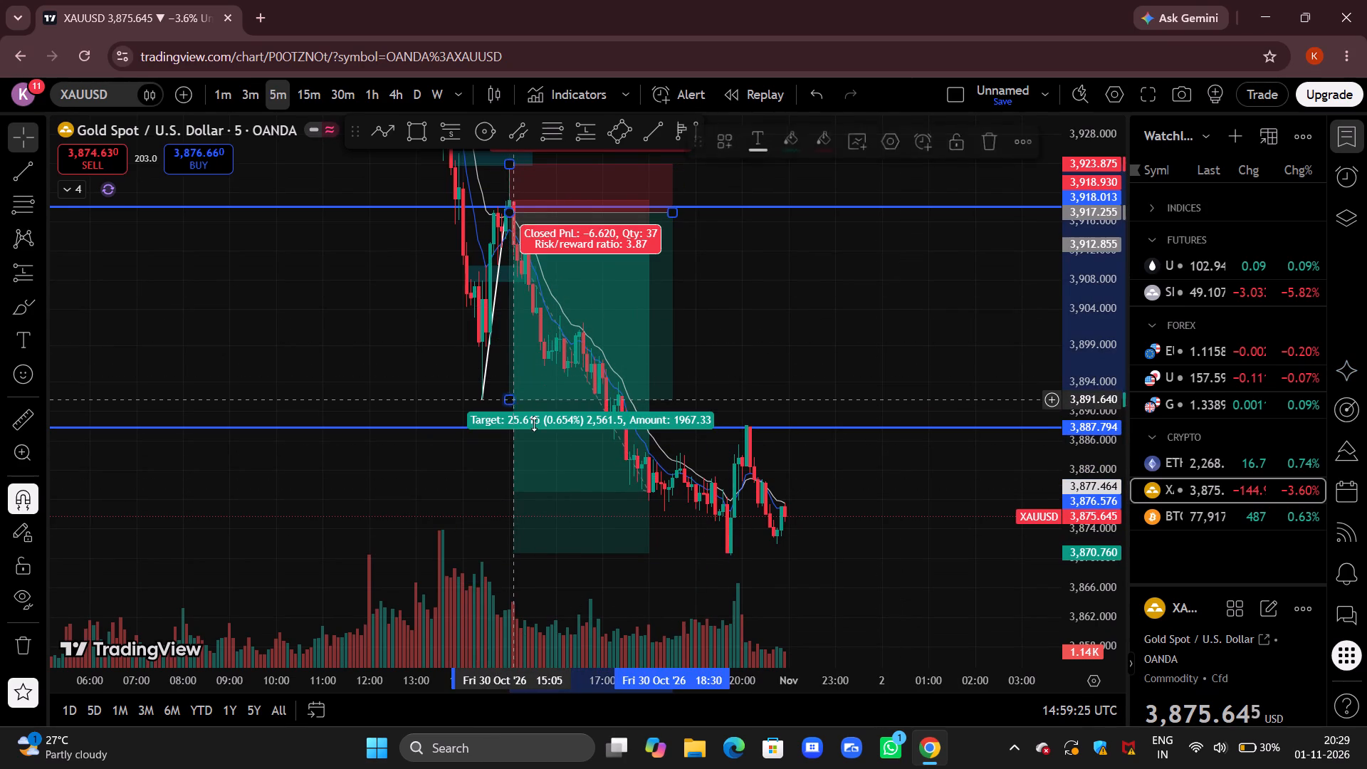
drag(534, 424, 735, 551)
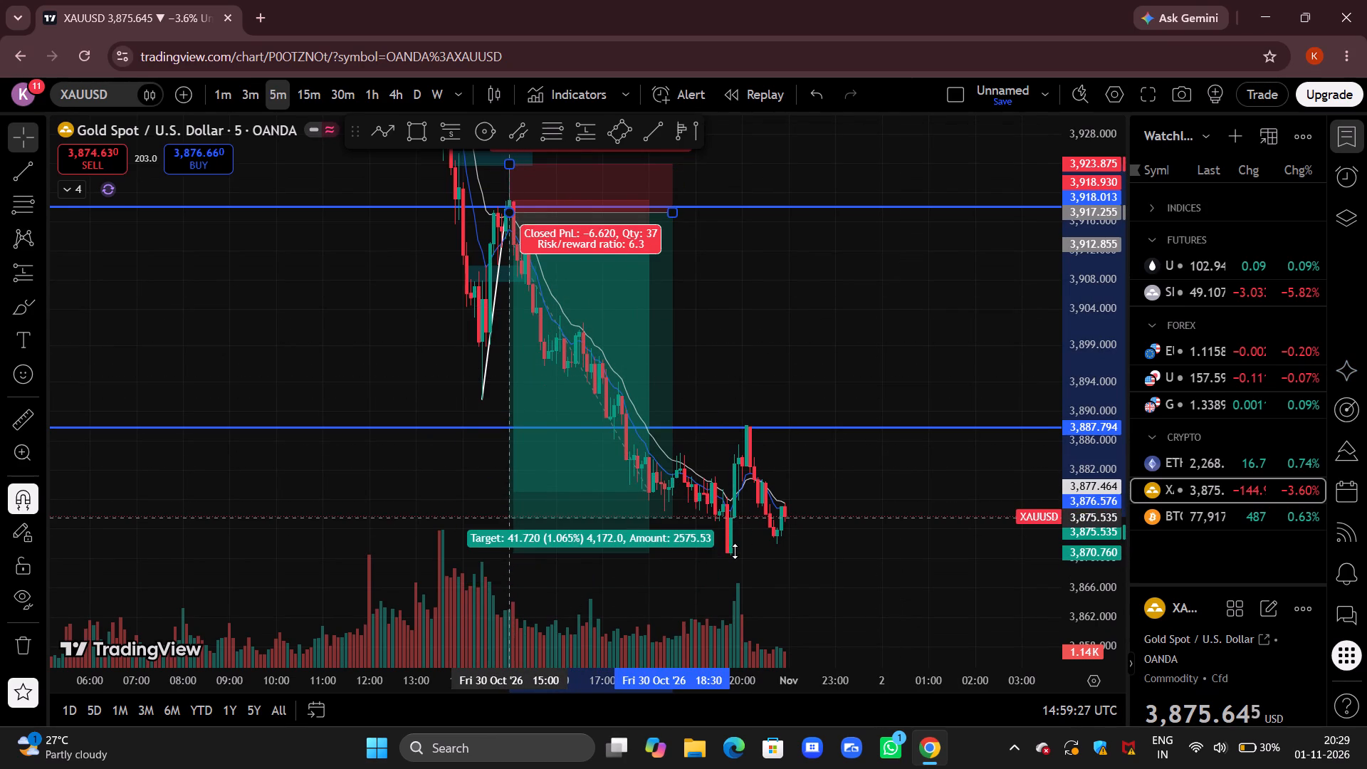
drag(735, 551, 738, 546)
click(787, 212)
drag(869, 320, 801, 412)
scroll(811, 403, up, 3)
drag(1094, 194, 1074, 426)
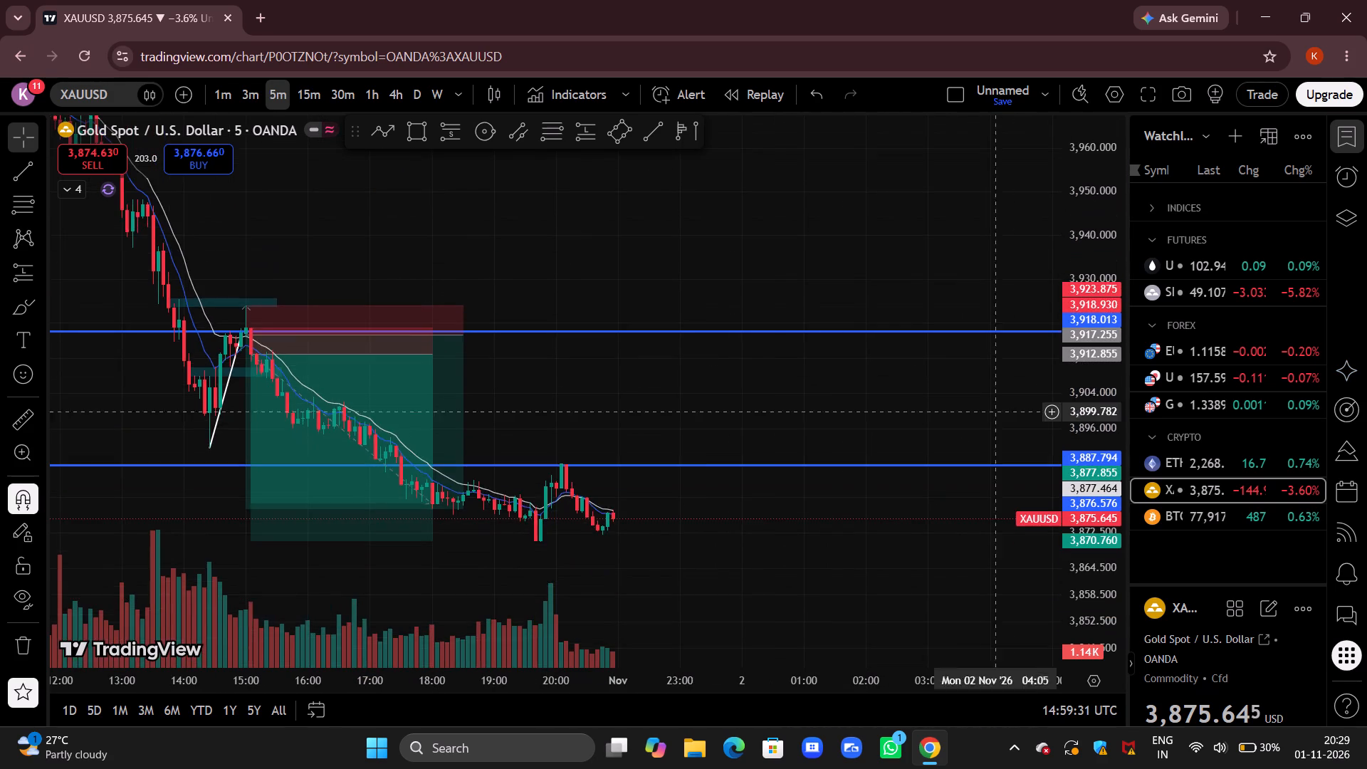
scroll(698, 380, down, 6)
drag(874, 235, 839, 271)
Switch the chart to ETHUSD and examine its 5-minute price history back to 30 October.
click(1225, 459)
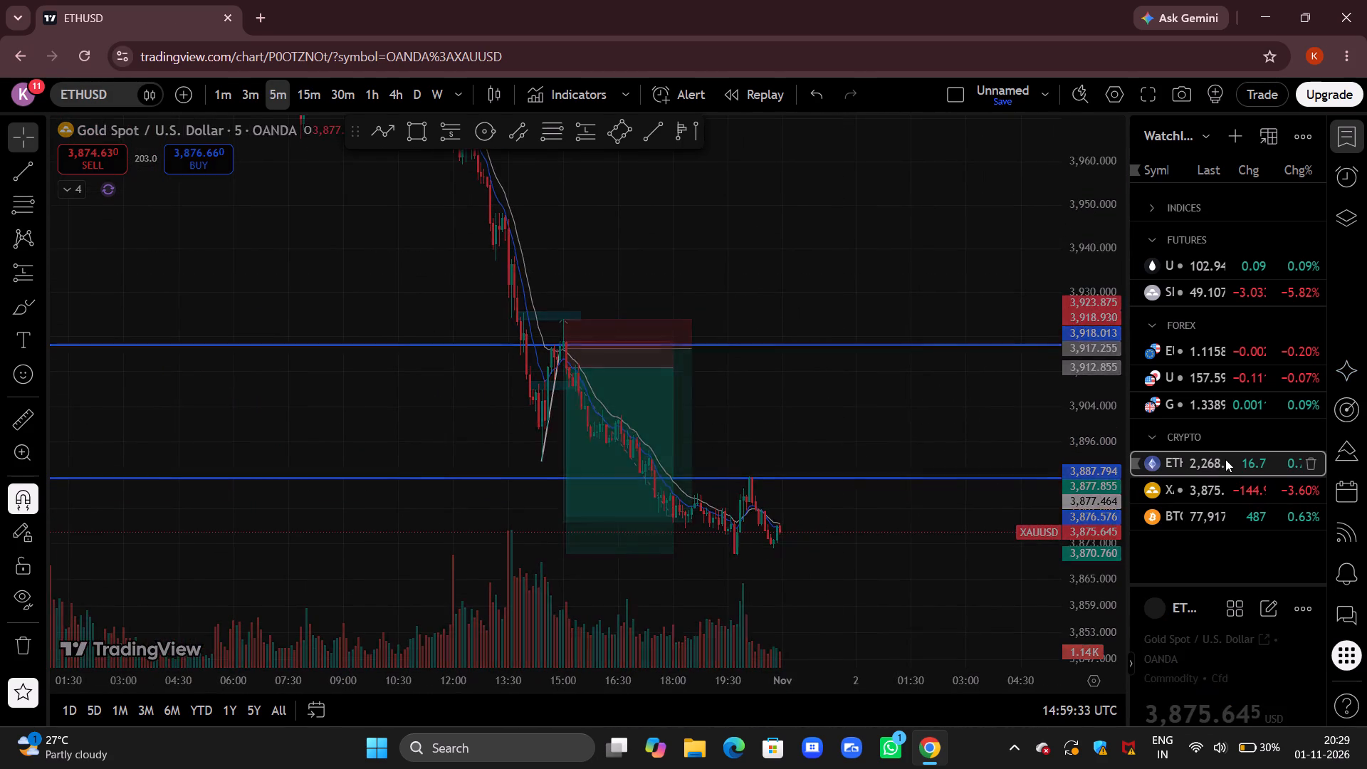
scroll(817, 464, down, 4)
drag(1096, 382, 1055, 596)
drag(997, 560, 955, 429)
scroll(955, 426, down, 5)
drag(895, 480, 892, 377)
scroll(811, 427, up, 3)
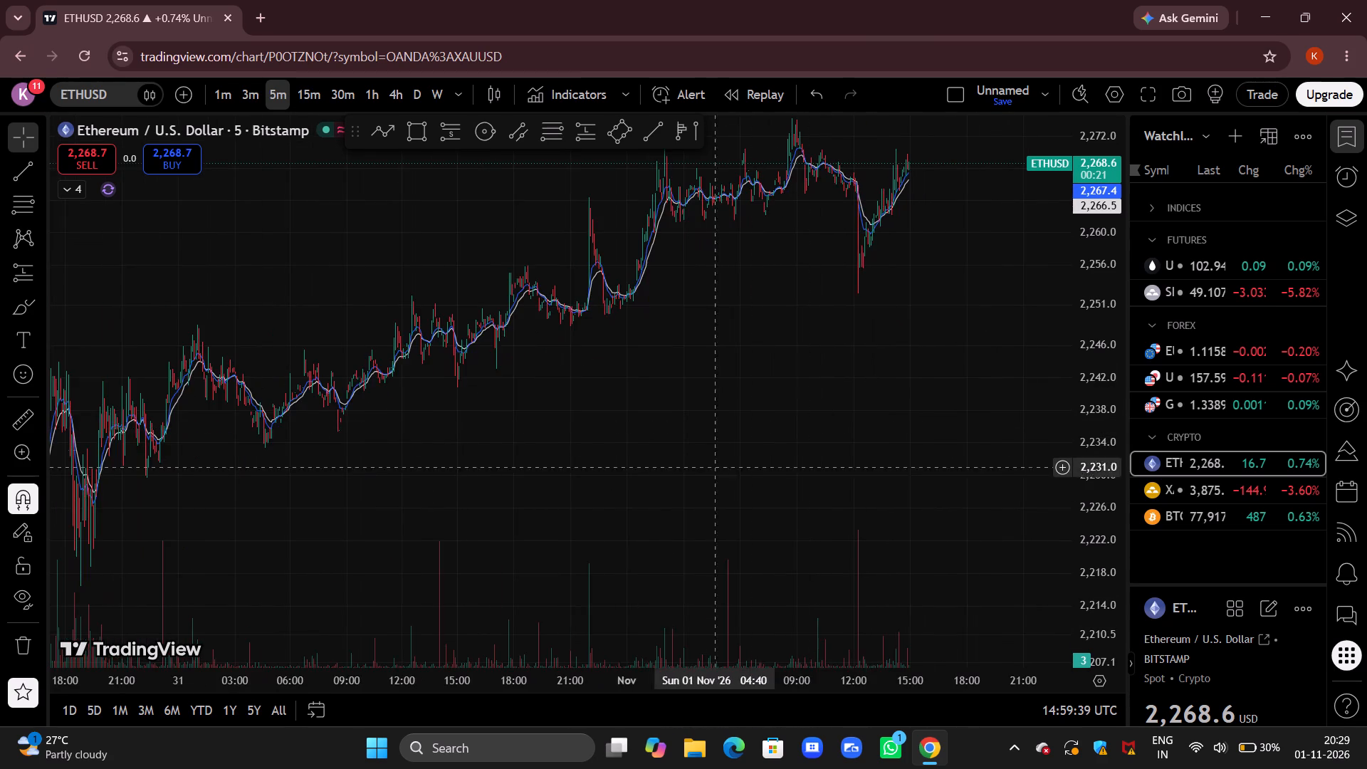
drag(664, 483, 865, 429)
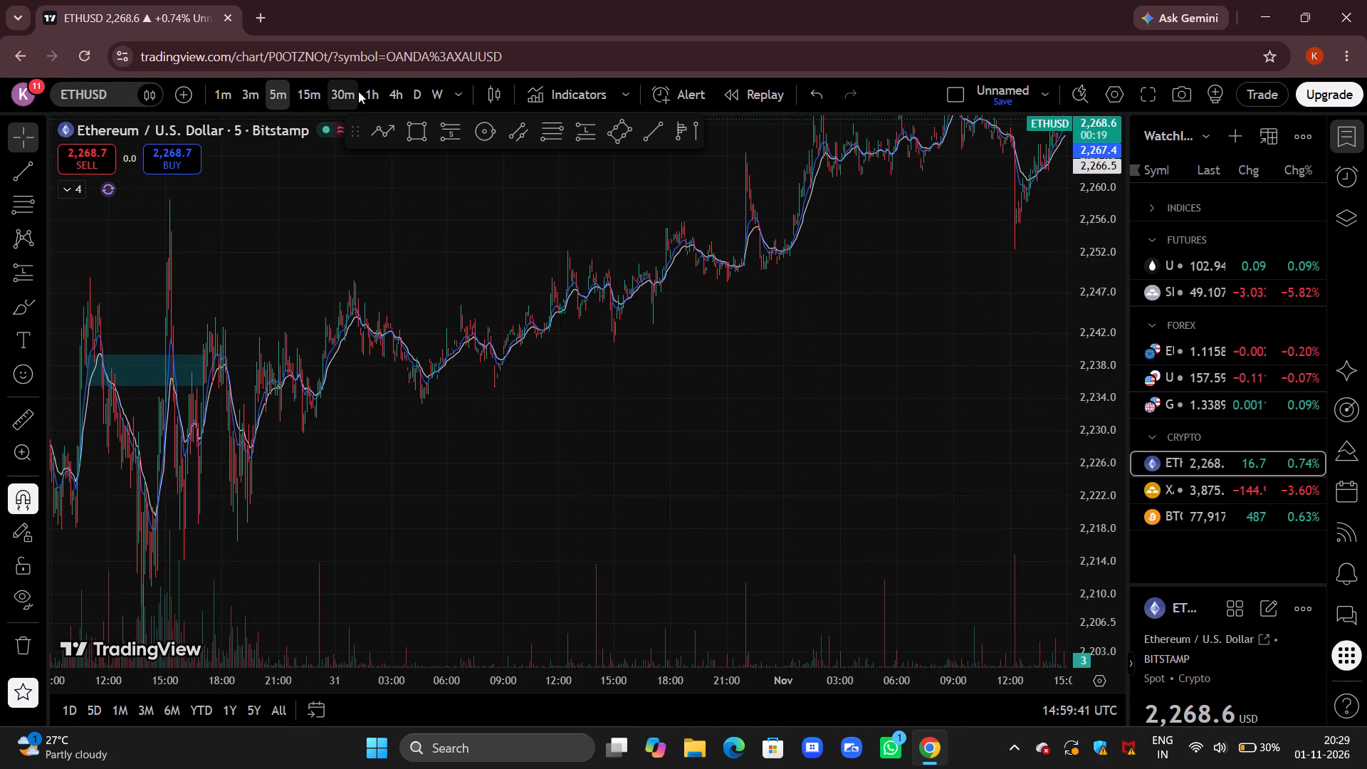
Switch ETHUSD to the daily timeframe and examine the price action around the teal zone near 2,370.
click(419, 91)
drag(1097, 236, 1025, 507)
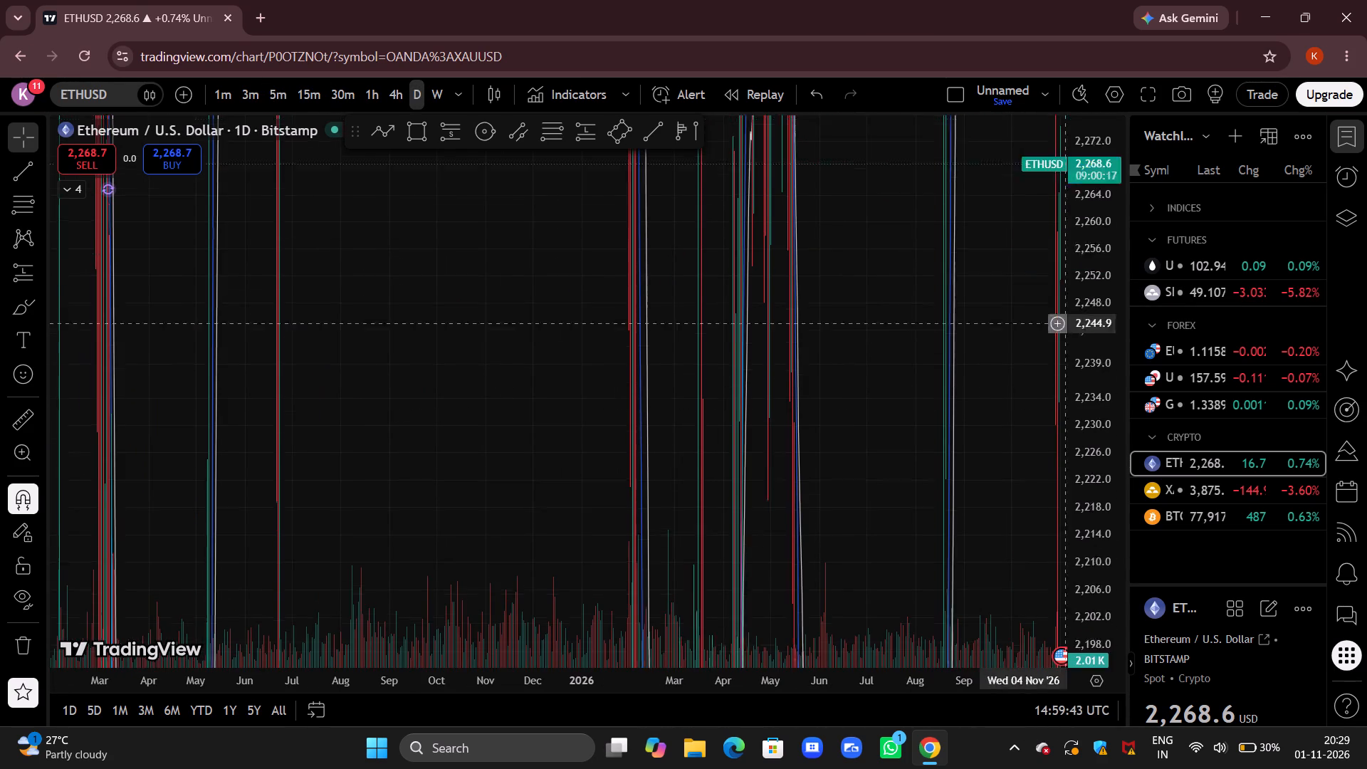
drag(1025, 507, 1015, 609)
drag(1090, 300, 1048, 518)
drag(1087, 357, 1074, 603)
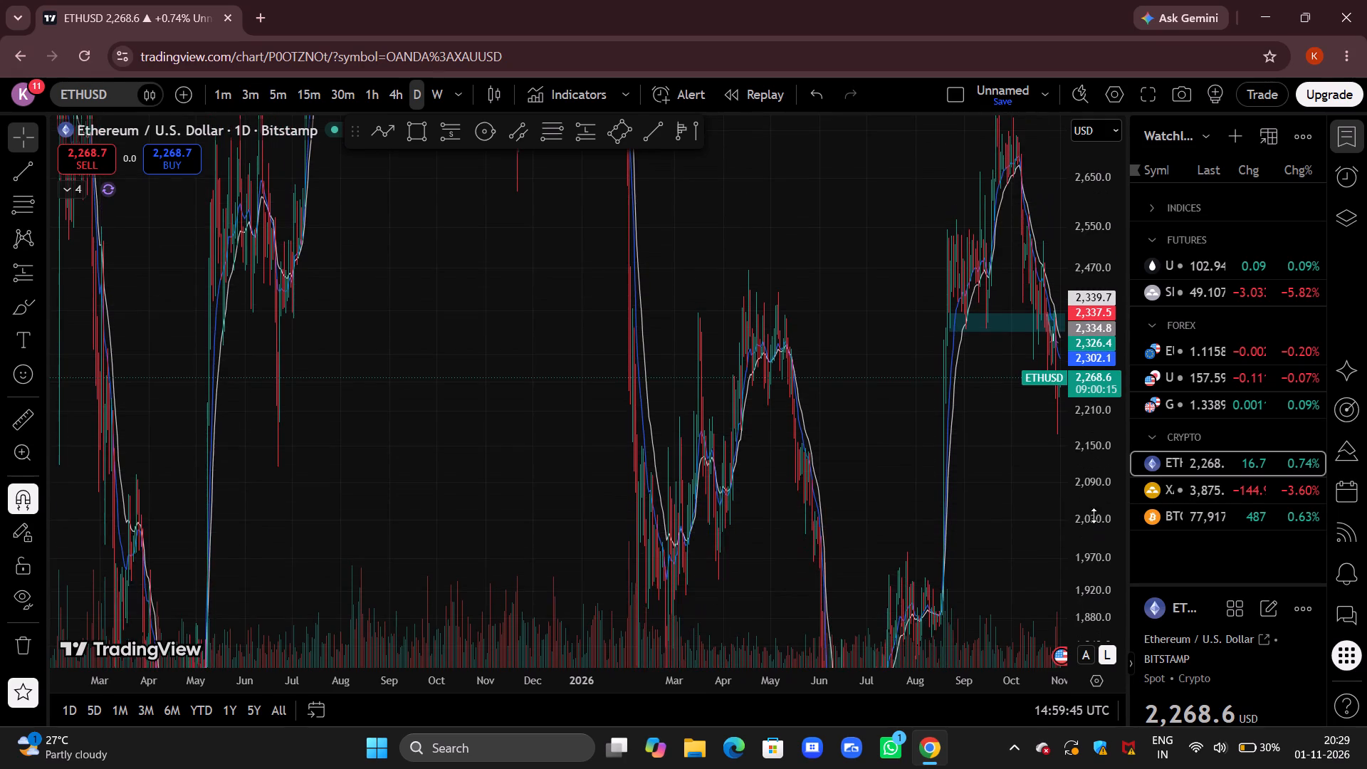
drag(1101, 425, 1080, 573)
drag(1040, 528, 831, 559)
scroll(833, 558, up, 10)
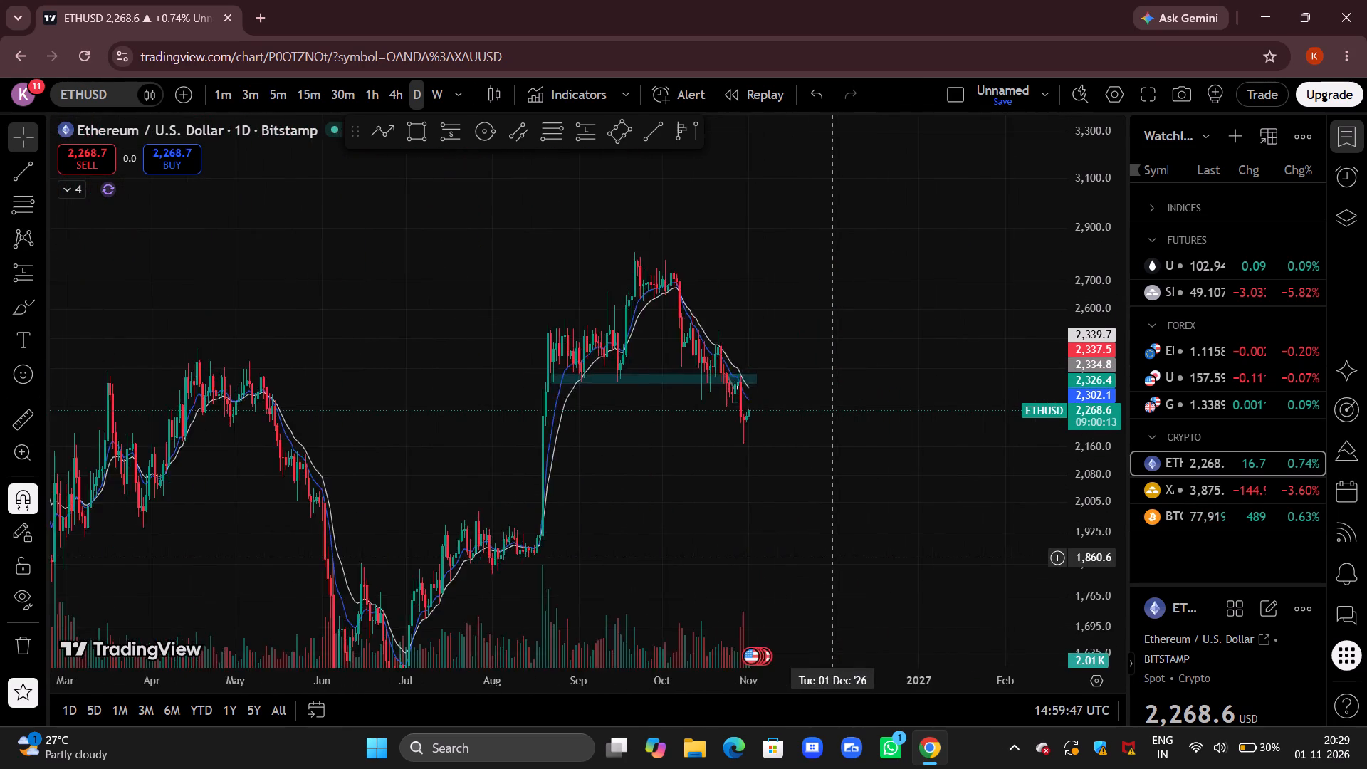
drag(670, 548, 950, 508)
scroll(965, 508, up, 4)
drag(1102, 583, 1101, 174)
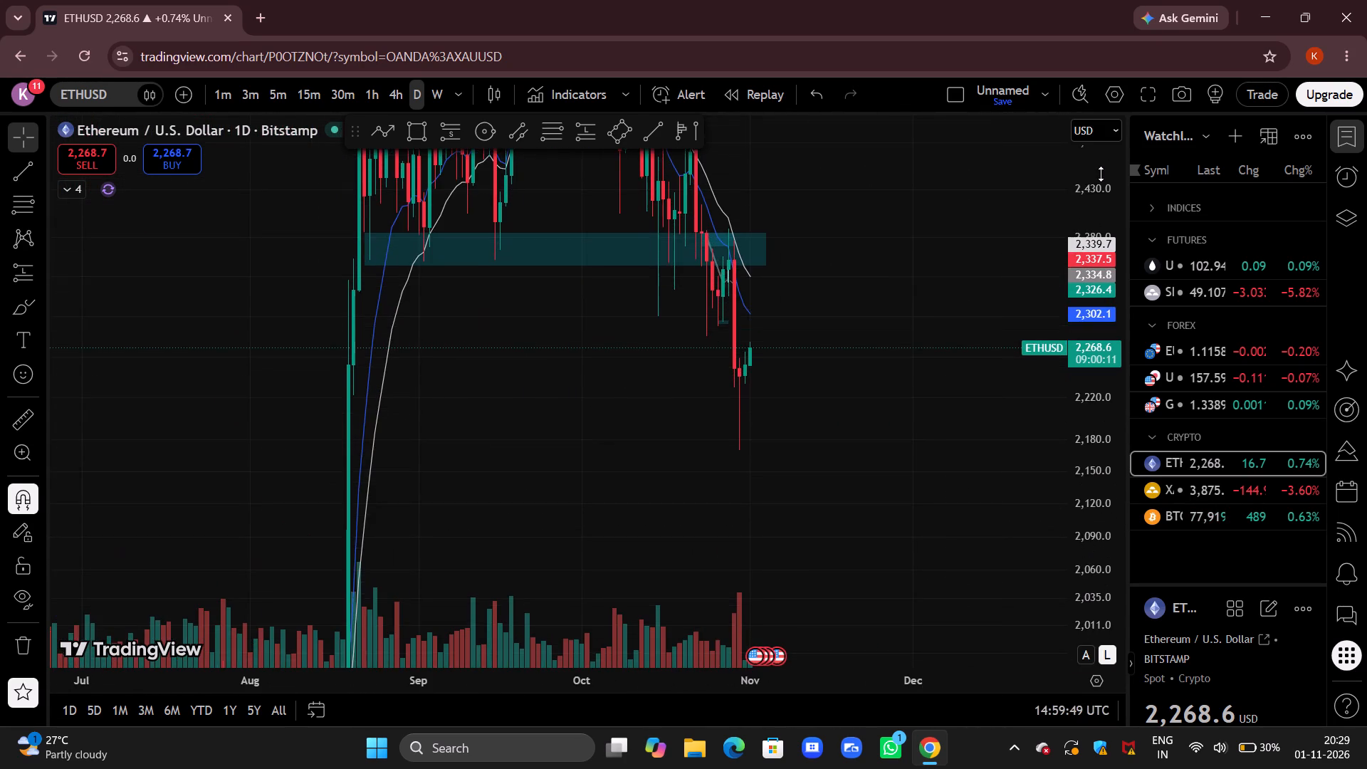
drag(874, 341, 913, 295)
scroll(918, 295, up, 10)
drag(629, 394, 953, 434)
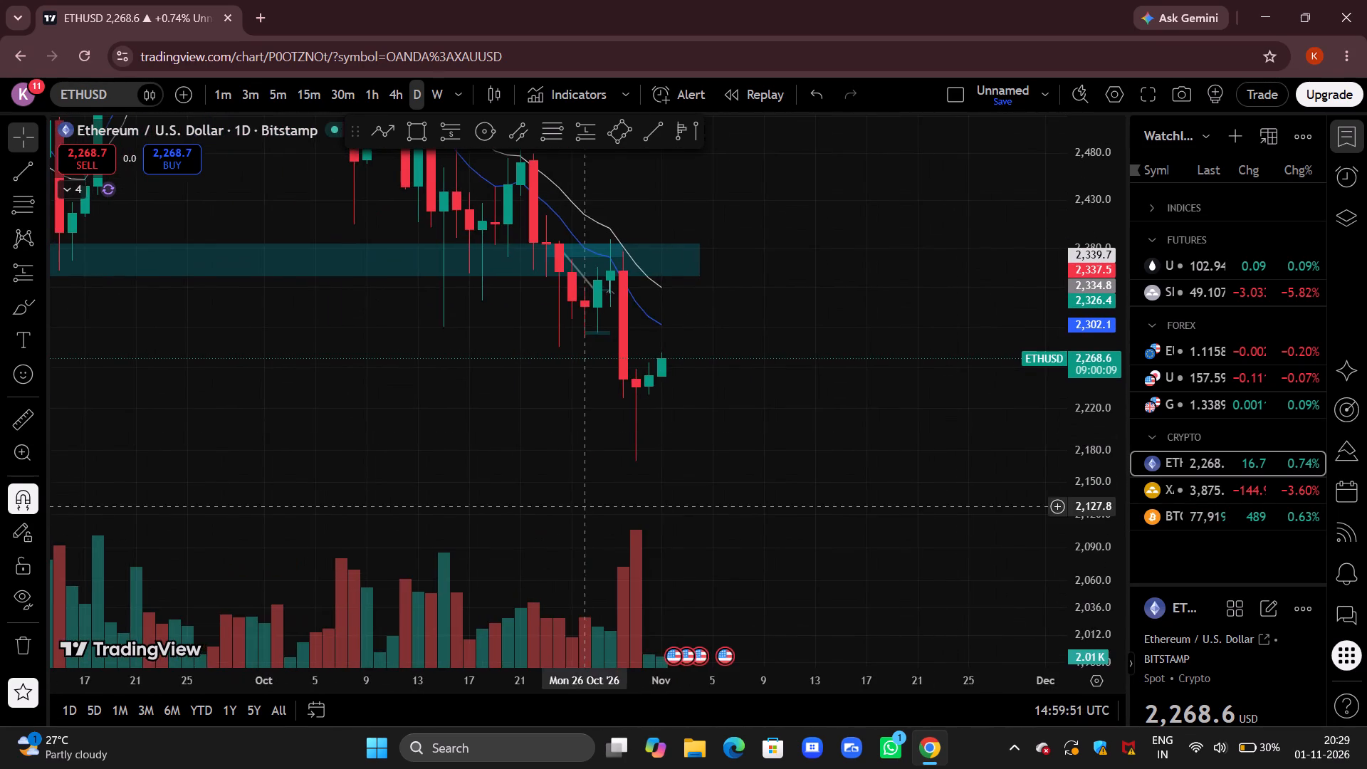
scroll(580, 506, down, 5)
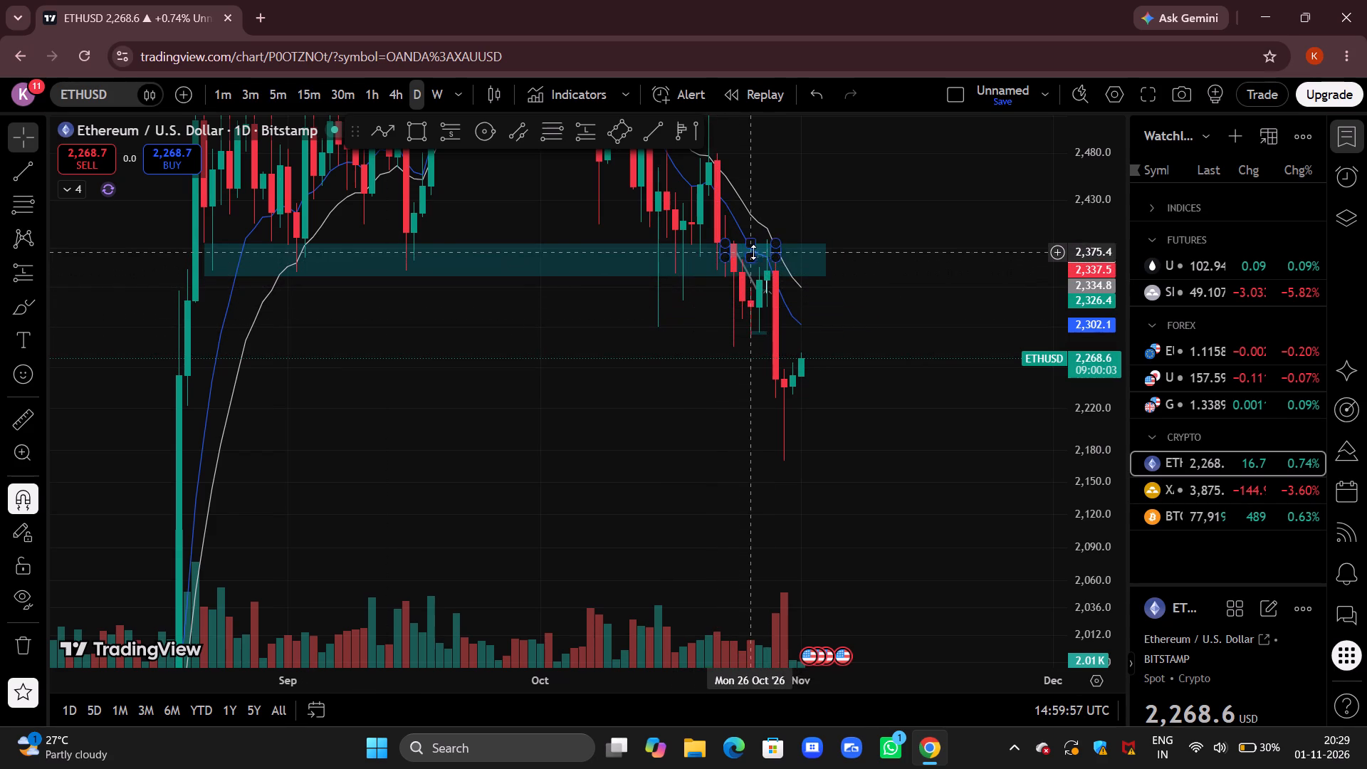
Adjust the large teal zone on the ETHUSD daily chart, raising its lower edge slightly and extending its end date.
drag(828, 277, 844, 271)
click(901, 294)
Dismiss the advertisement and switch ETHUSD to the 4-hour timeframe to view the price action since mid-October.
drag(874, 319, 827, 389)
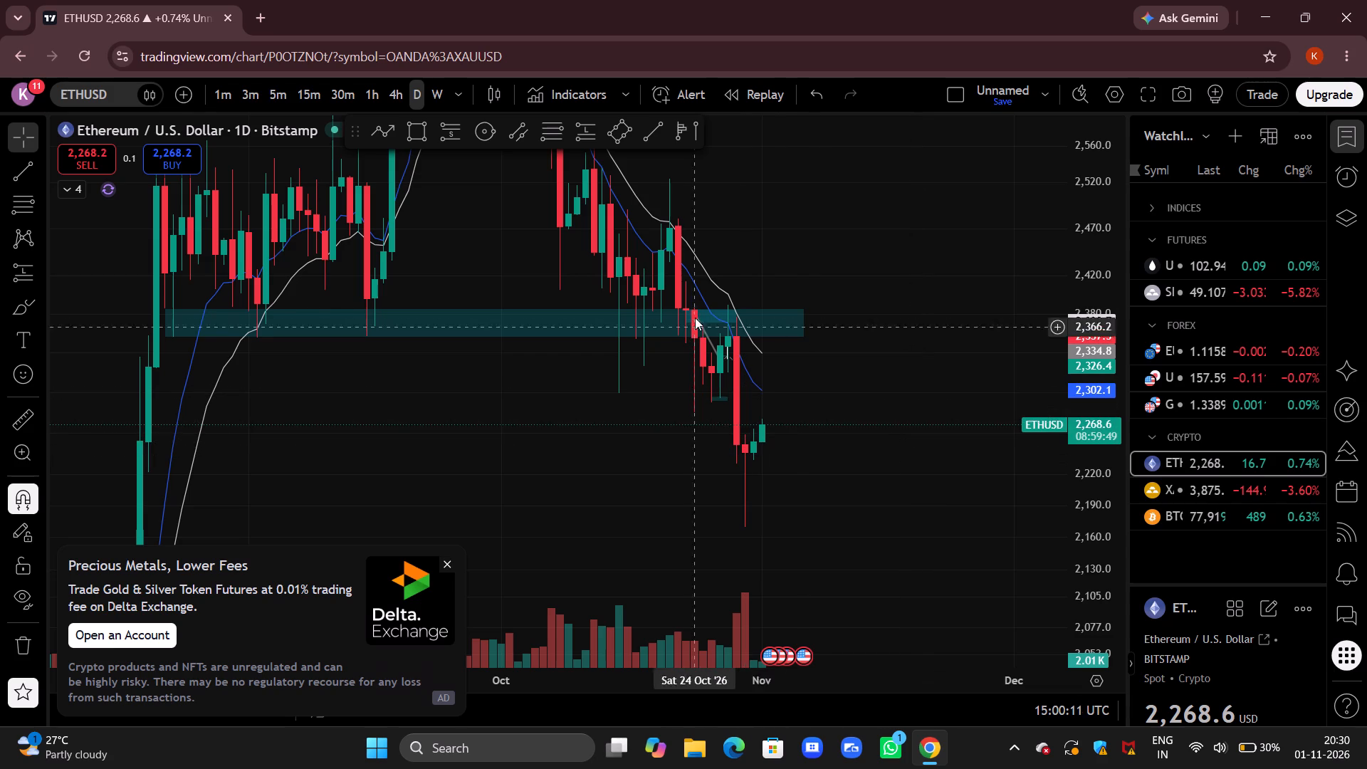
drag(870, 431, 896, 385)
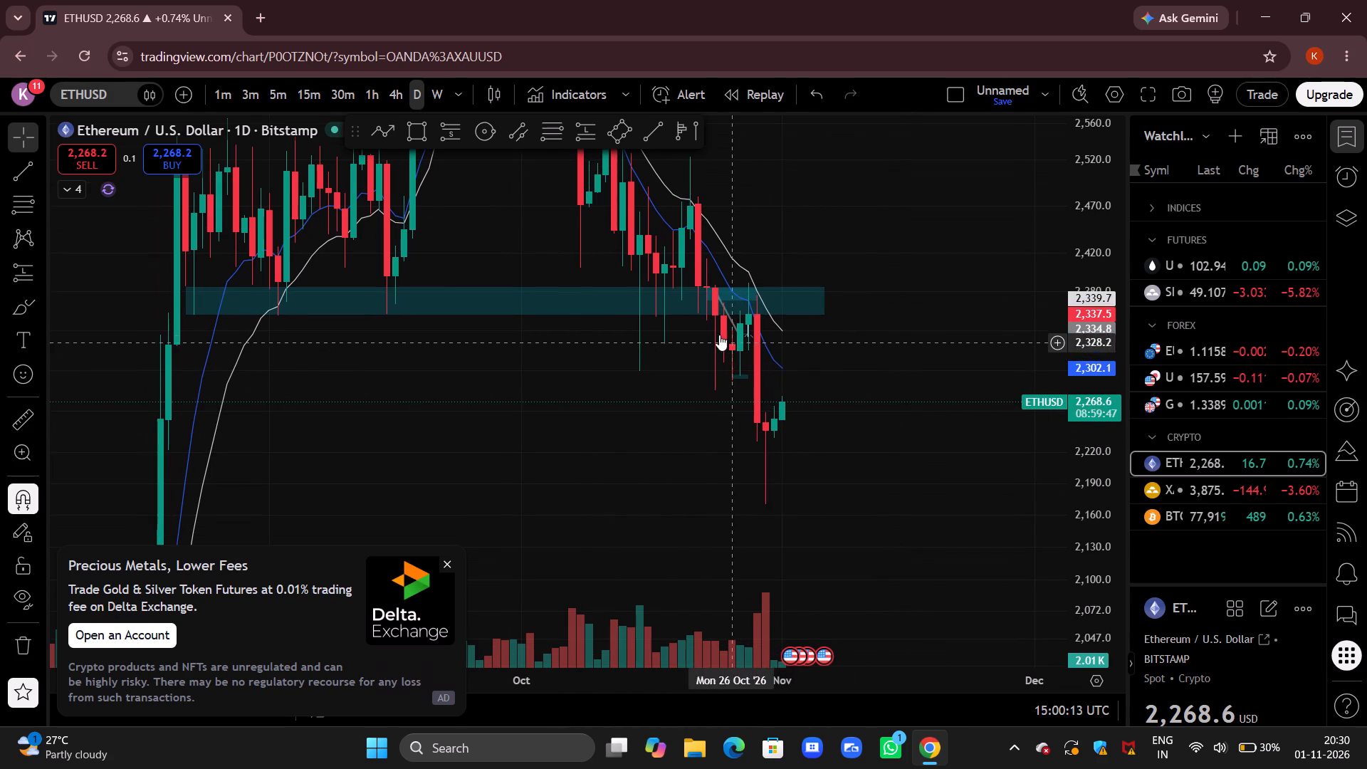
drag(844, 459, 857, 394)
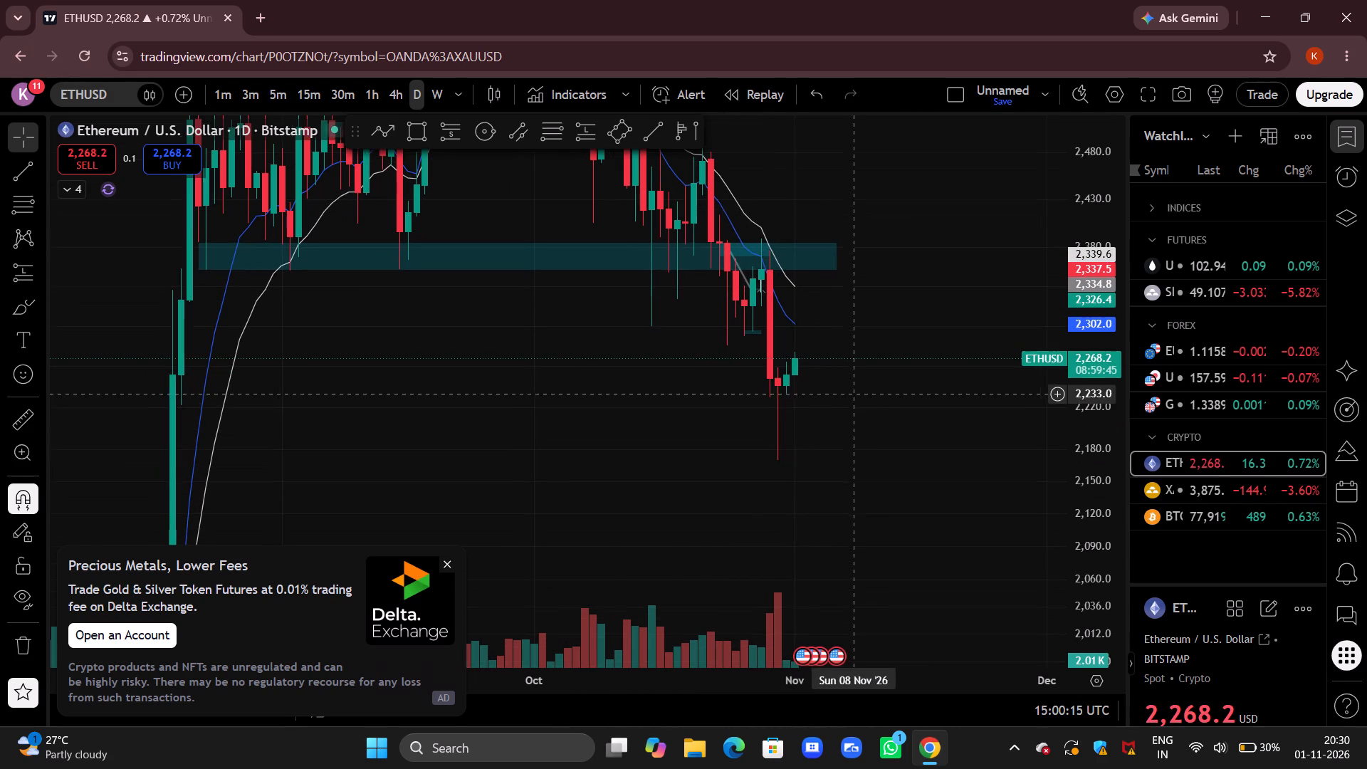
click(444, 563)
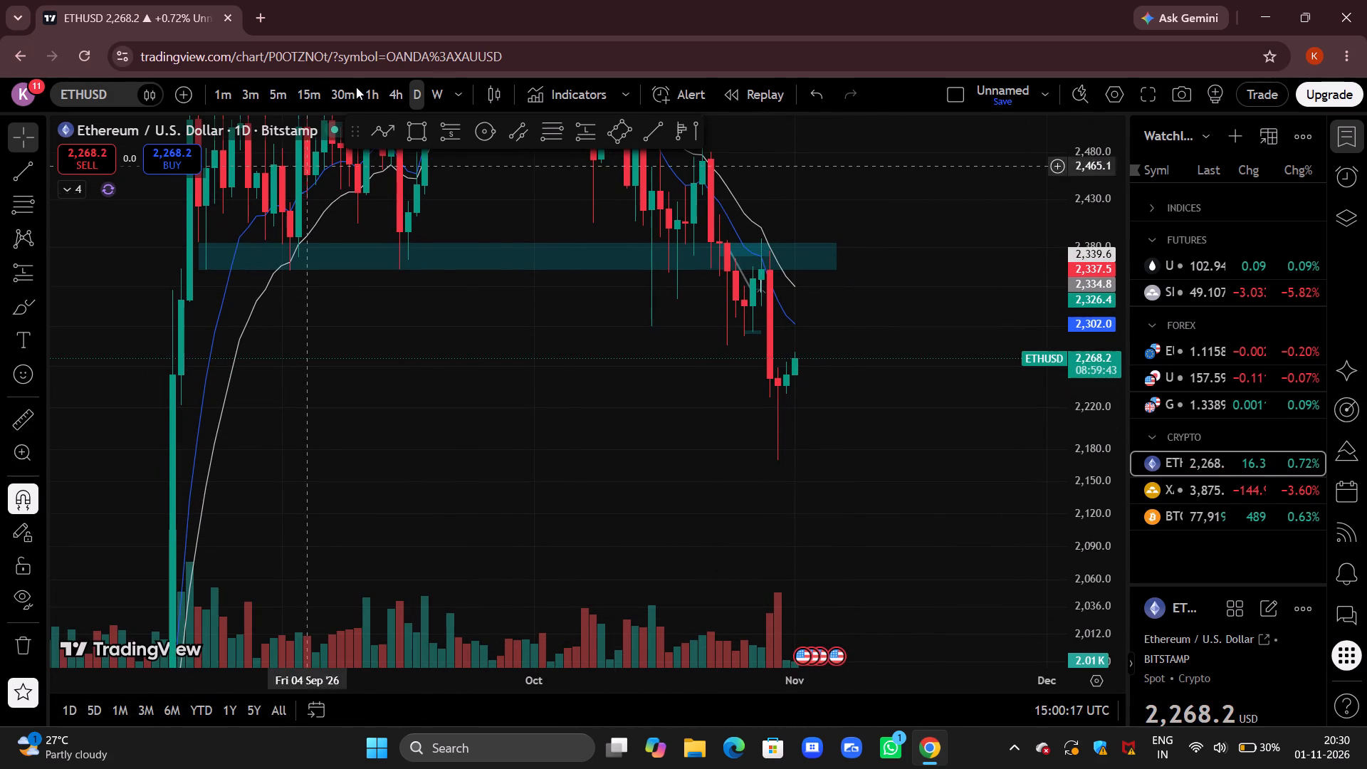
click(394, 91)
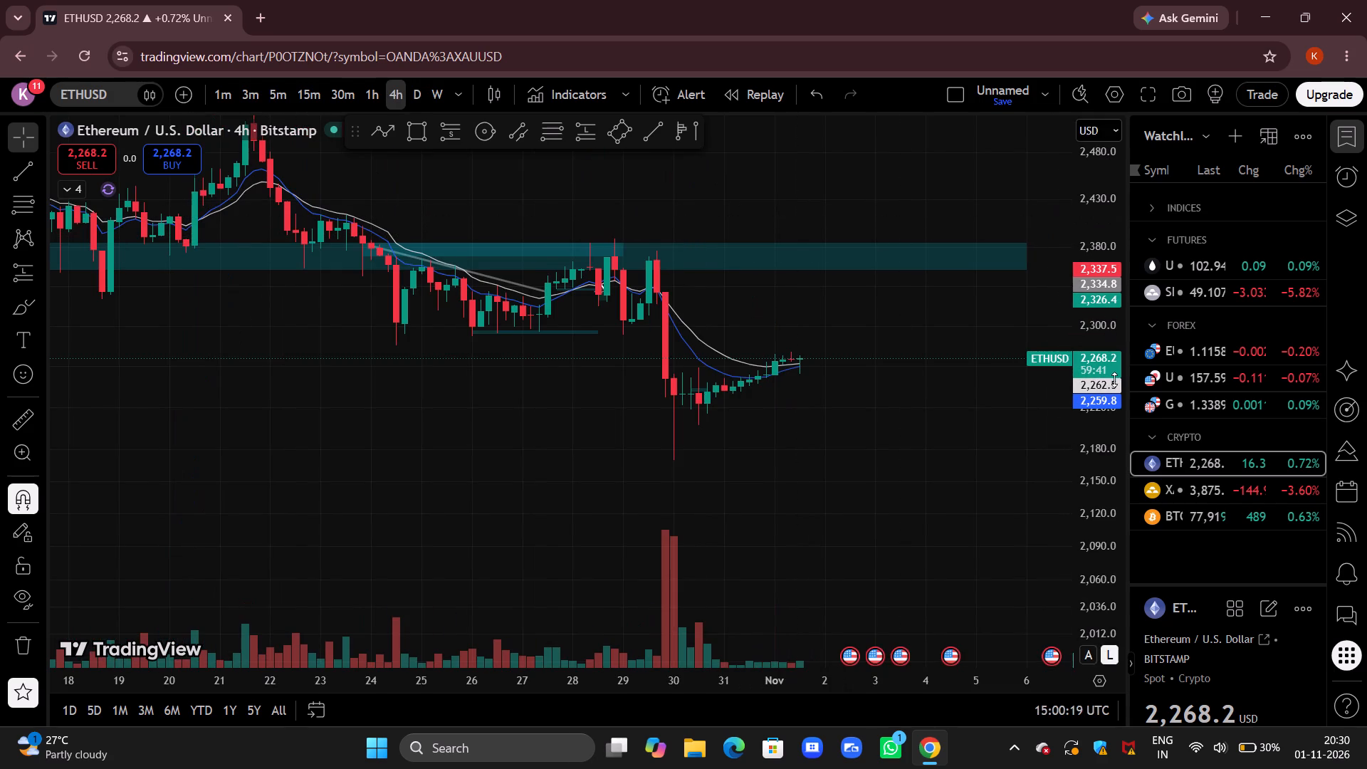
drag(1104, 479, 1089, 247)
drag(980, 509, 942, 570)
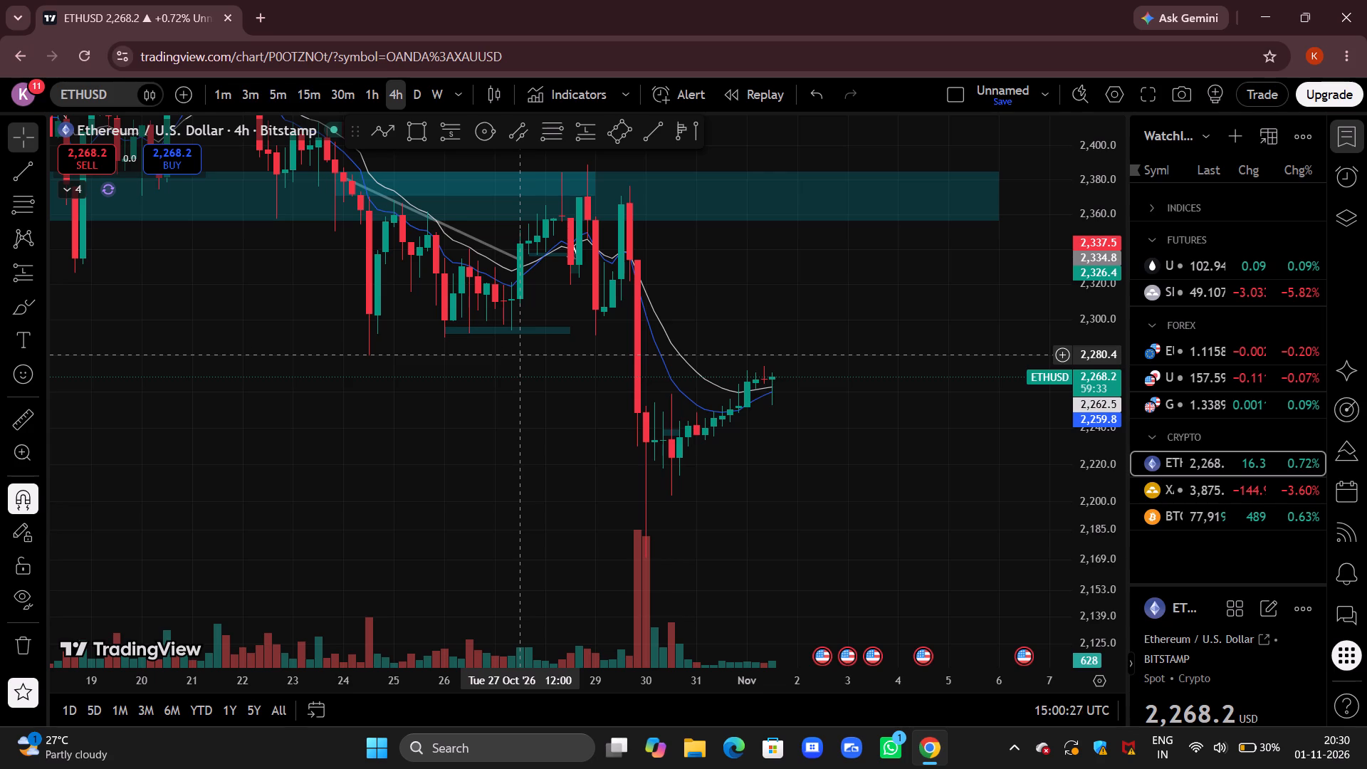
Add a horizontal line to the ETHUSD 4-hour chart and position it at 2,281.4, near the 24 October low.
key(alt+h)
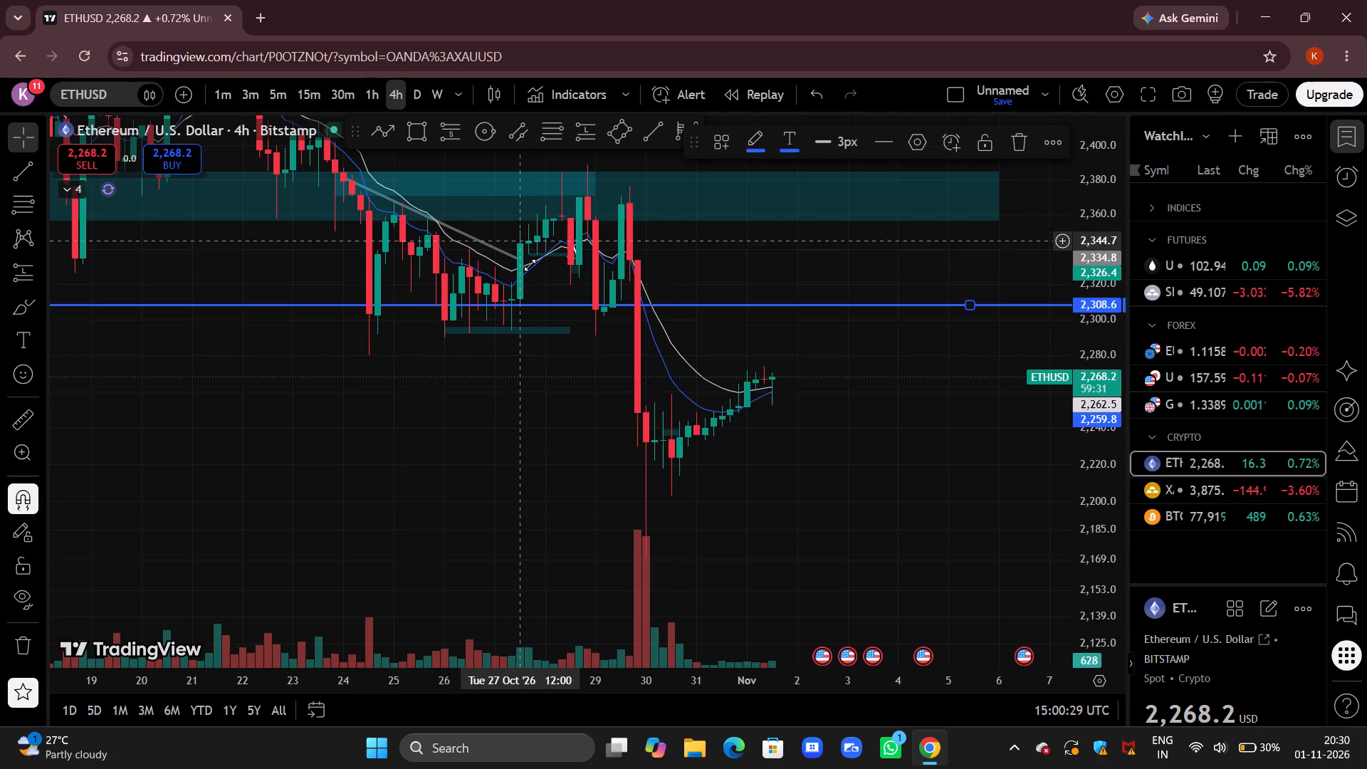
drag(669, 303, 669, 305)
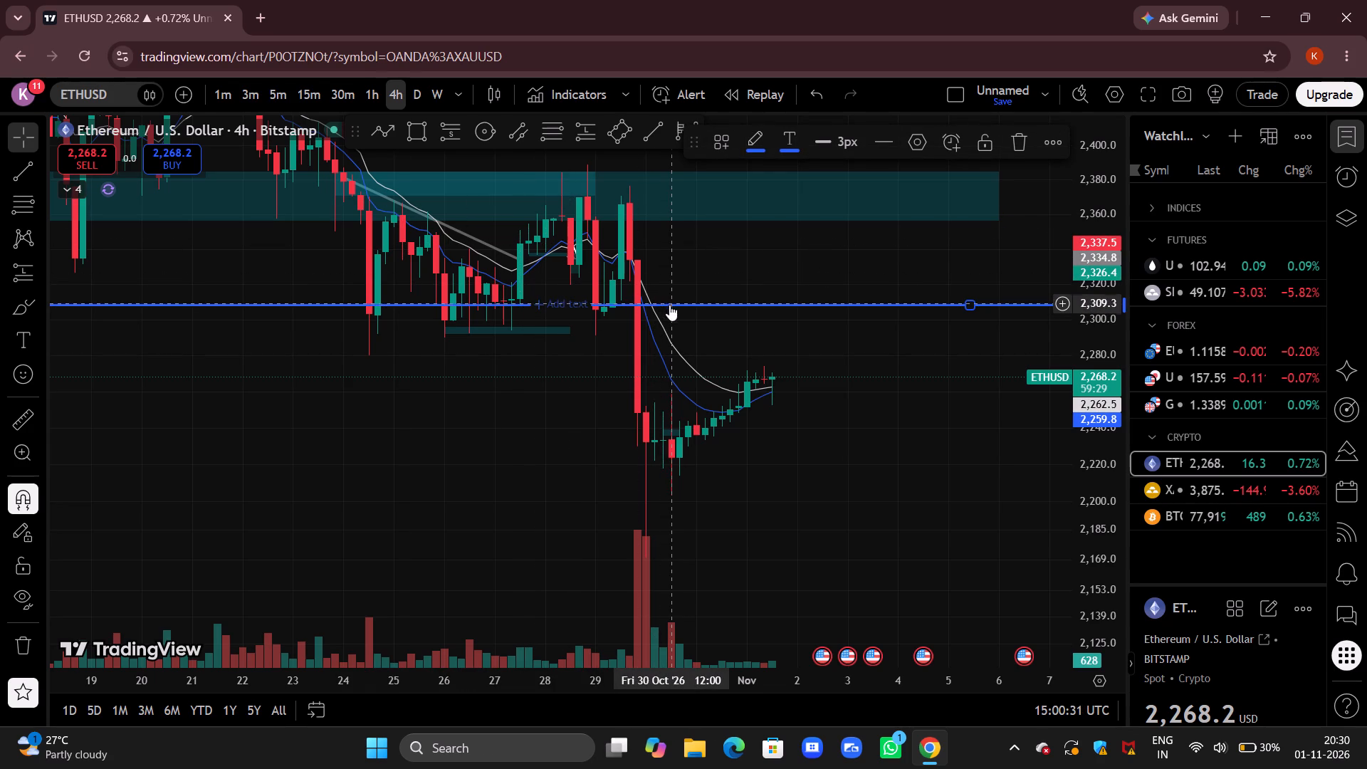
drag(669, 305, 676, 353)
click(713, 292)
Switch ETHUSD to the 1-hour timeframe and examine the recovery since the 30 October drop against the blue horizontal line.
click(370, 93)
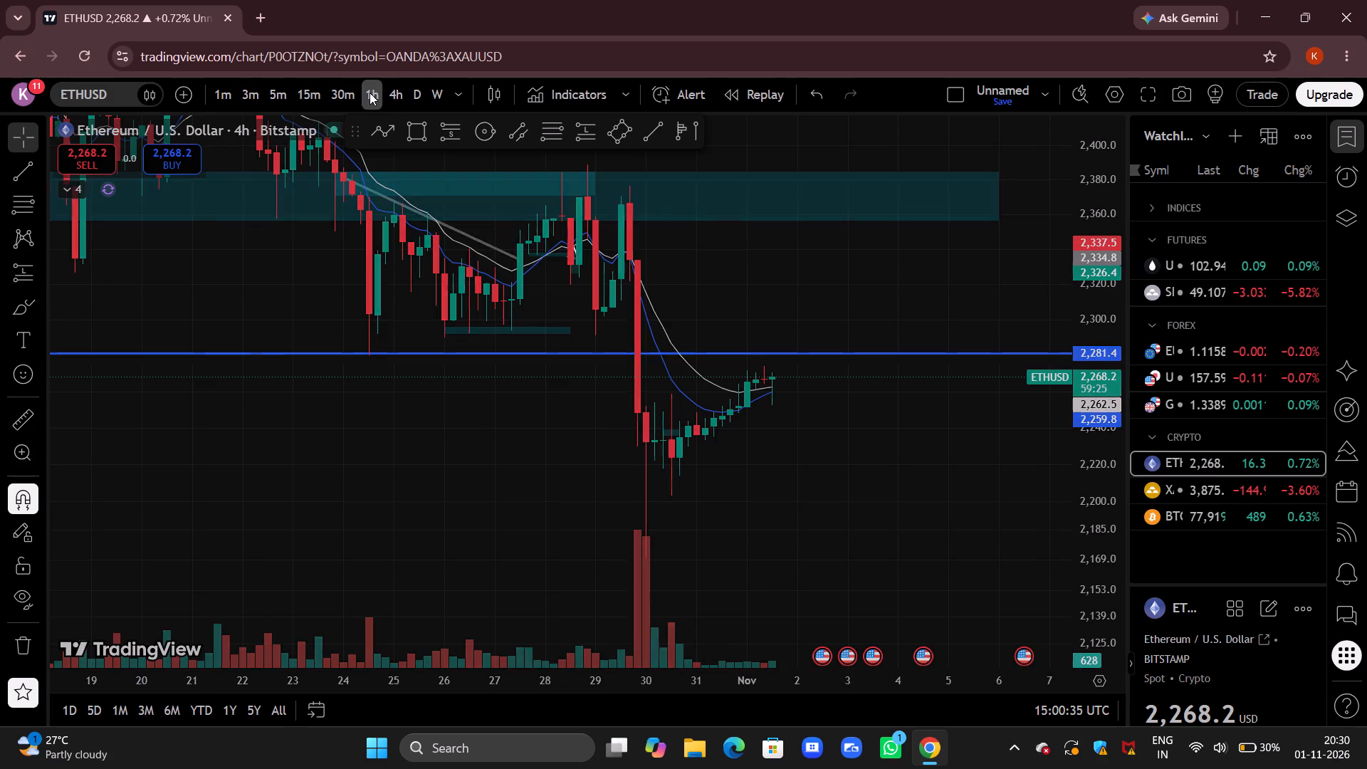
scroll(775, 298, down, 7)
drag(1085, 605, 1066, 479)
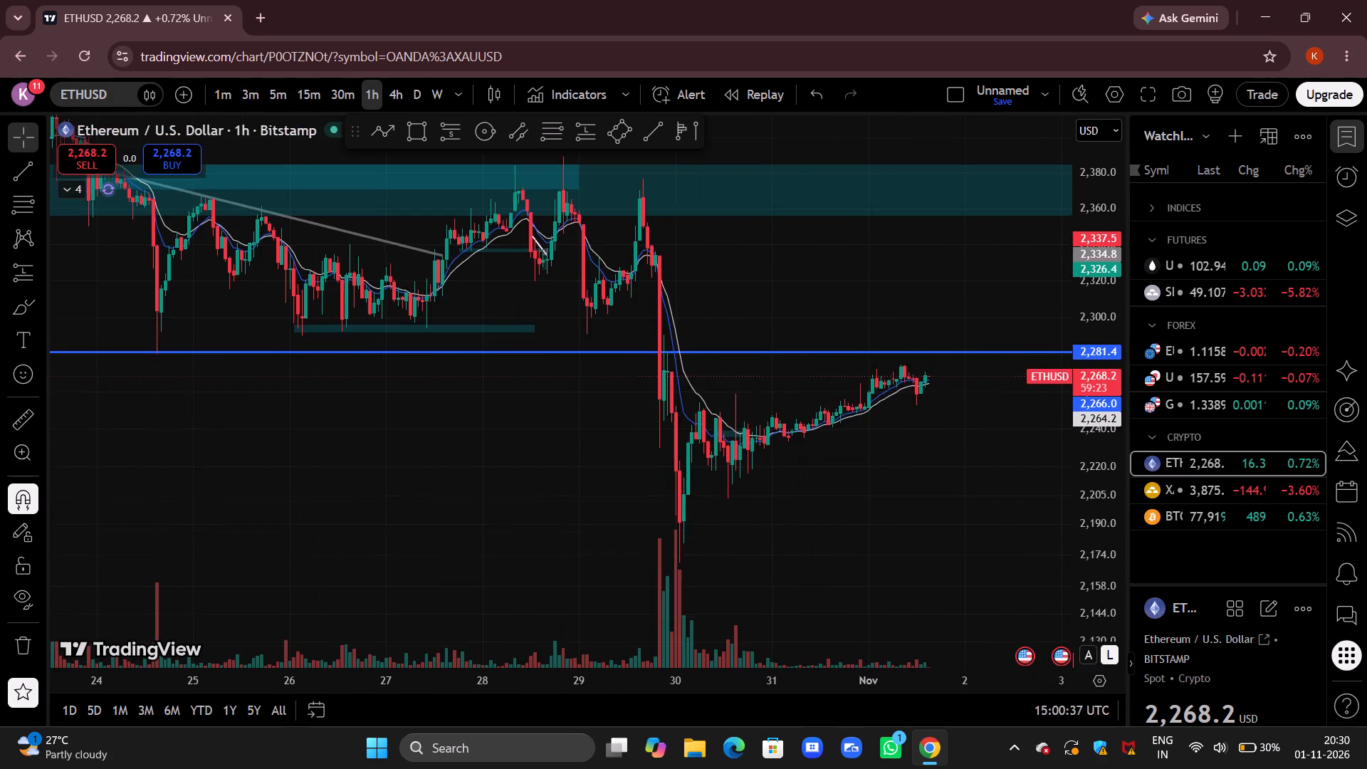
drag(1066, 479, 1036, 191)
drag(963, 454, 802, 474)
scroll(802, 473, up, 7)
drag(637, 514, 919, 451)
drag(711, 442, 824, 443)
scroll(810, 431, up, 3)
drag(352, 351, 557, 323)
drag(414, 323, 579, 325)
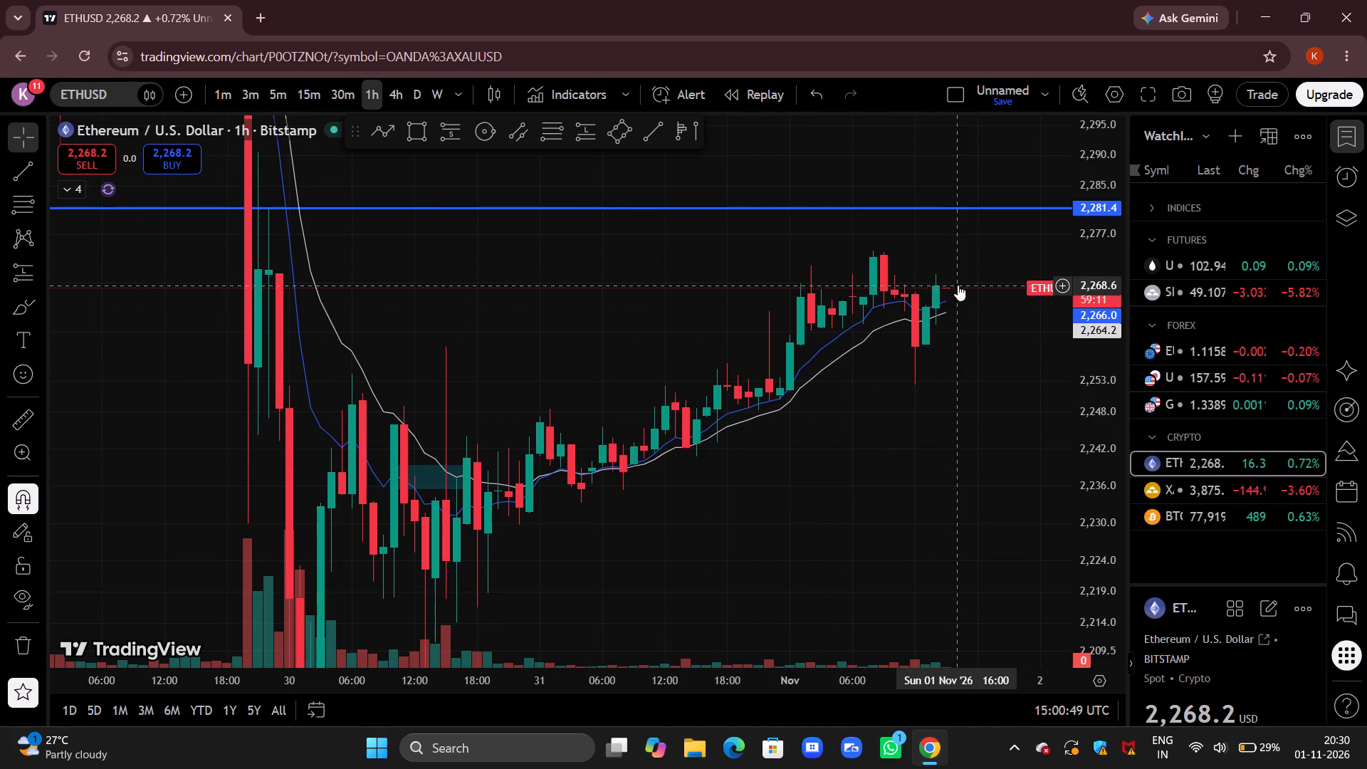
drag(978, 468, 982, 324)
drag(880, 431, 777, 445)
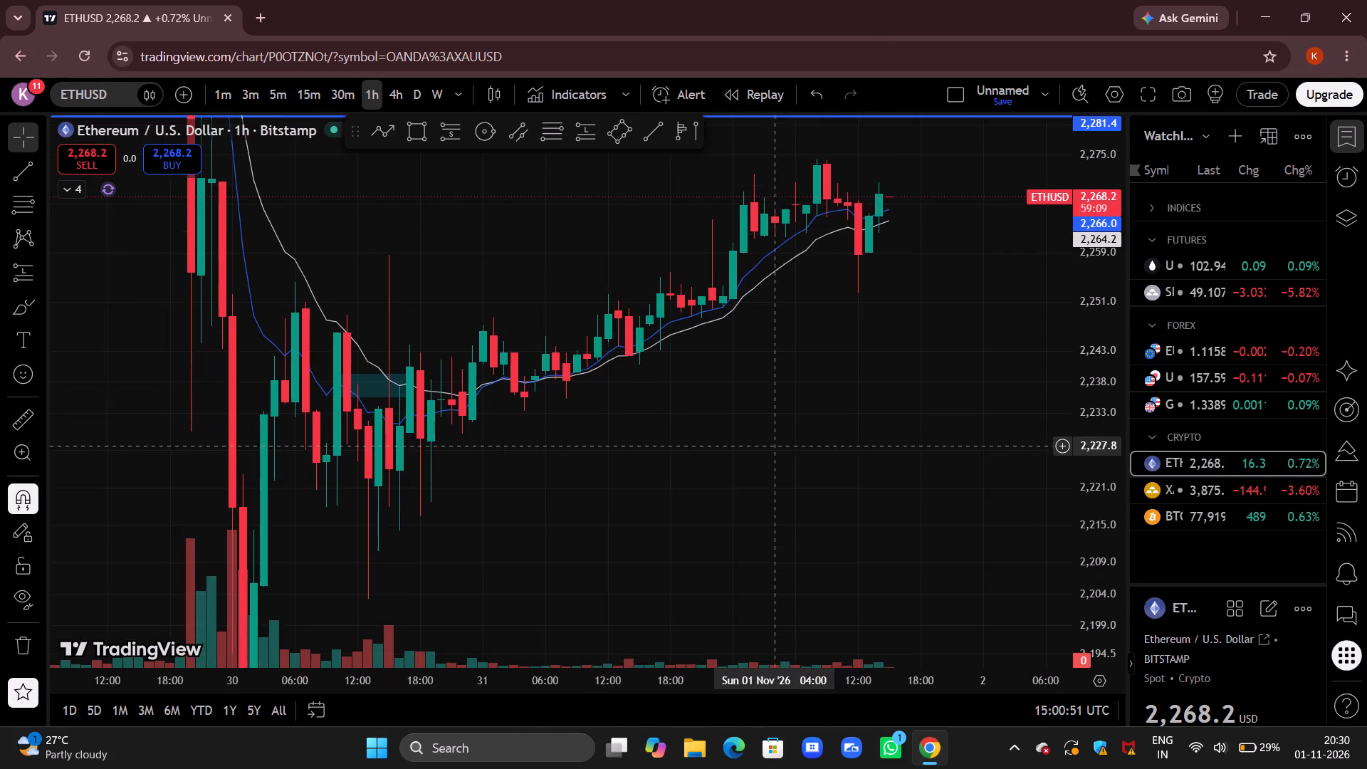
scroll(786, 417, up, 3)
drag(1099, 347, 1072, 475)
scroll(612, 471, down, 5)
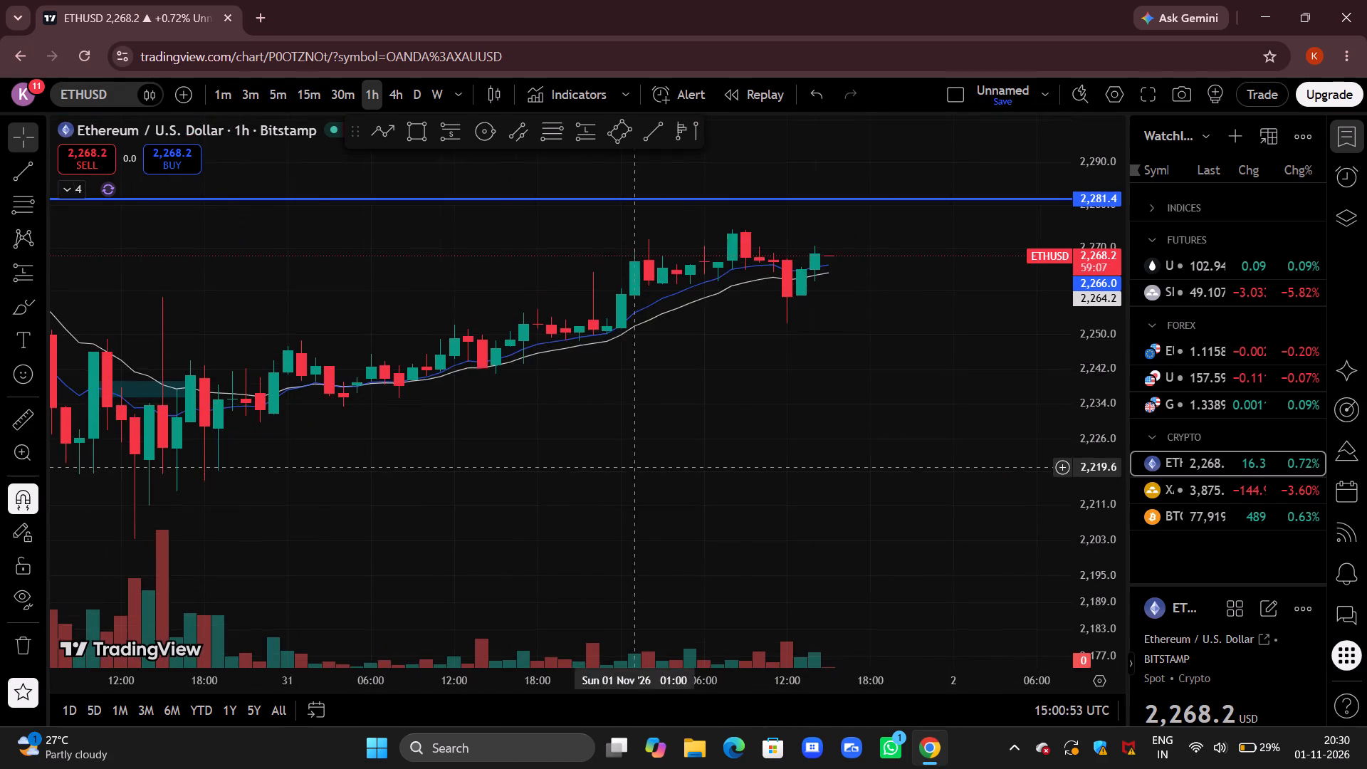
Draw a narrow rising parallel channel from the 30 October low into late 1 November, and shift it up against the recovery's candles.
scroll(613, 470, down, 2)
drag(837, 486, 713, 474)
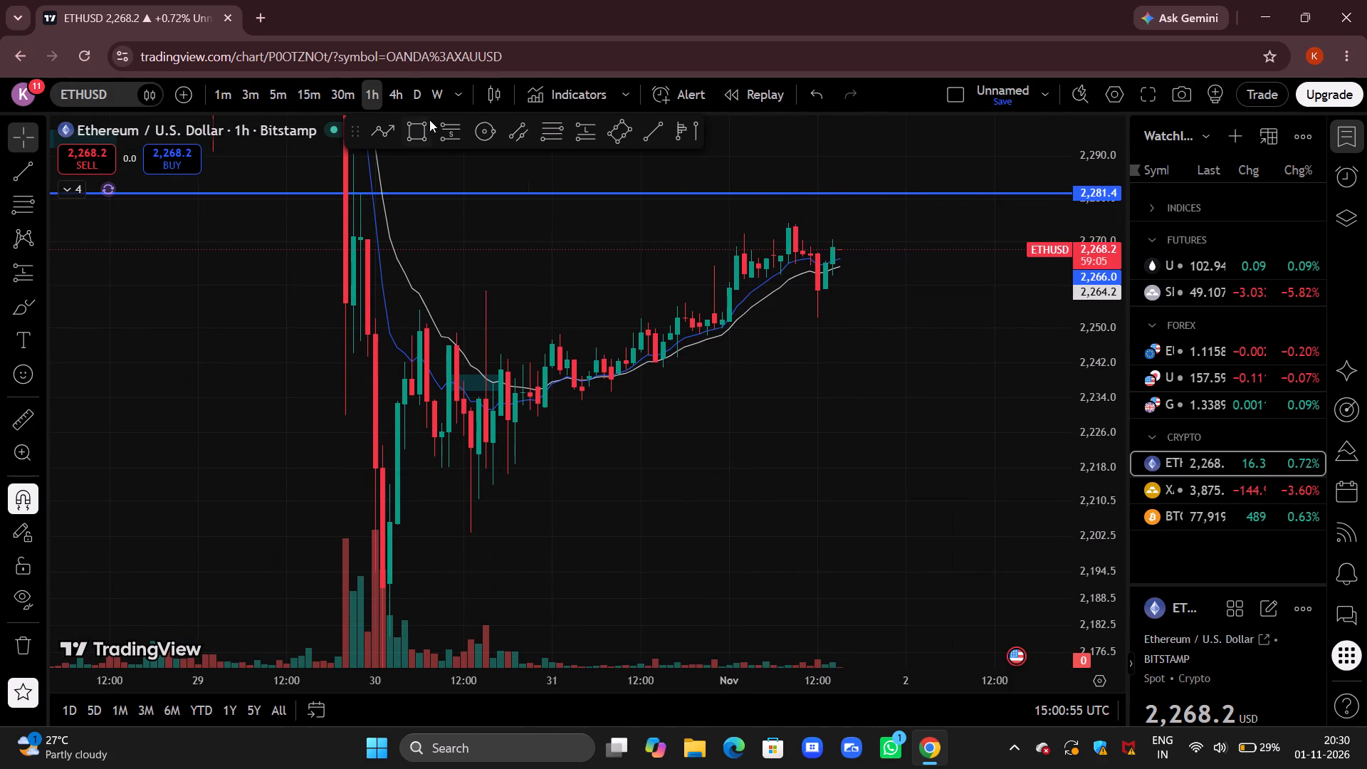
click(514, 132)
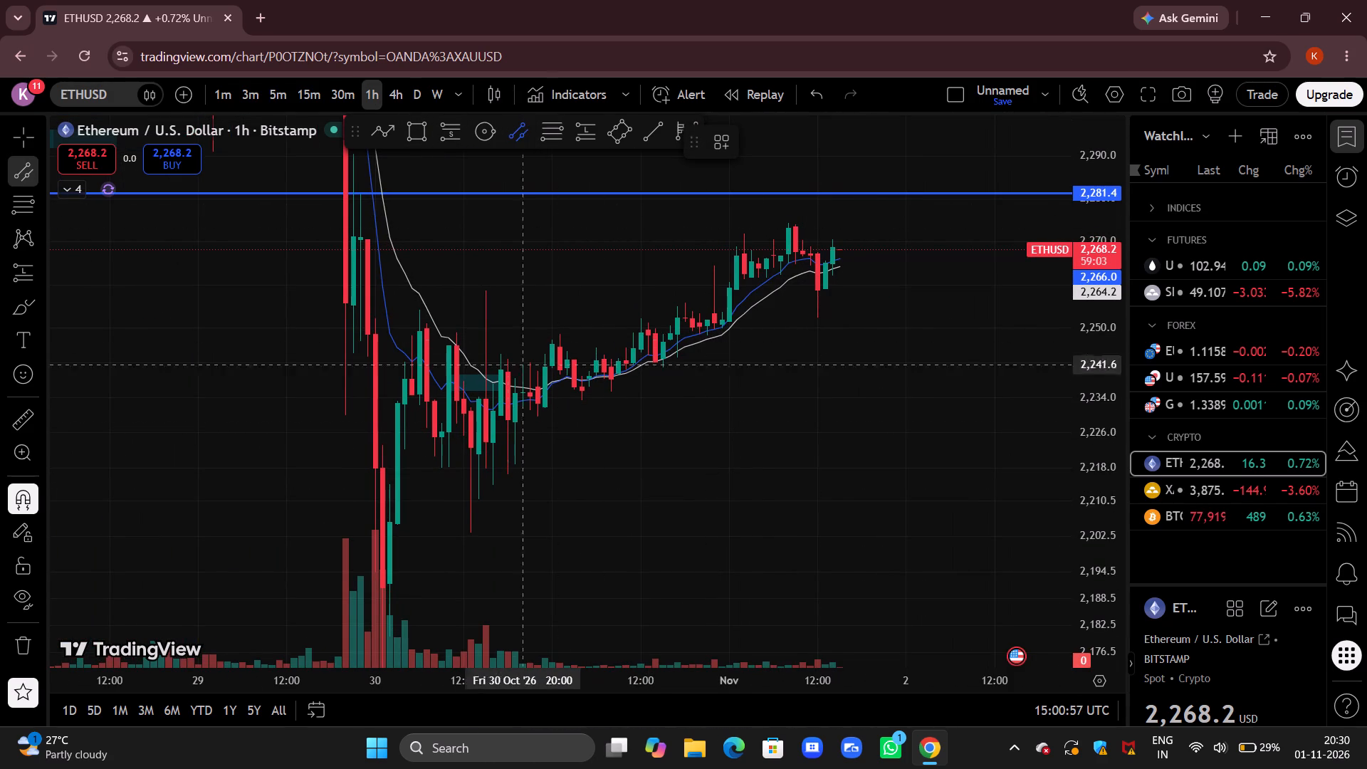
click(473, 501)
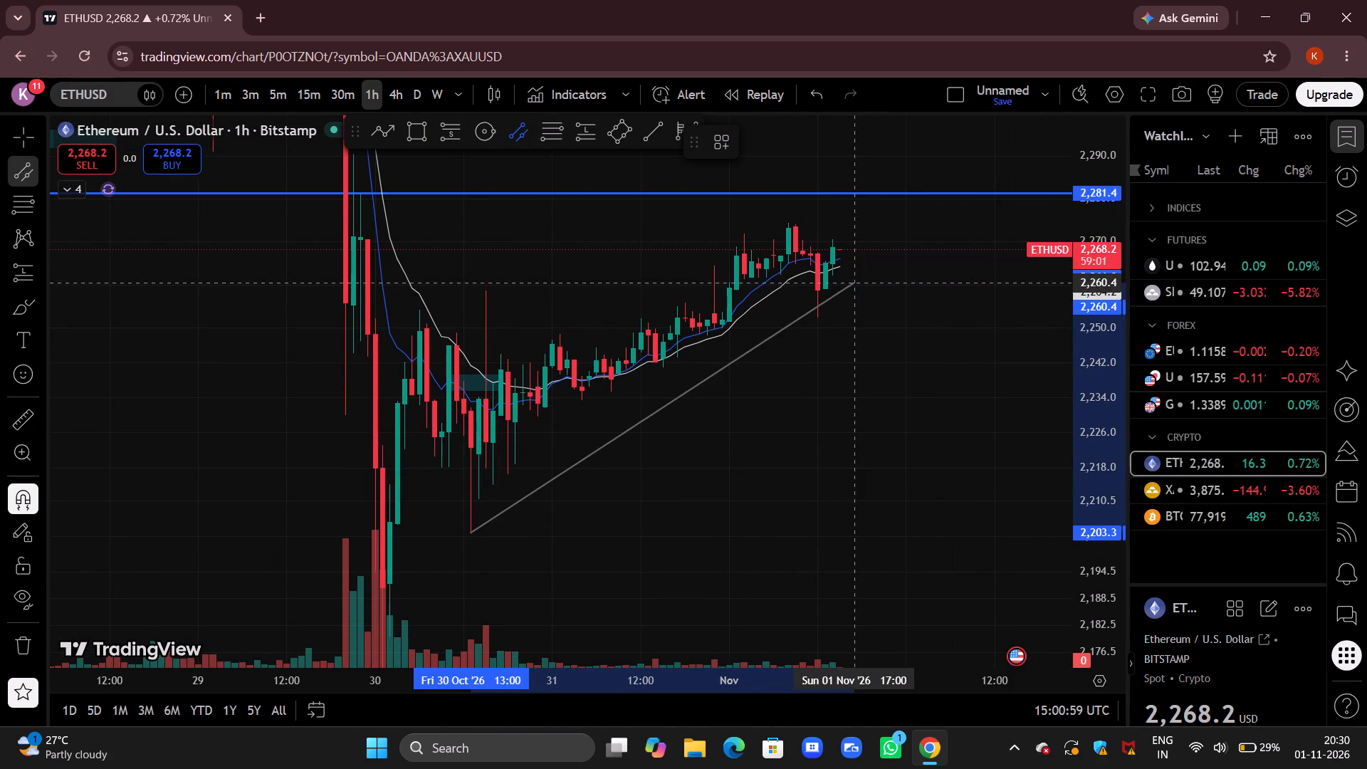
click(866, 271)
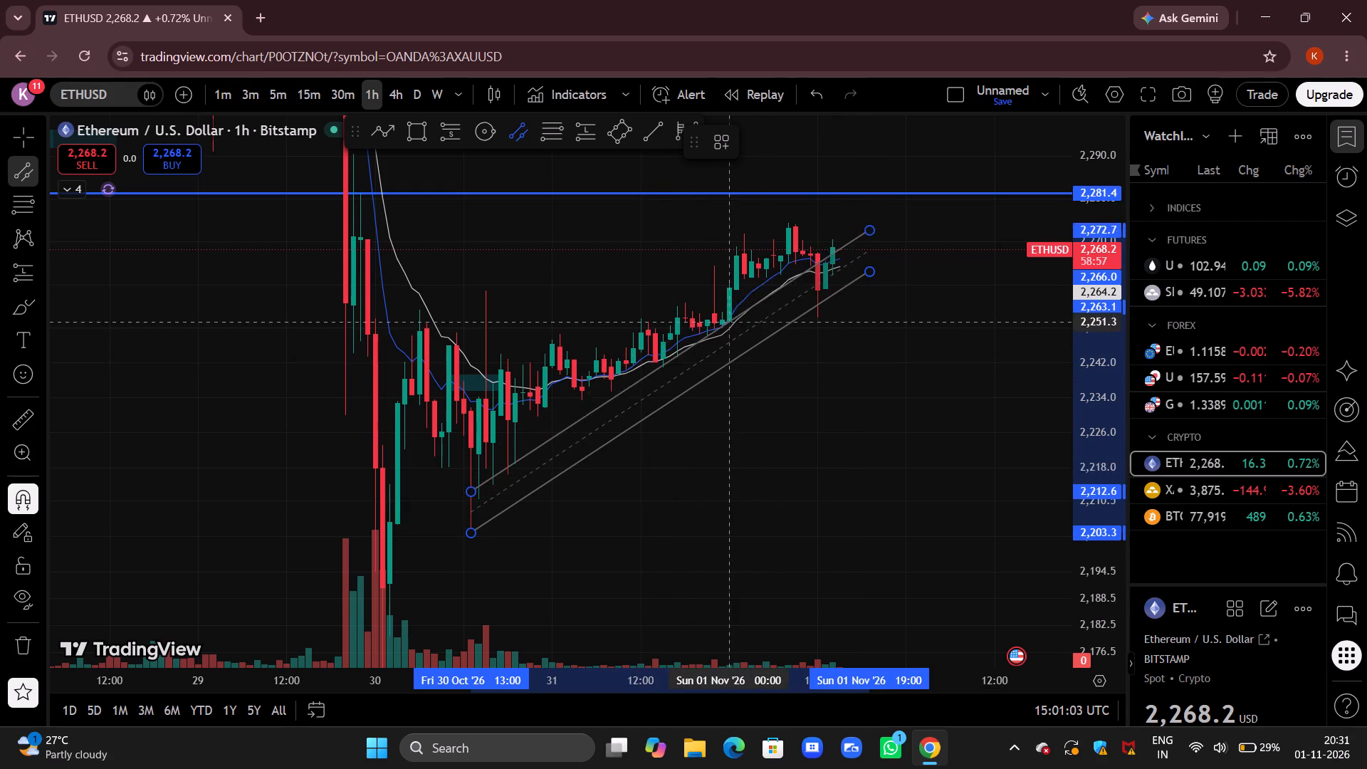
click(819, 305)
drag(696, 393, 744, 318)
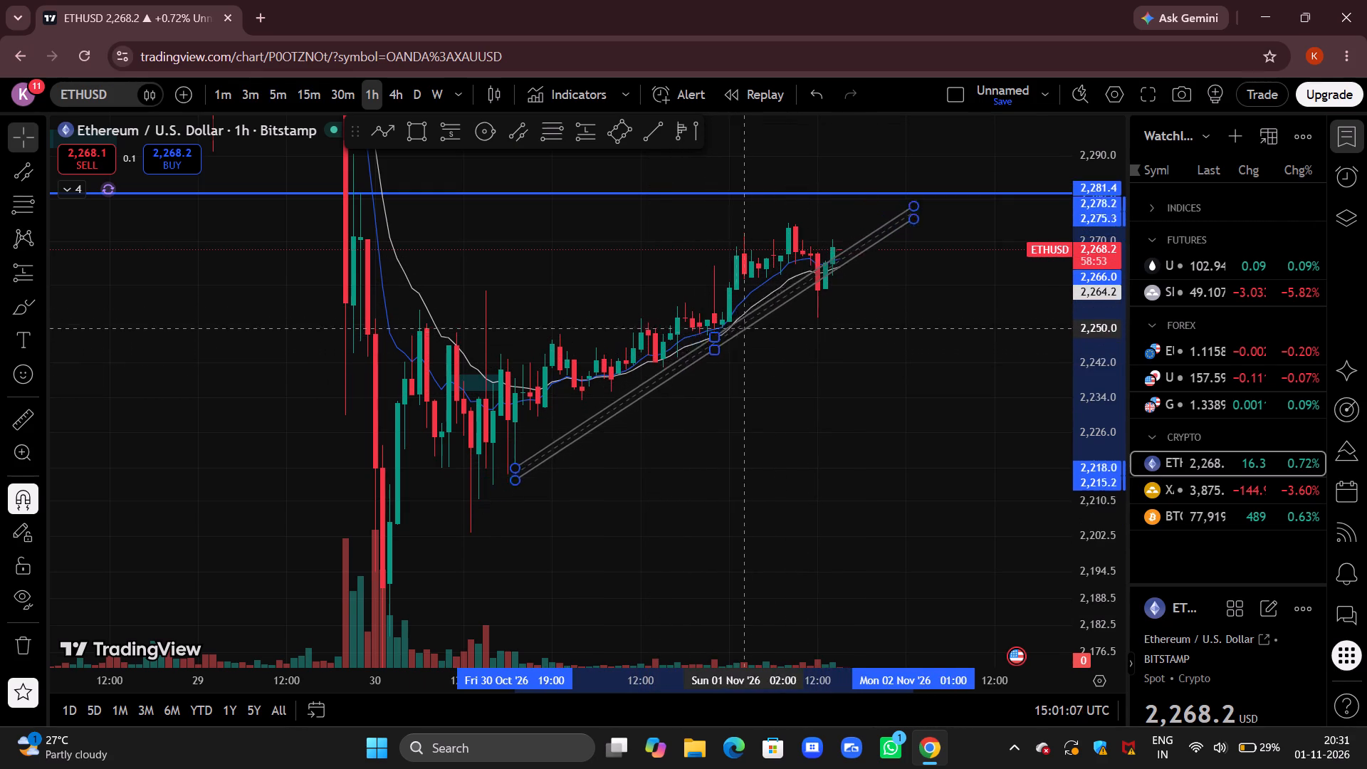
drag(744, 318, 704, 345)
click(782, 353)
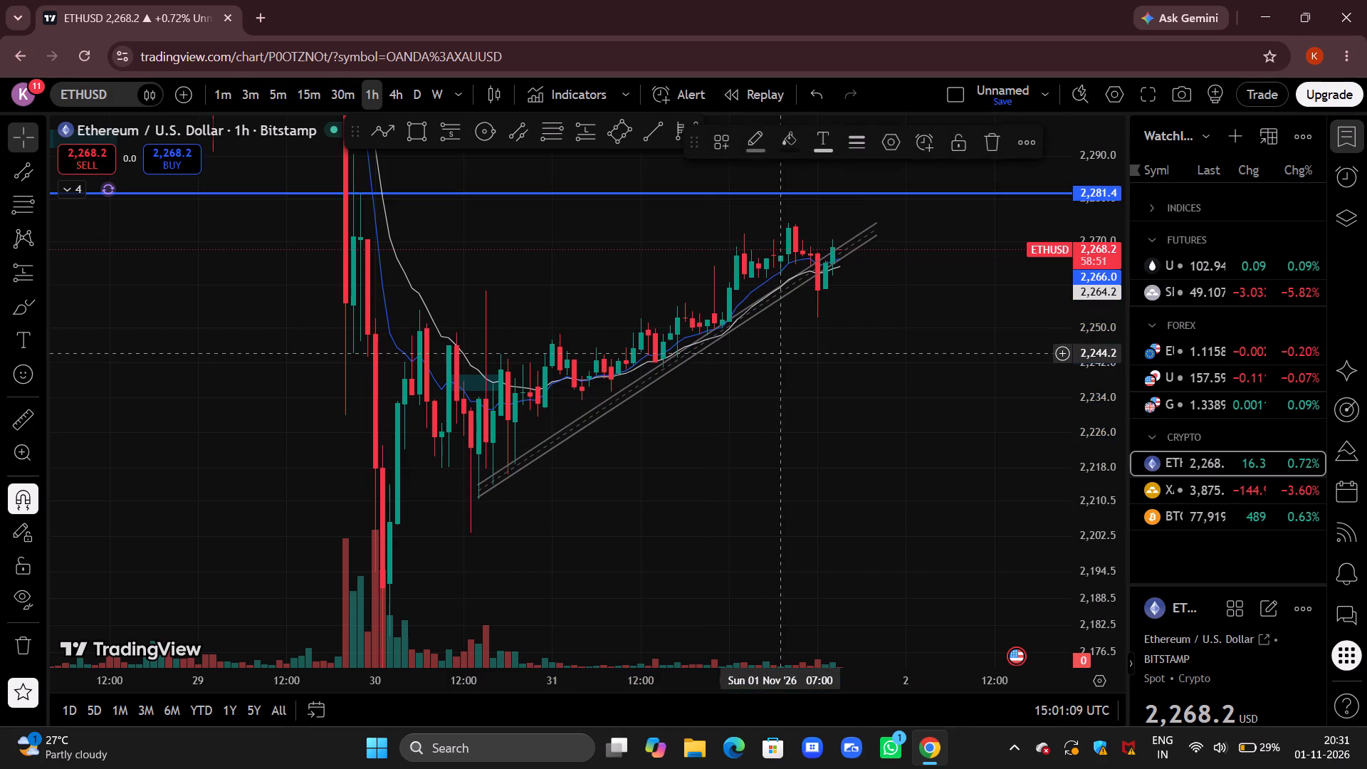
Switch ETHUSD to the 30-minute timeframe and examine the 1 November price action around the rising channel.
click(350, 99)
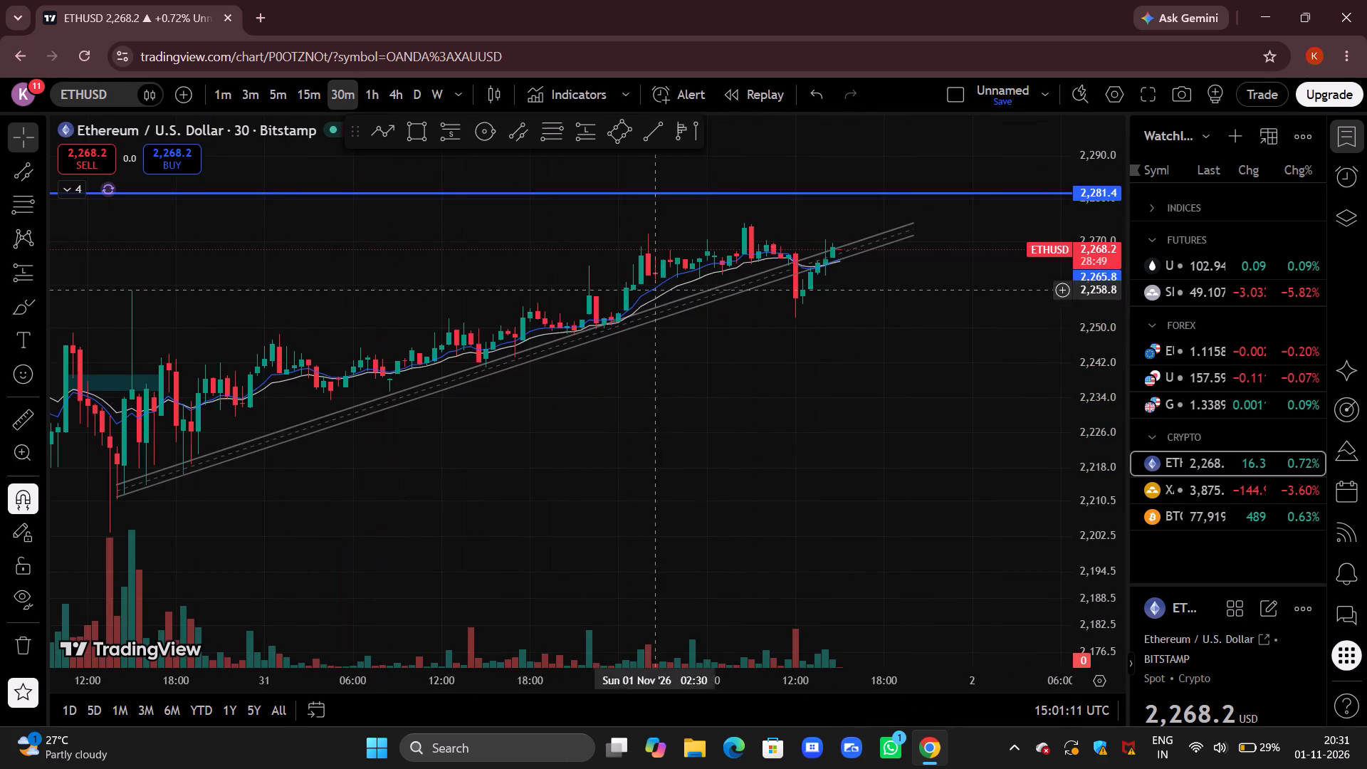
scroll(681, 371, down, 2)
drag(1100, 597, 1081, 337)
drag(896, 337, 880, 547)
scroll(880, 547, up, 5)
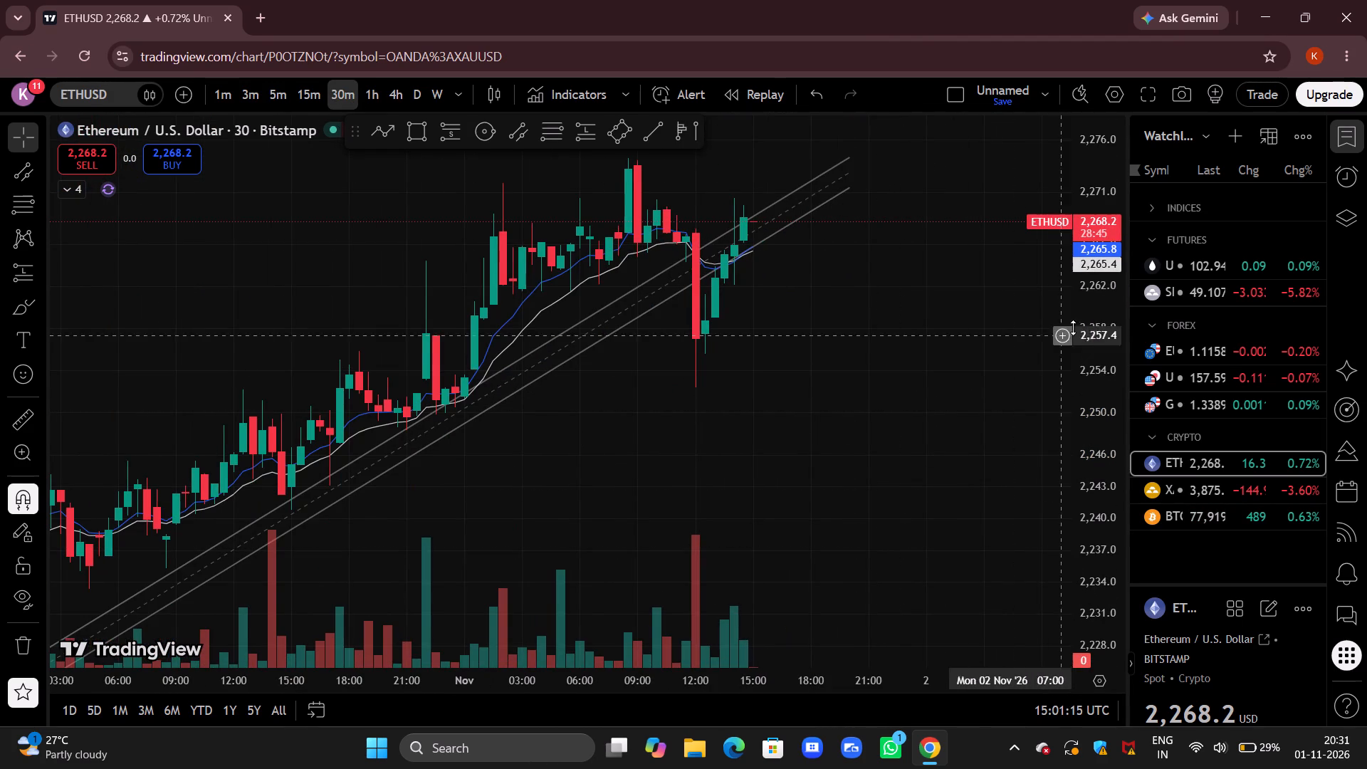
drag(1078, 338, 1072, 434)
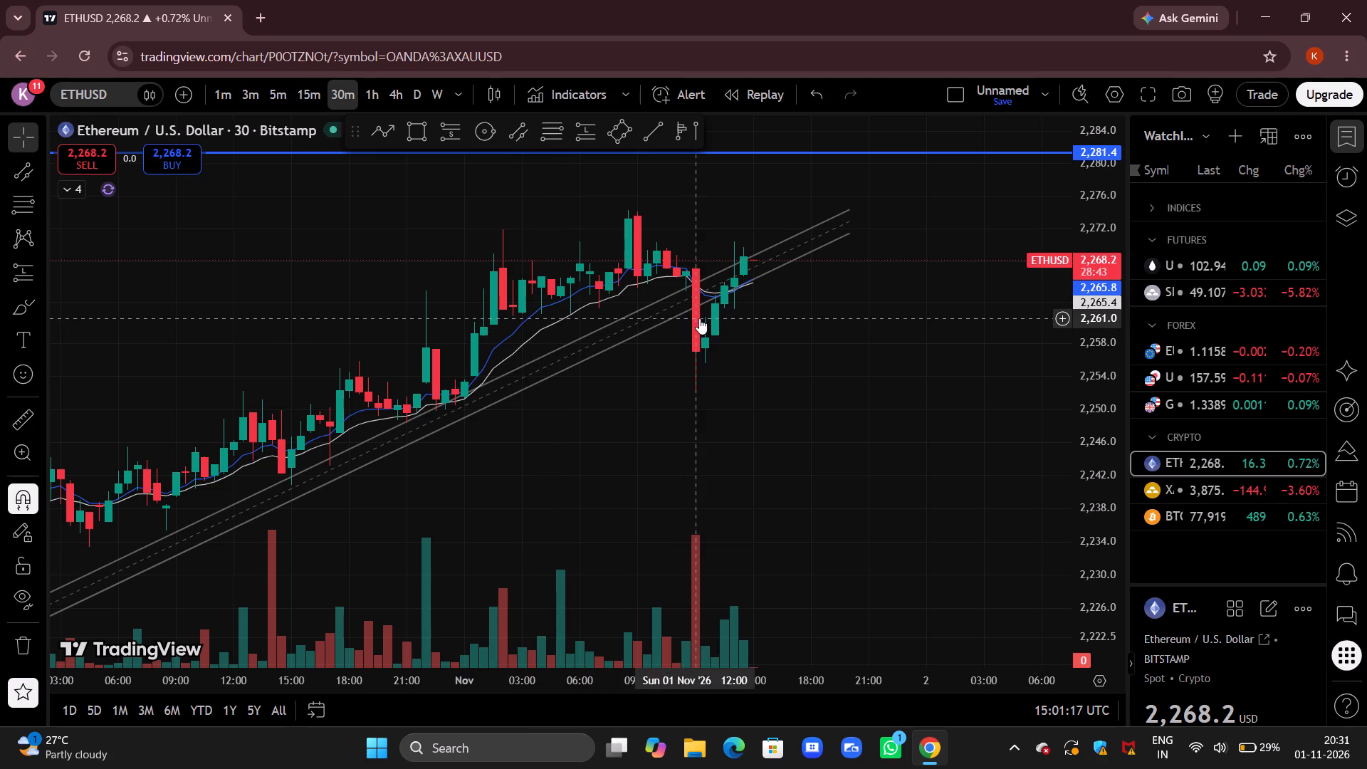
drag(792, 430, 802, 473)
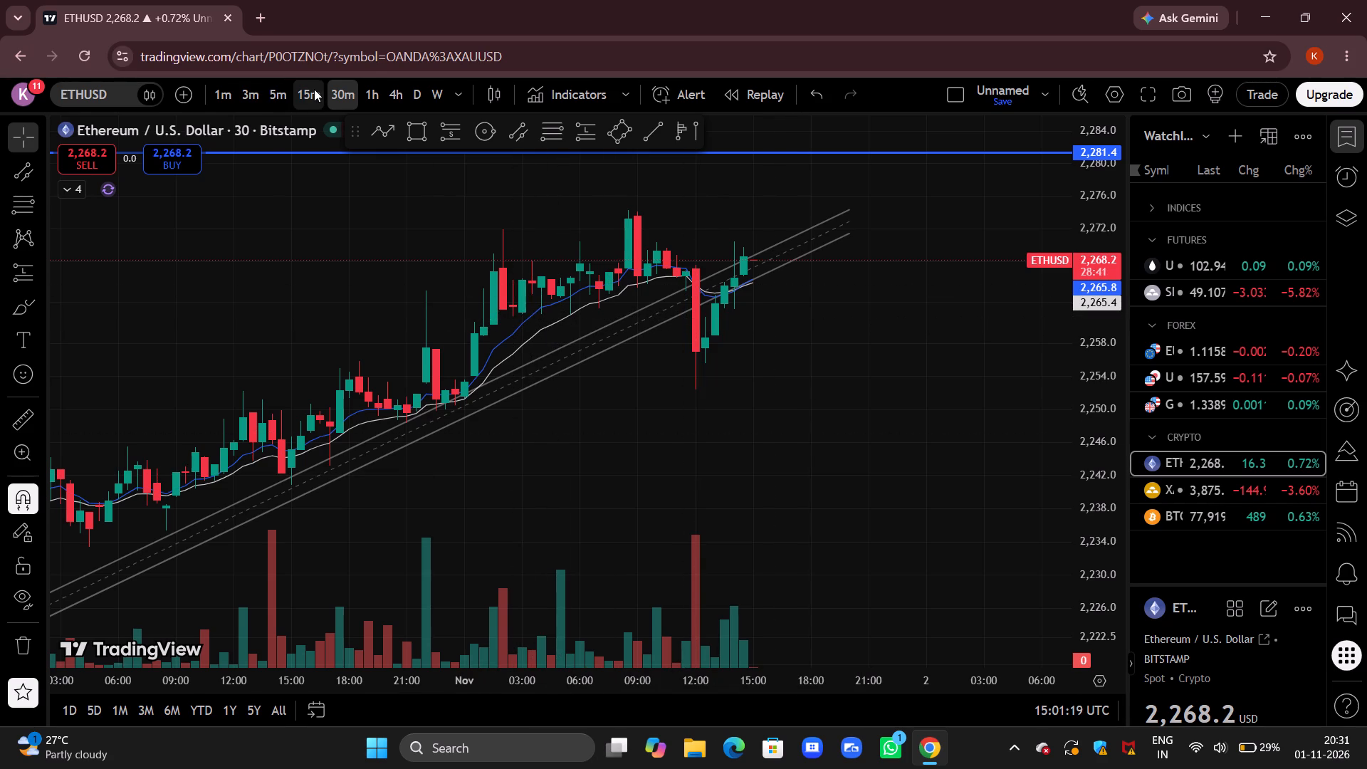
Switch ETHUSD to the 15-minute timeframe and examine how the 1 November sell-off and rebound relate to the rising channel.
click(314, 89)
scroll(679, 283, down, 5)
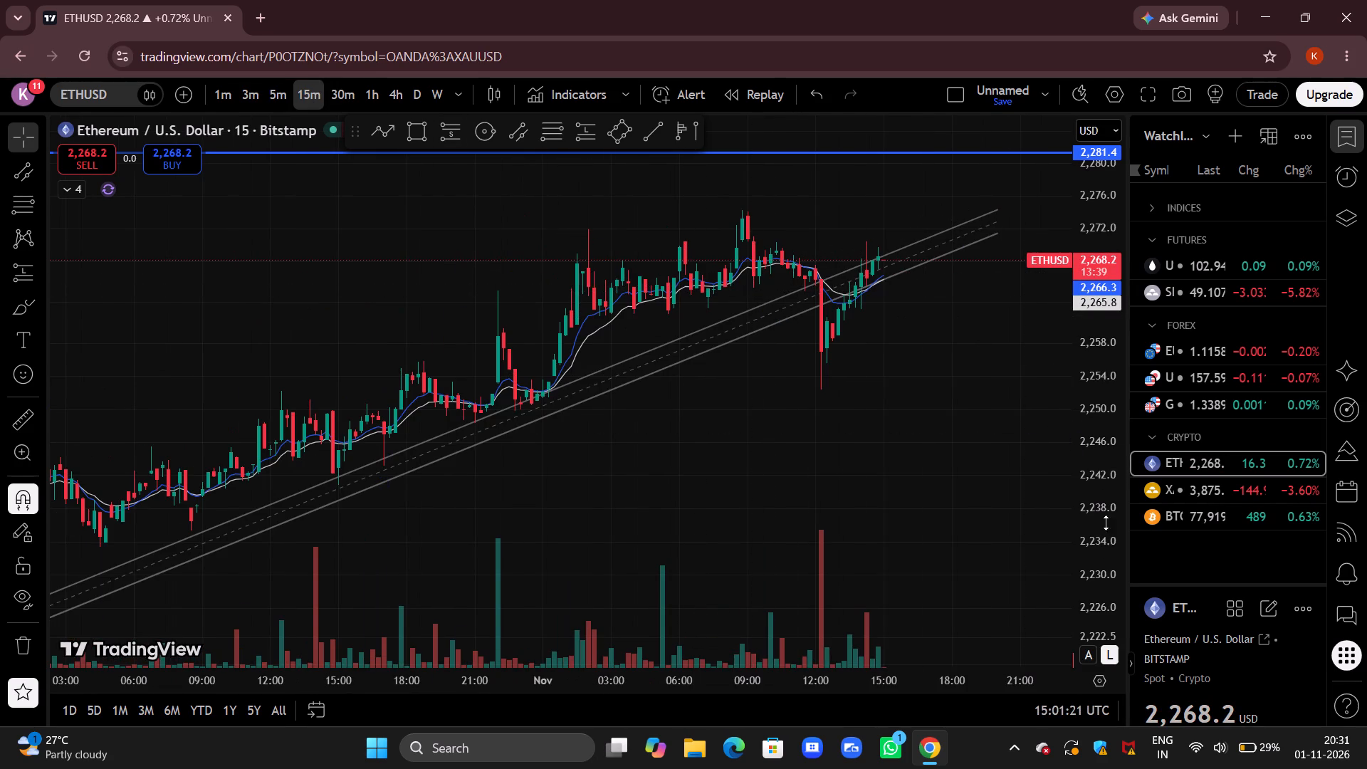
drag(1104, 550, 1088, 276)
drag(951, 238, 948, 577)
scroll(951, 577, up, 4)
drag(927, 573, 928, 439)
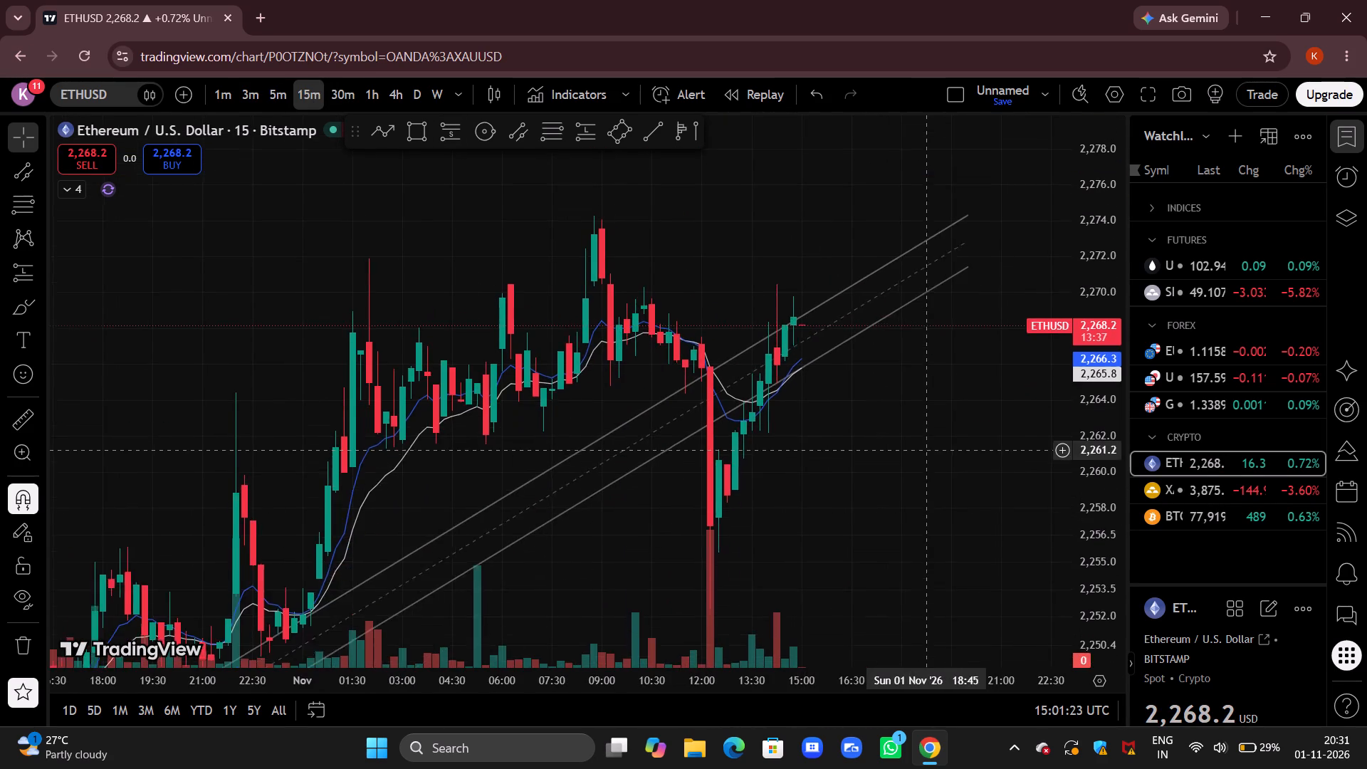
drag(928, 439, 927, 436)
scroll(917, 439, up, 4)
drag(839, 480, 988, 432)
drag(930, 432, 927, 537)
drag(867, 496, 879, 442)
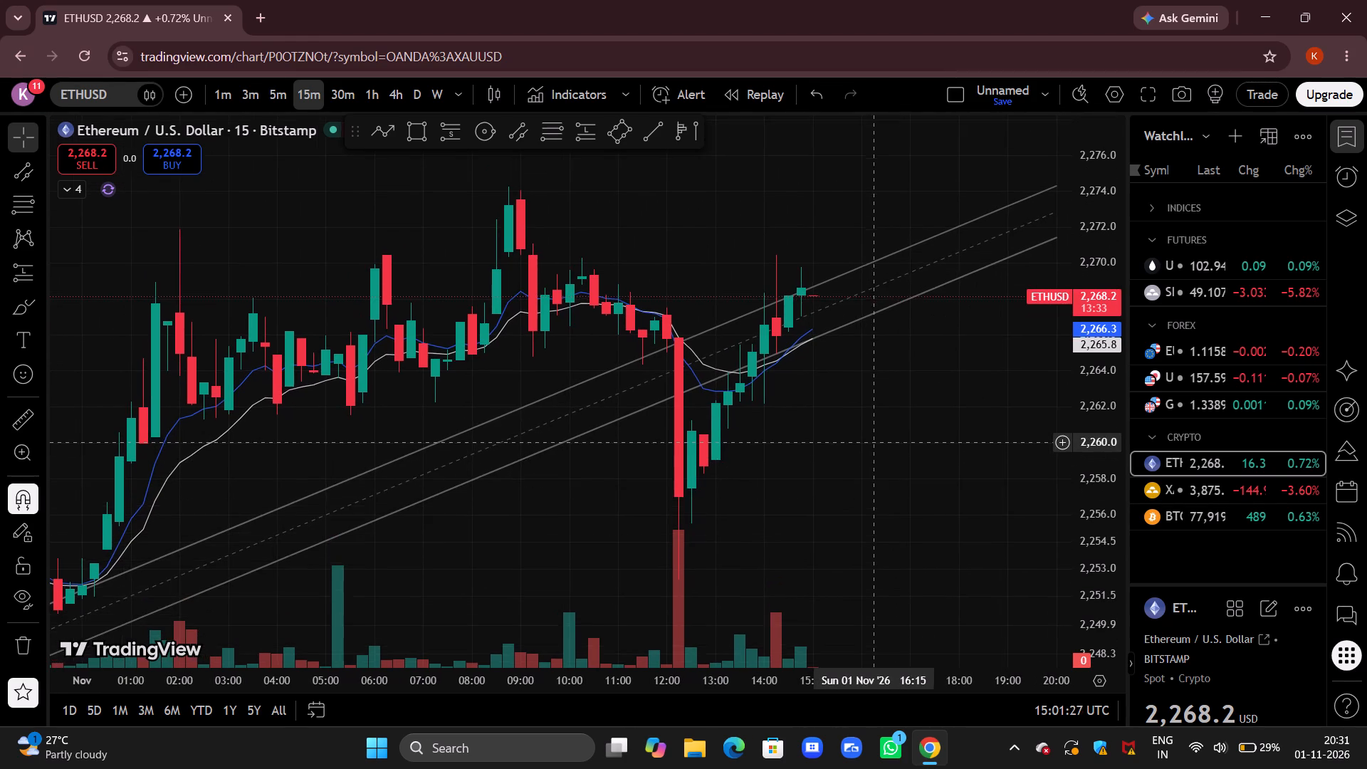
scroll(884, 443, down, 4)
drag(1108, 354, 1101, 386)
drag(981, 402, 948, 299)
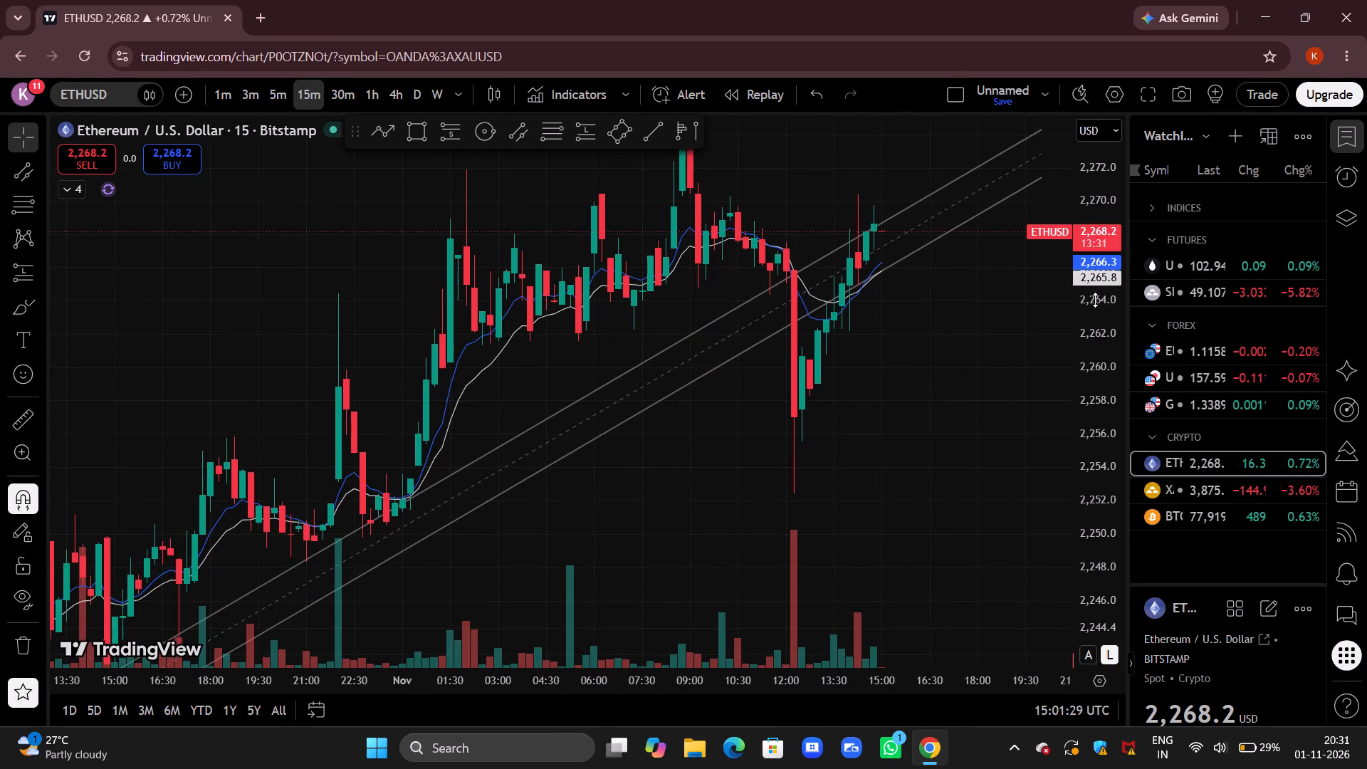
drag(1098, 300, 1079, 394)
drag(1036, 381, 912, 404)
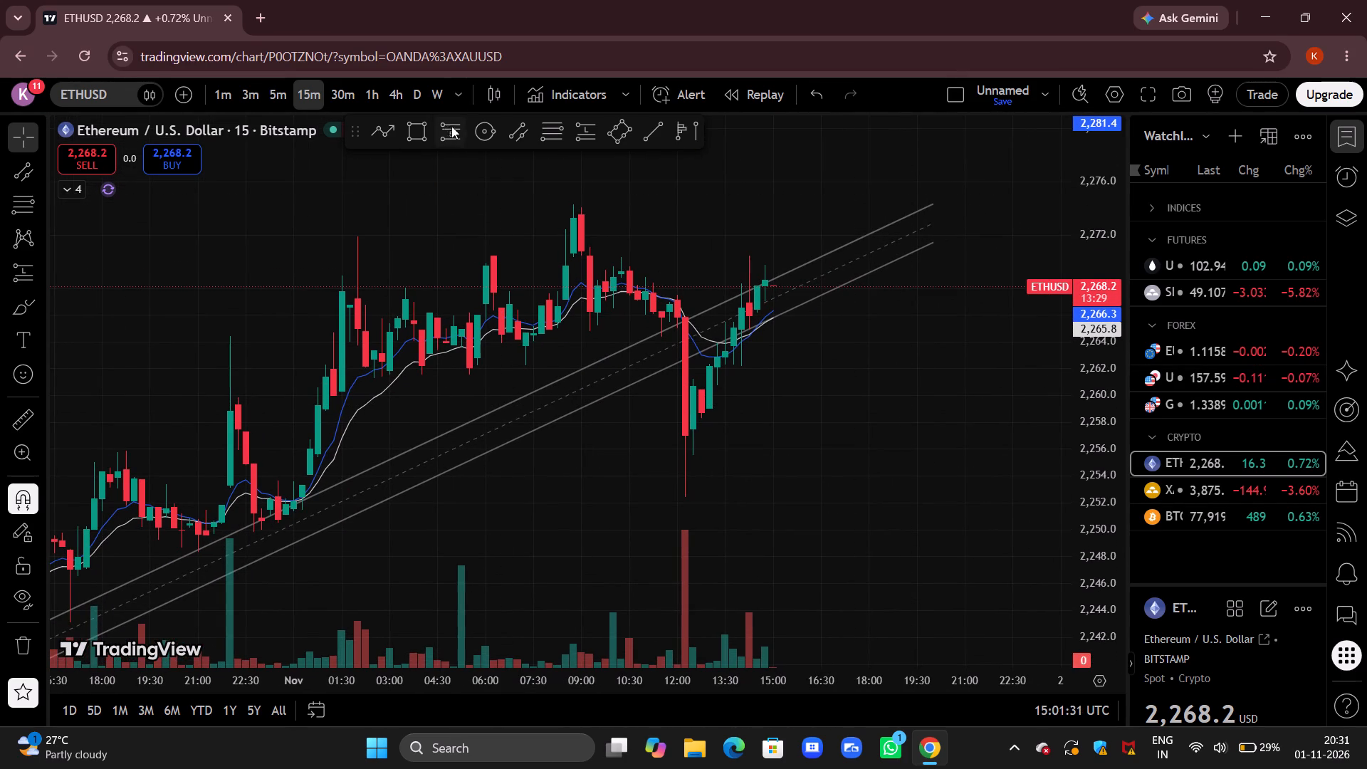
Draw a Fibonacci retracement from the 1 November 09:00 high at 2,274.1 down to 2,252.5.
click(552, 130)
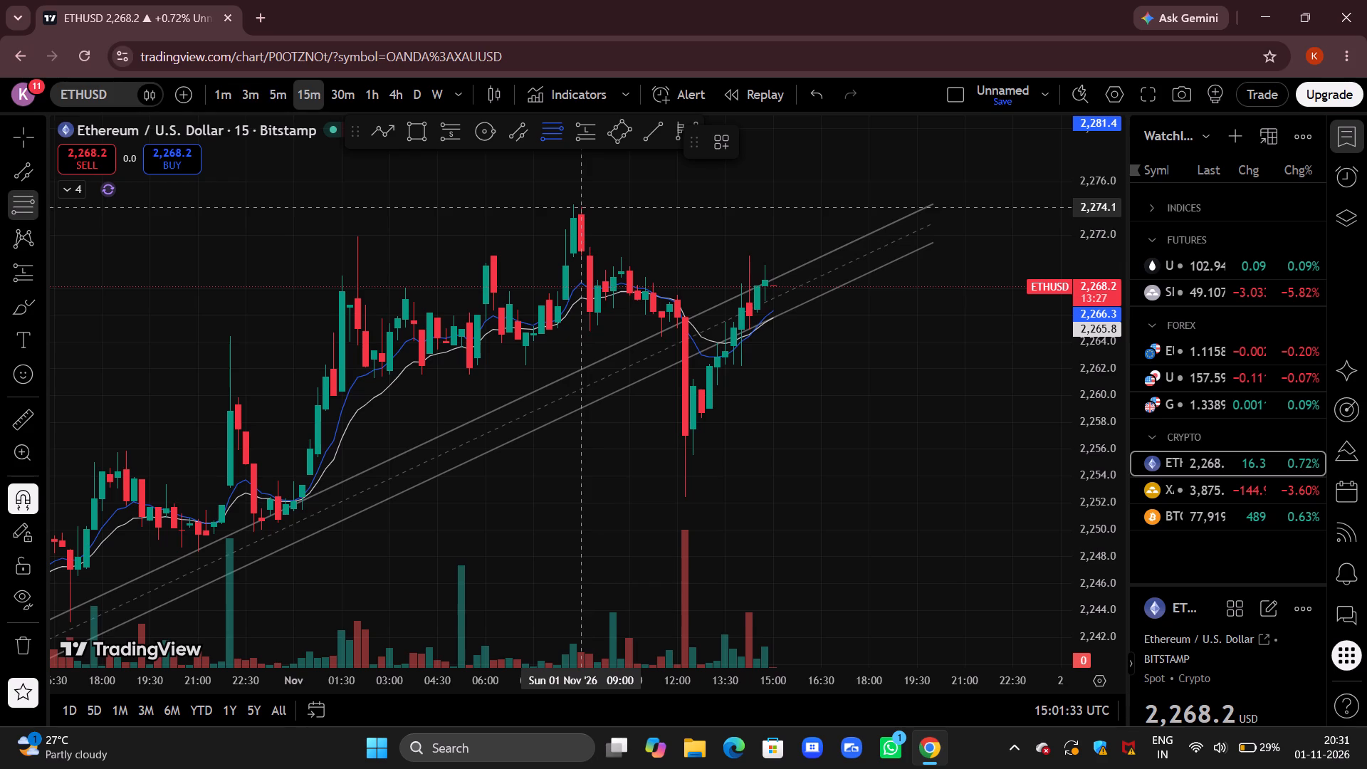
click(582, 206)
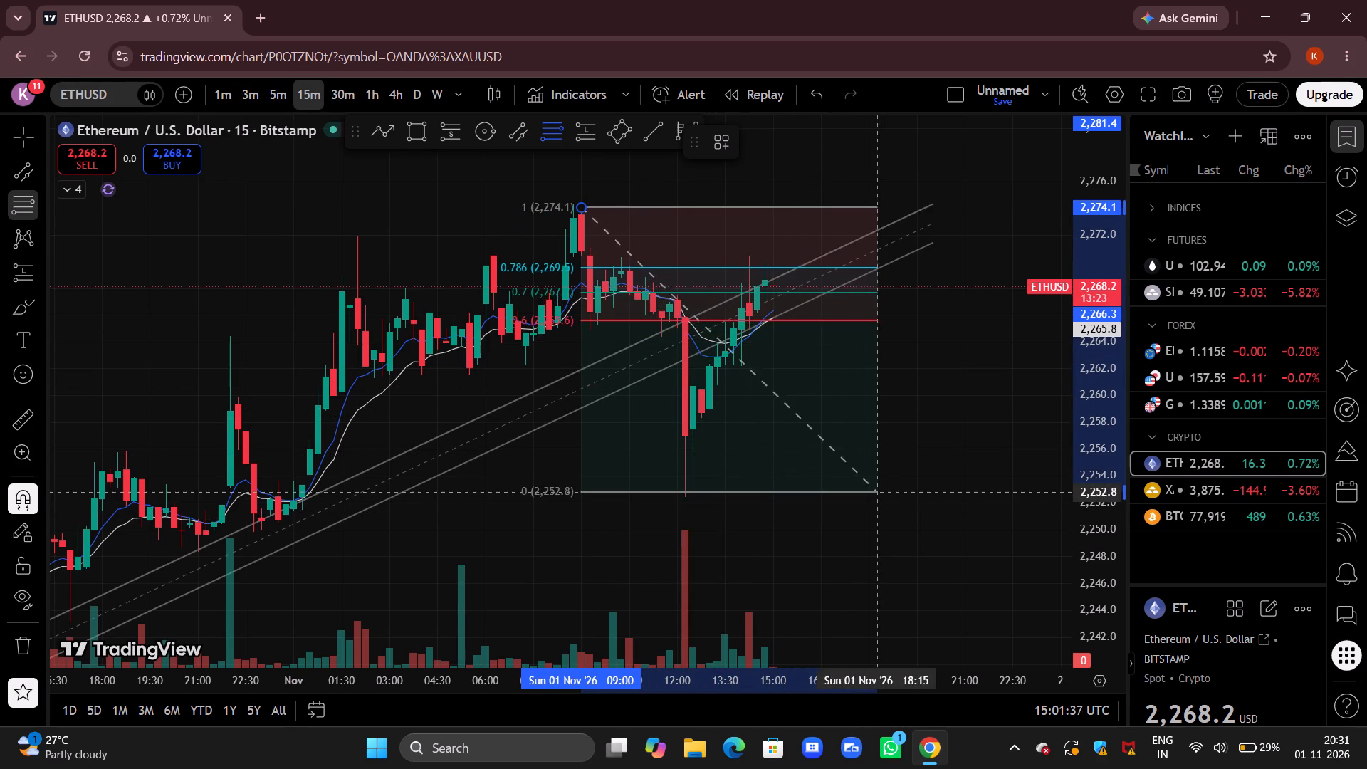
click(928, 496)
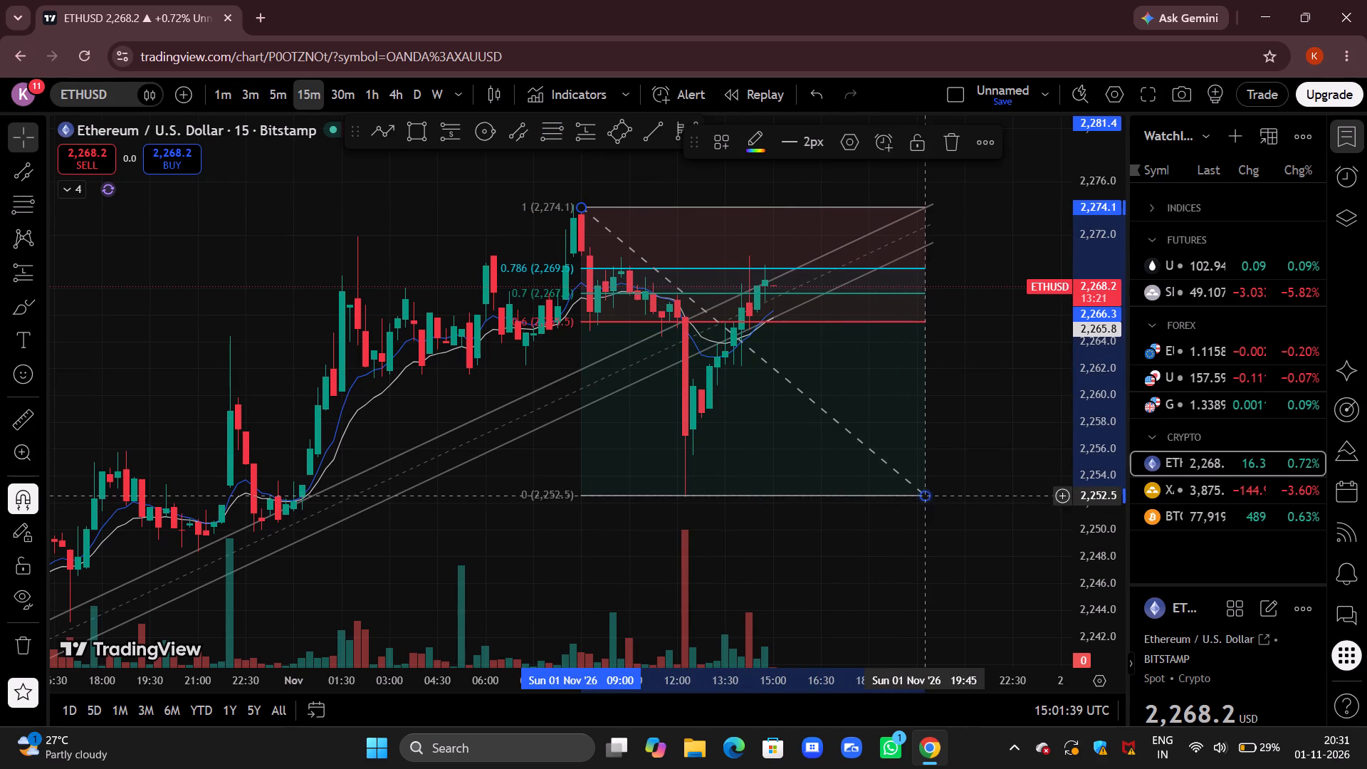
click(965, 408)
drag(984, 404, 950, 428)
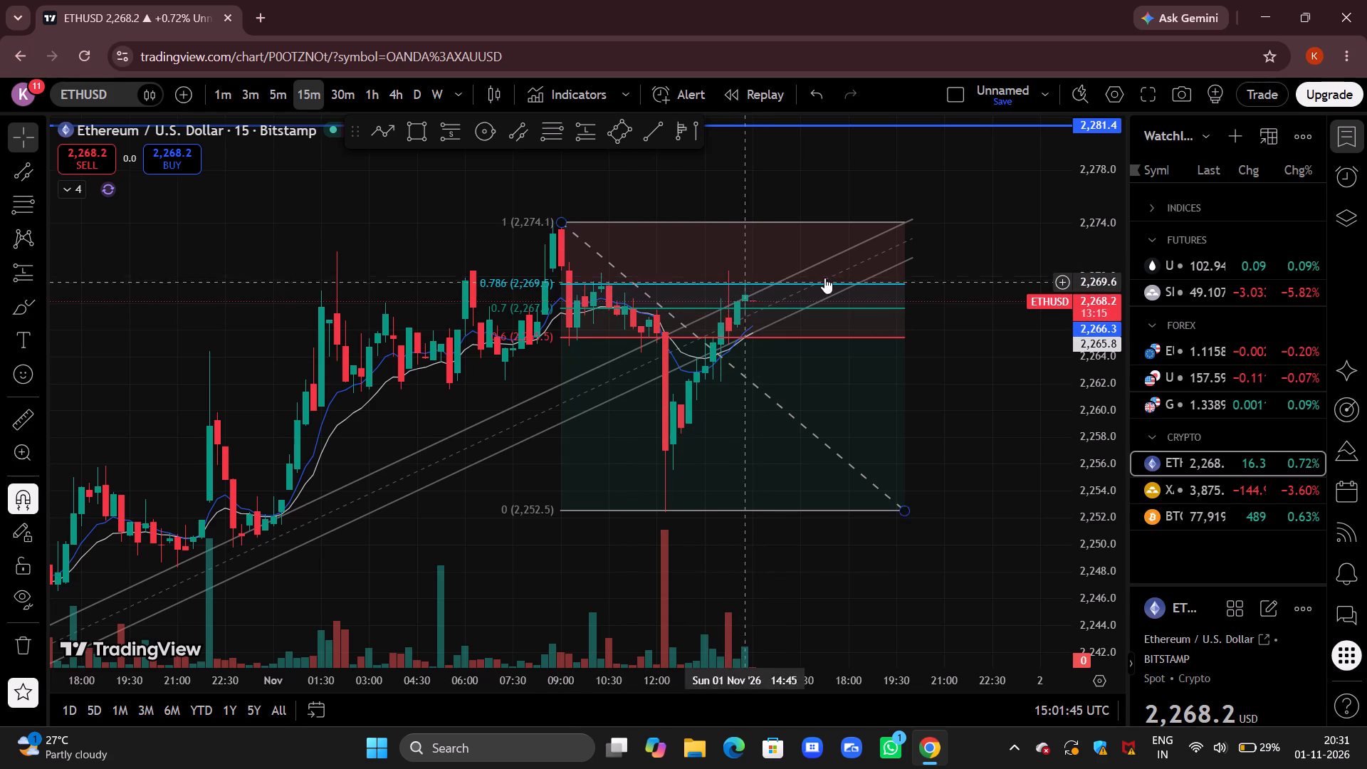
Draw a rectangle zone between about 2,268.9 and 2,270.4, from 01:30 on 1 November, and extend it to about 19:00.
click(417, 140)
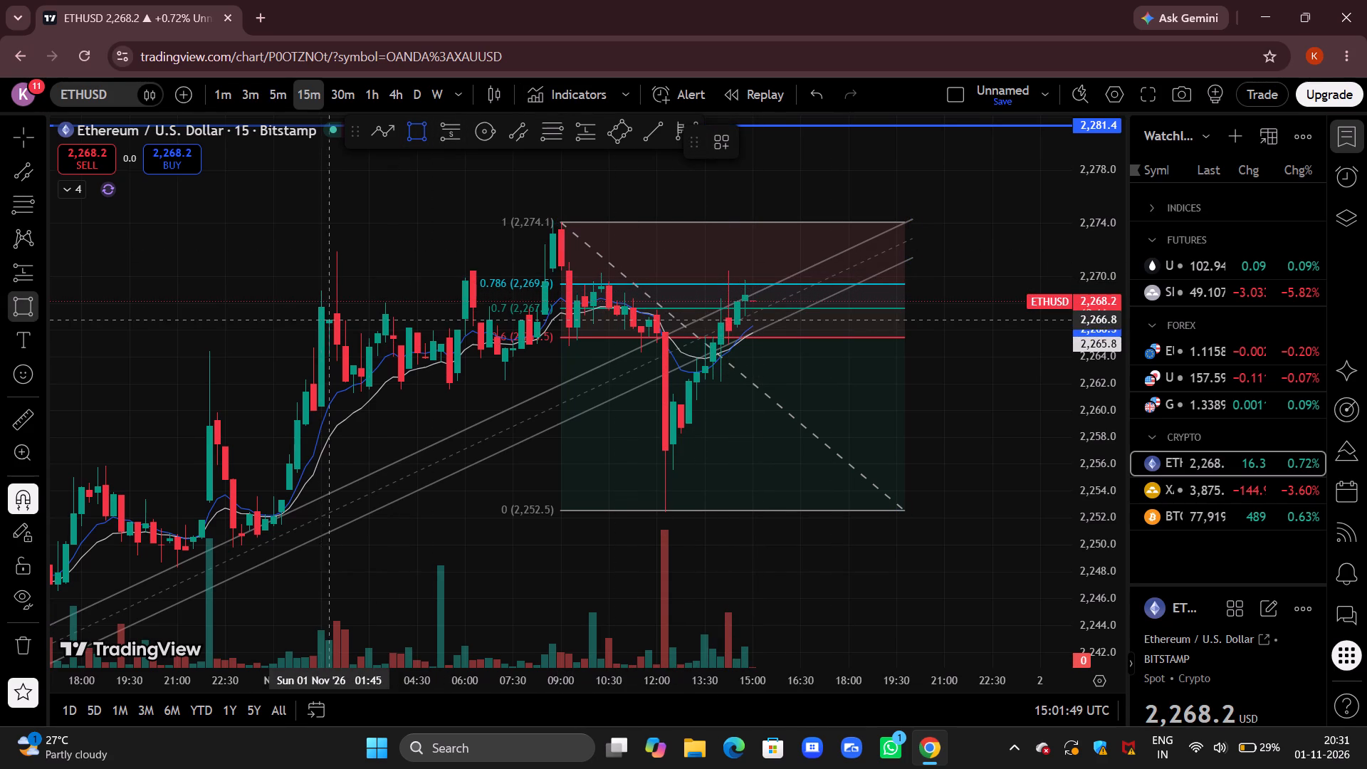
click(474, 270)
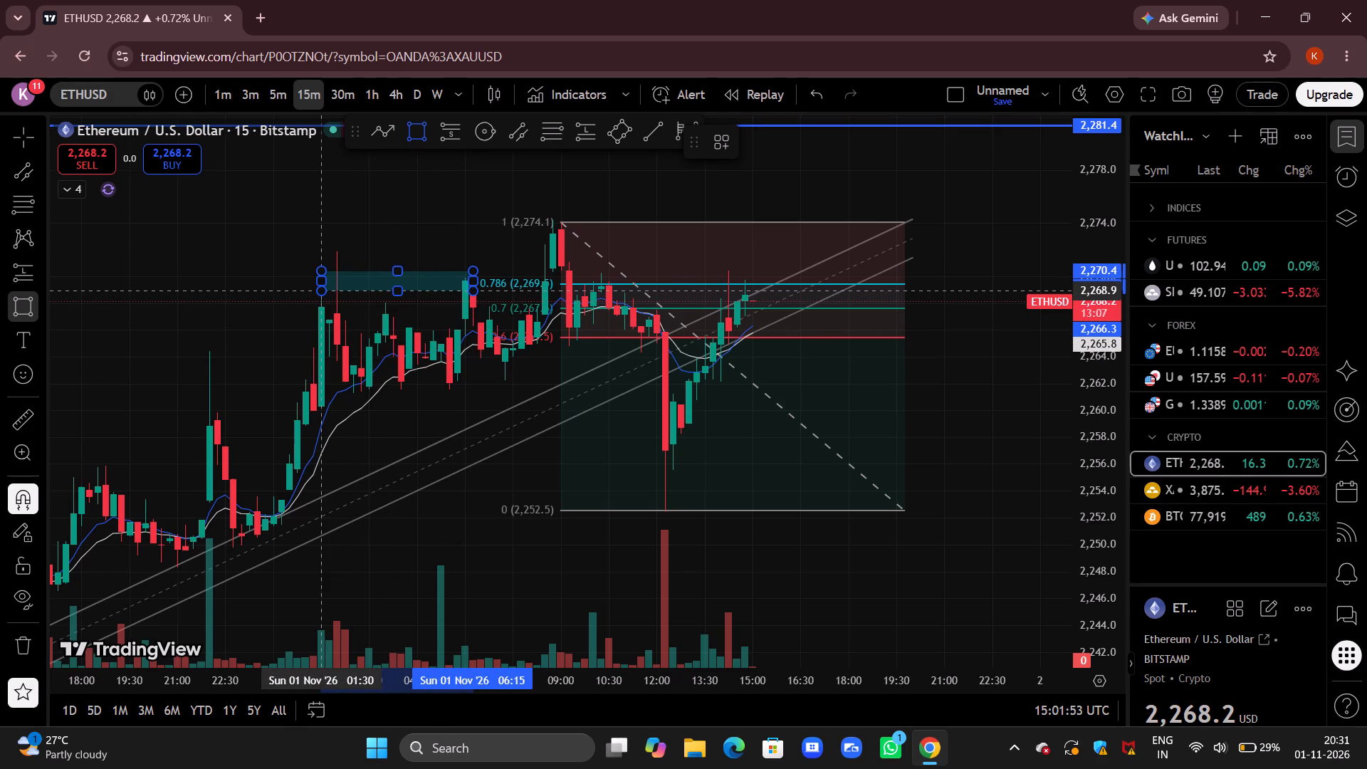
click(318, 270)
drag(468, 280, 792, 270)
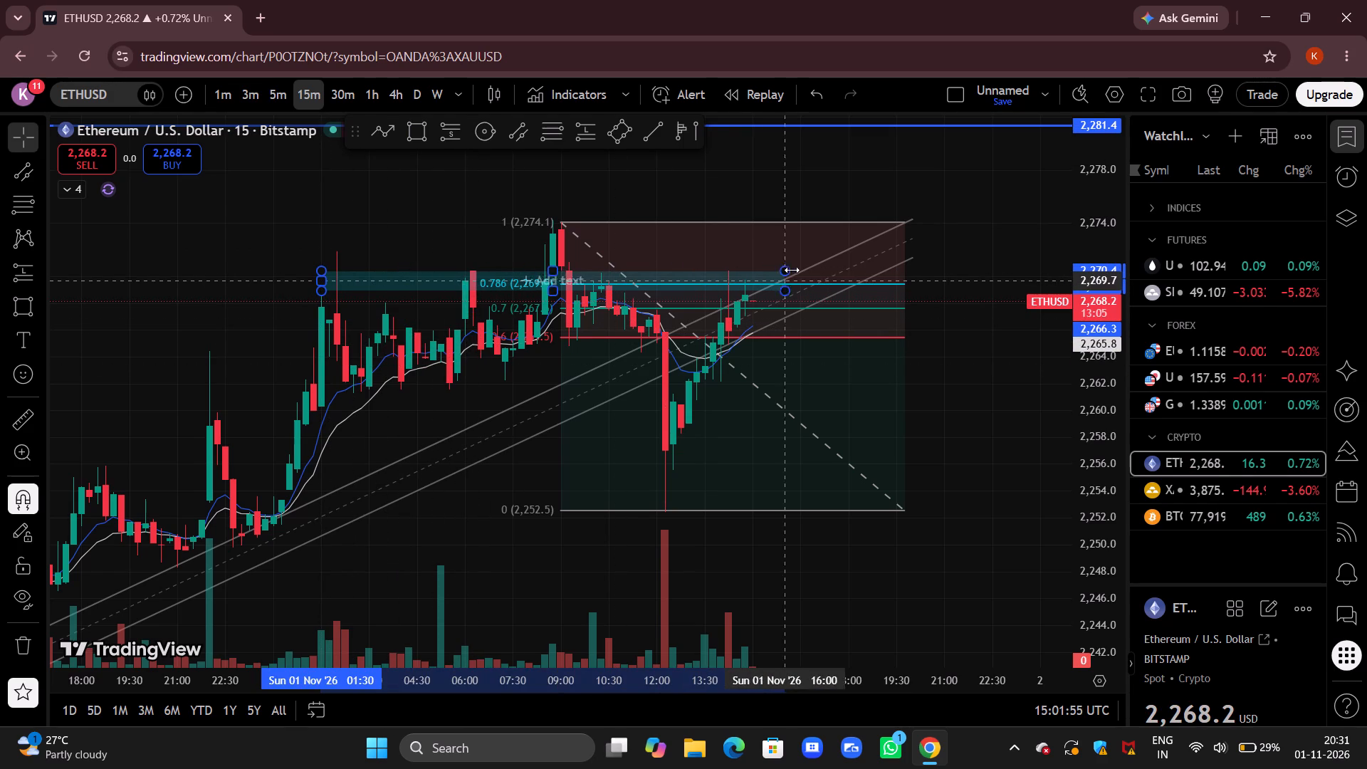
drag(792, 270, 881, 271)
click(941, 382)
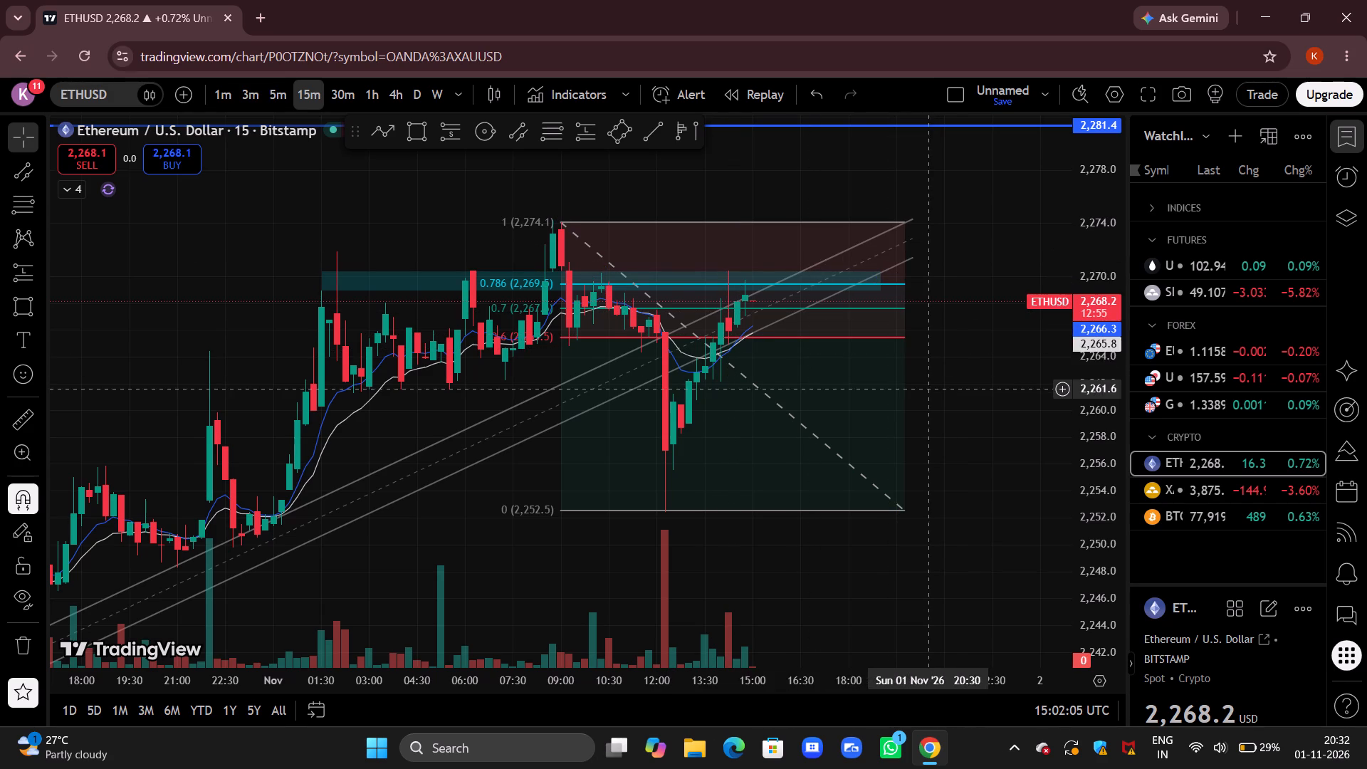
click(951, 377)
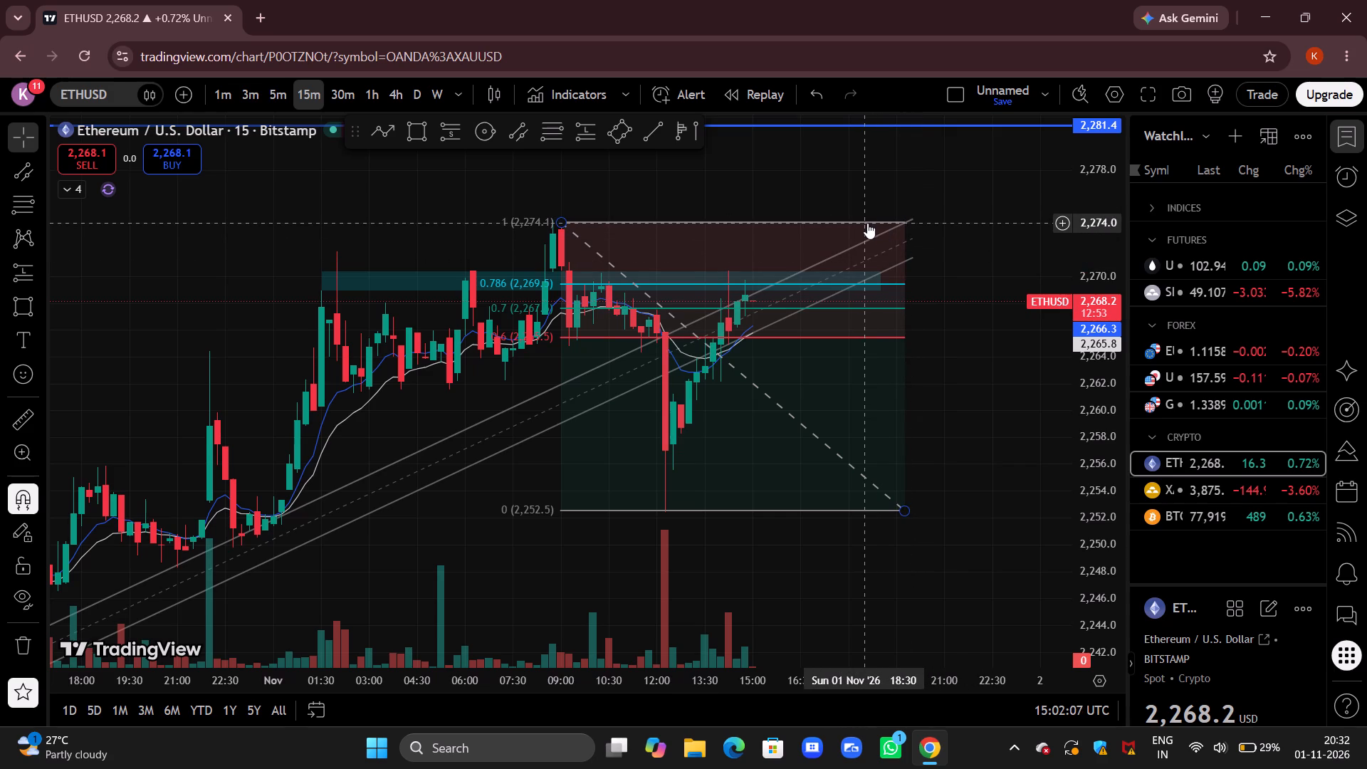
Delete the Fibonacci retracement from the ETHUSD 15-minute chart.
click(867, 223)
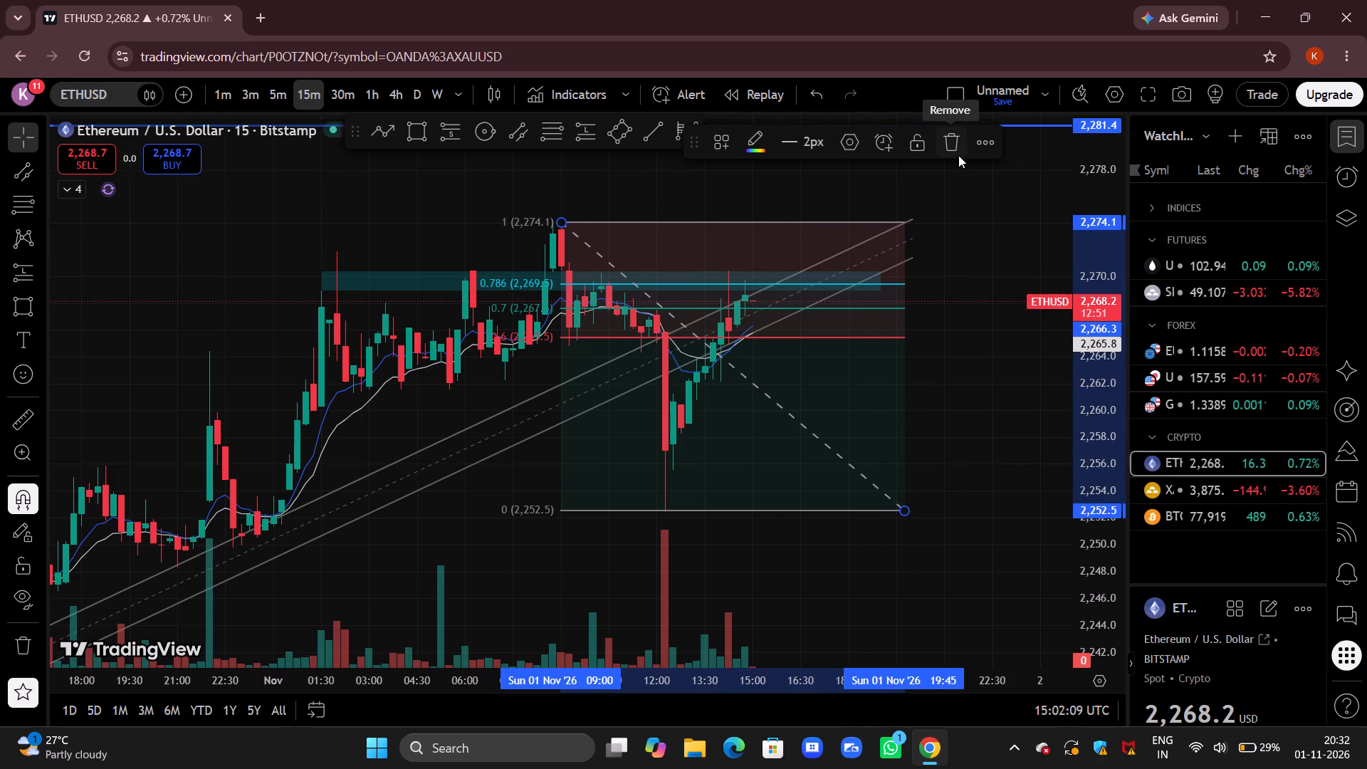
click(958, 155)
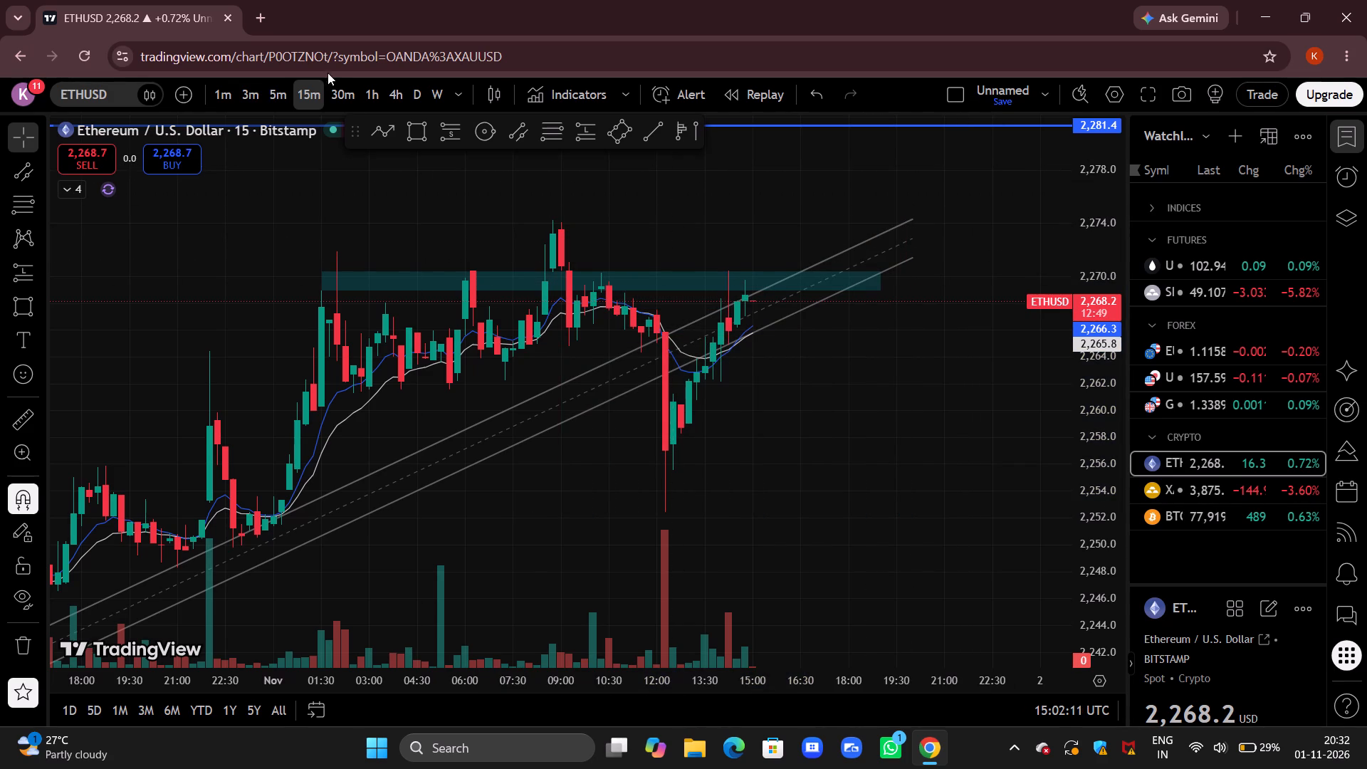
Switch ETHUSD to the 5-minute timeframe and examine the latest candles around the teal zone and the rising channel.
click(280, 103)
scroll(930, 436, down, 5)
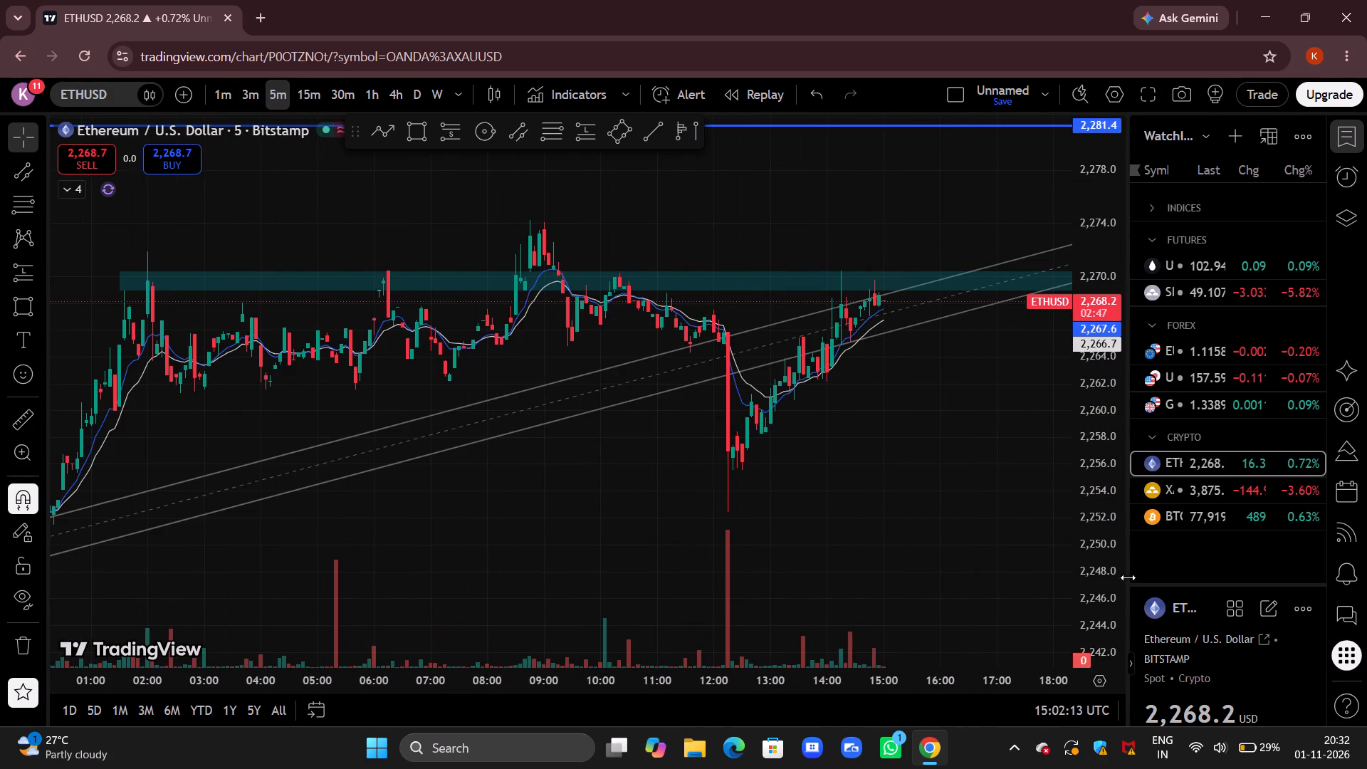
drag(1118, 592, 1116, 280)
drag(949, 340, 918, 460)
scroll(923, 454, up, 3)
drag(950, 402, 908, 525)
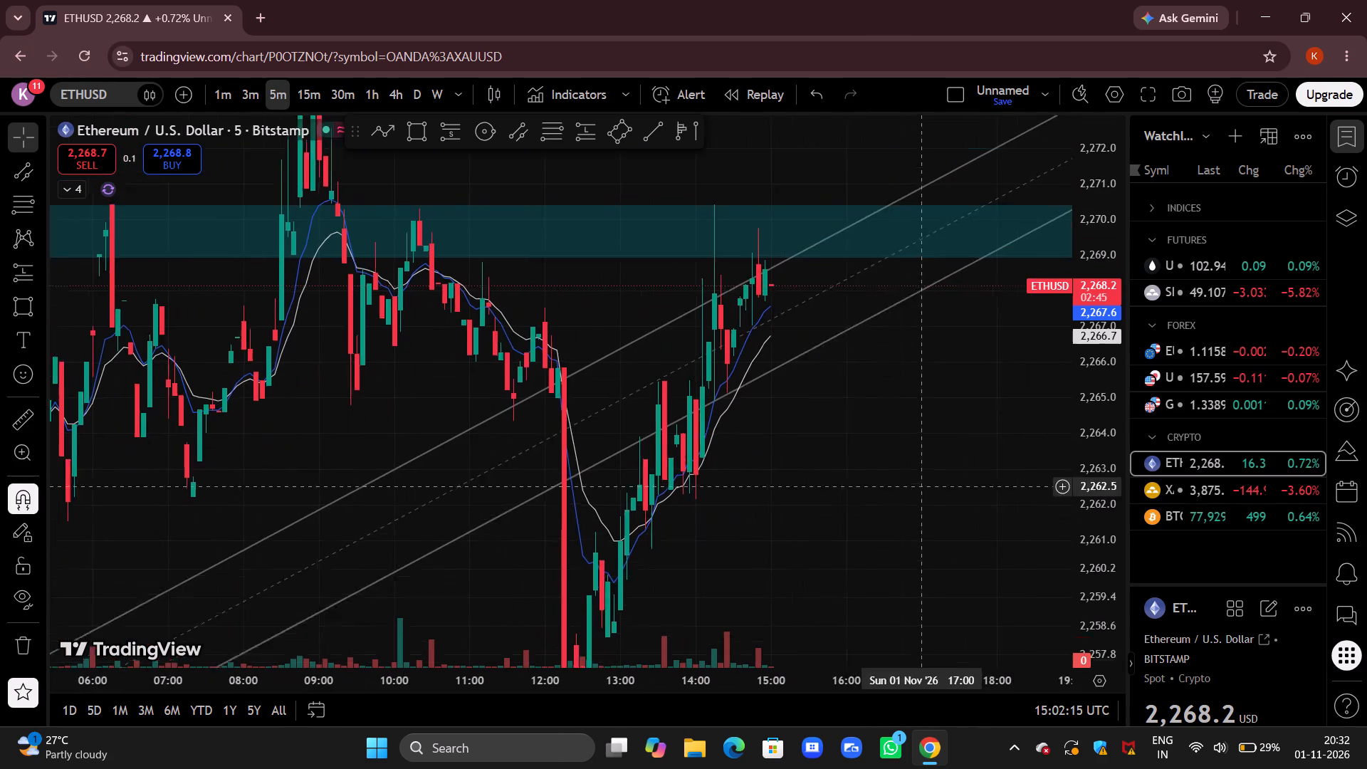
drag(908, 525, 896, 558)
drag(899, 542, 950, 528)
drag(1093, 347, 1064, 485)
drag(1005, 484, 934, 496)
scroll(962, 478, up, 2)
drag(921, 496, 1009, 497)
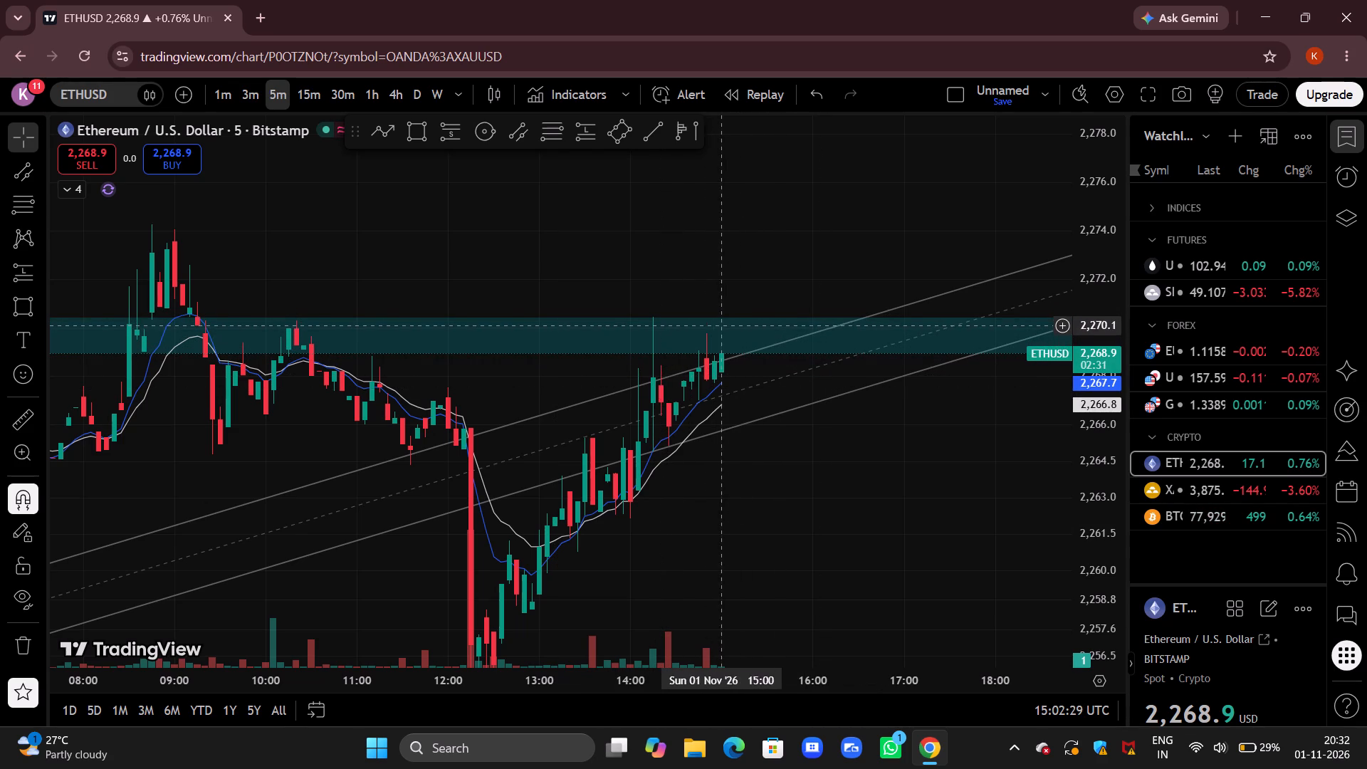
drag(881, 528, 921, 440)
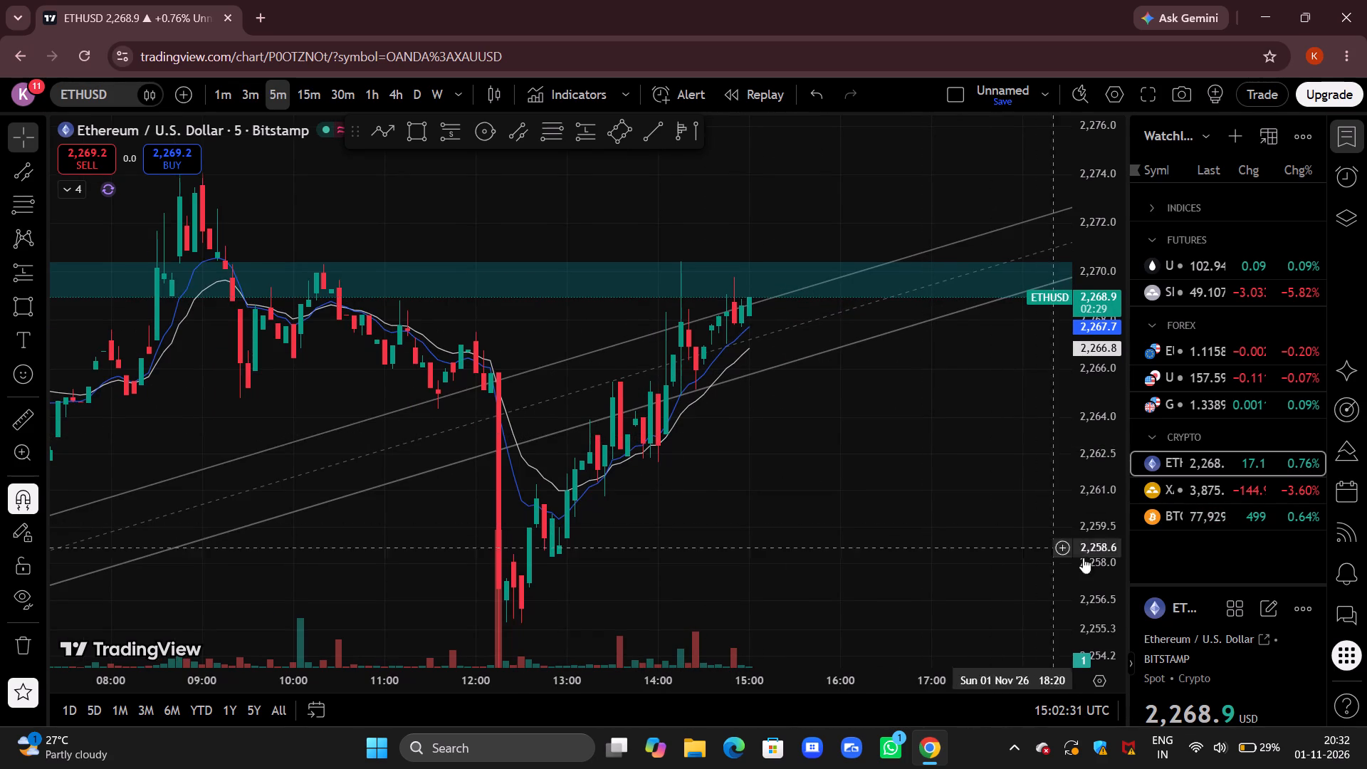
drag(1095, 560, 1111, 471)
drag(850, 464, 802, 514)
scroll(819, 502, up, 4)
drag(790, 502, 966, 445)
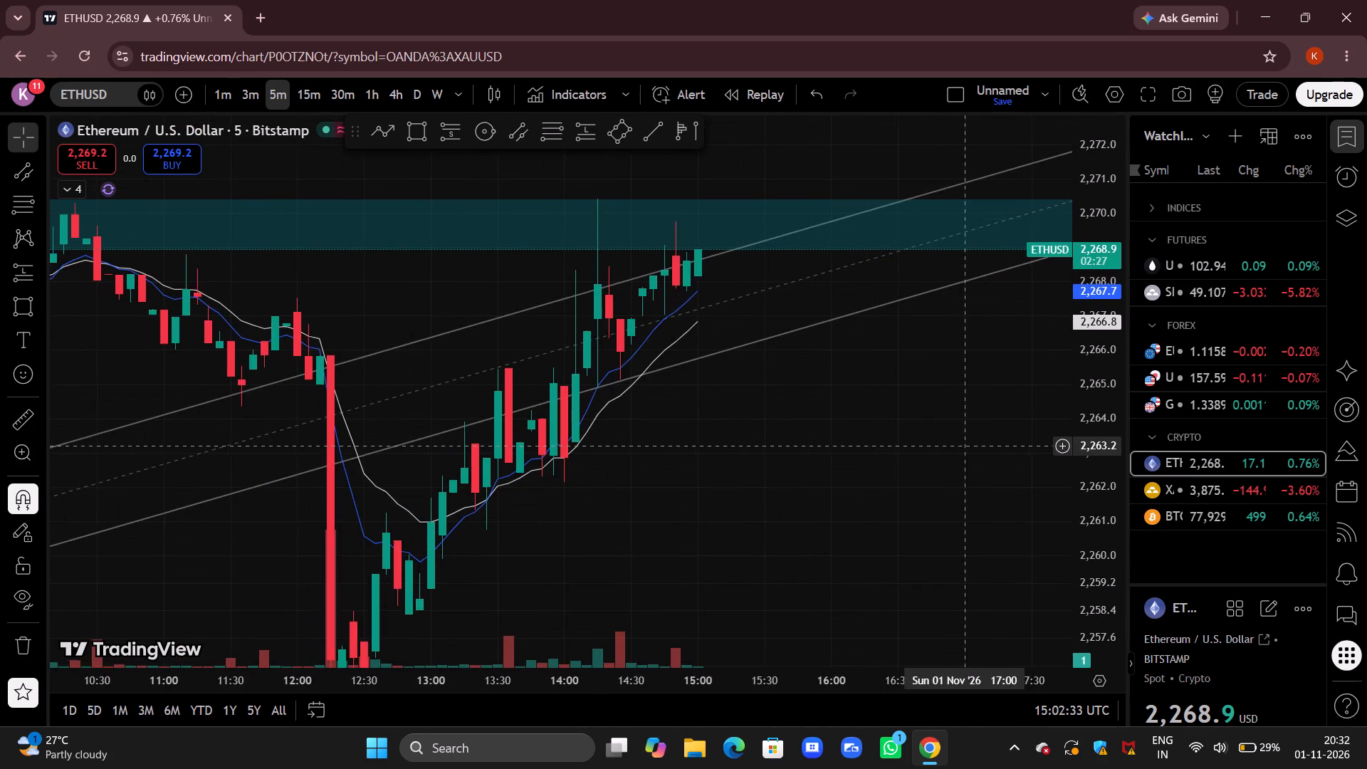
scroll(966, 445, down, 4)
drag(980, 552, 969, 567)
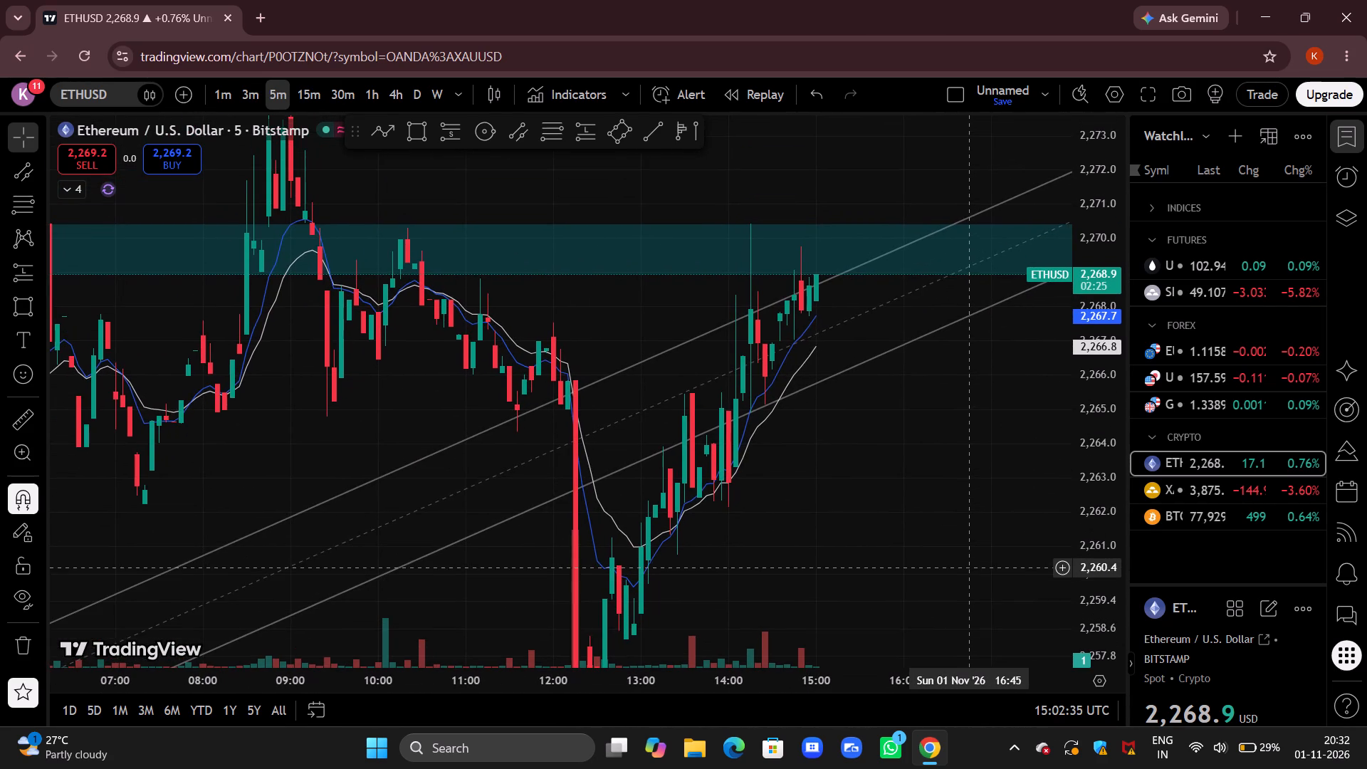
drag(980, 530, 953, 580)
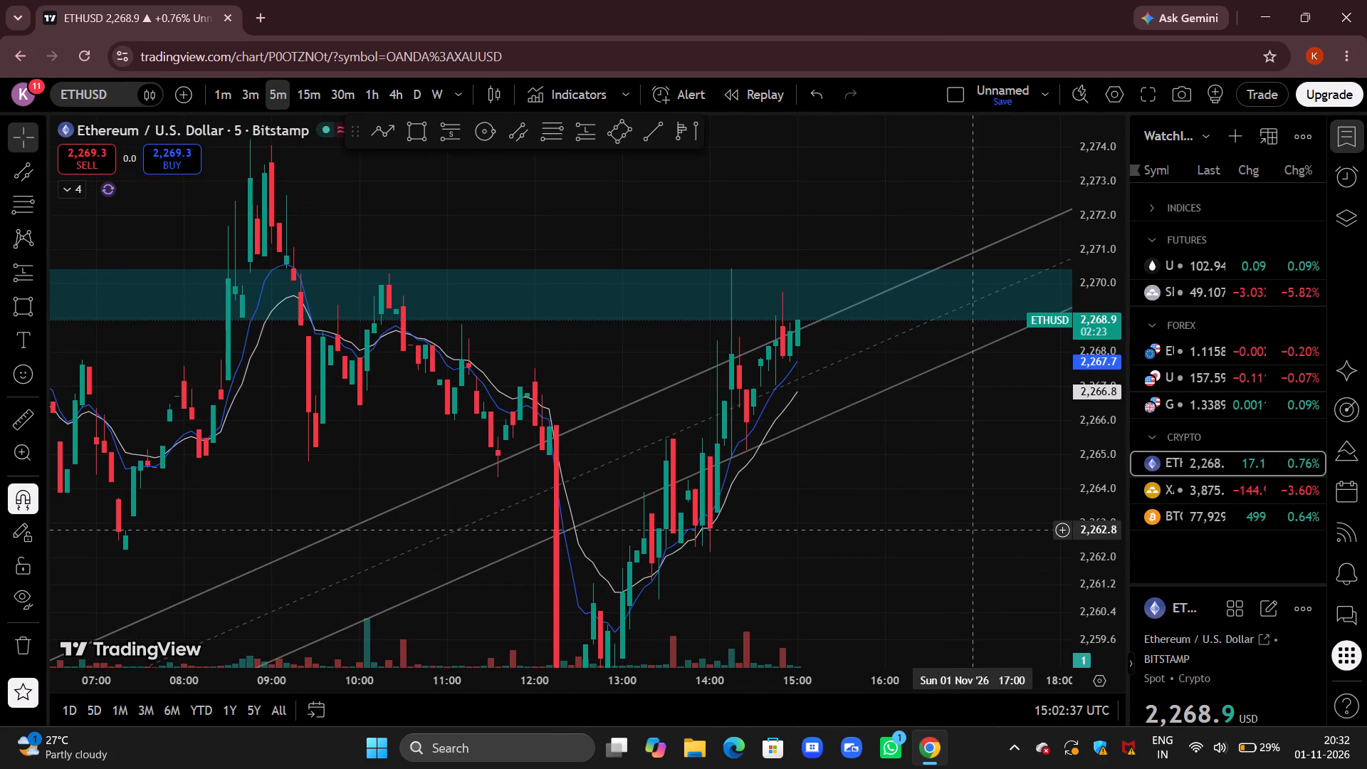
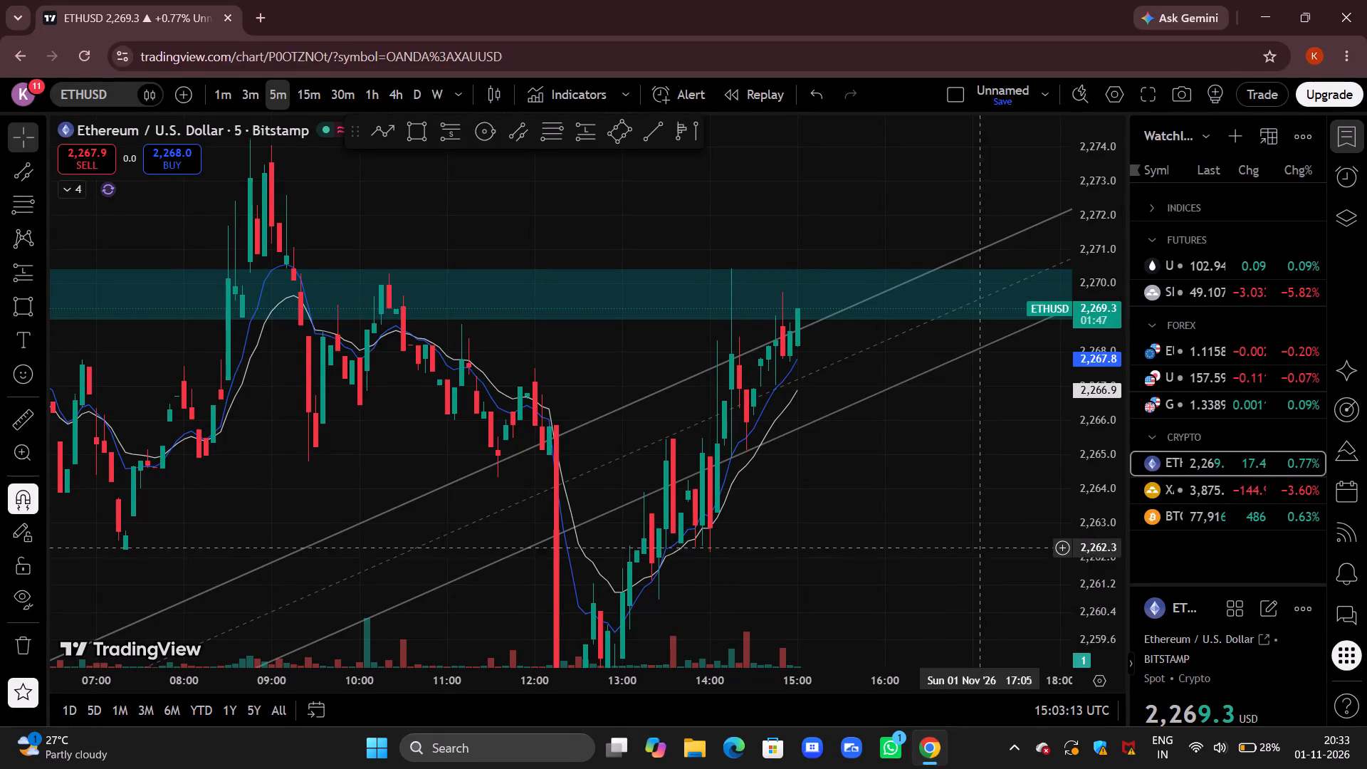
Examine the ETHUSD 5-minute price action around the teal zone and rising channel, comparing earlier 1 November swings with the latest candles.
drag(1041, 505, 978, 494)
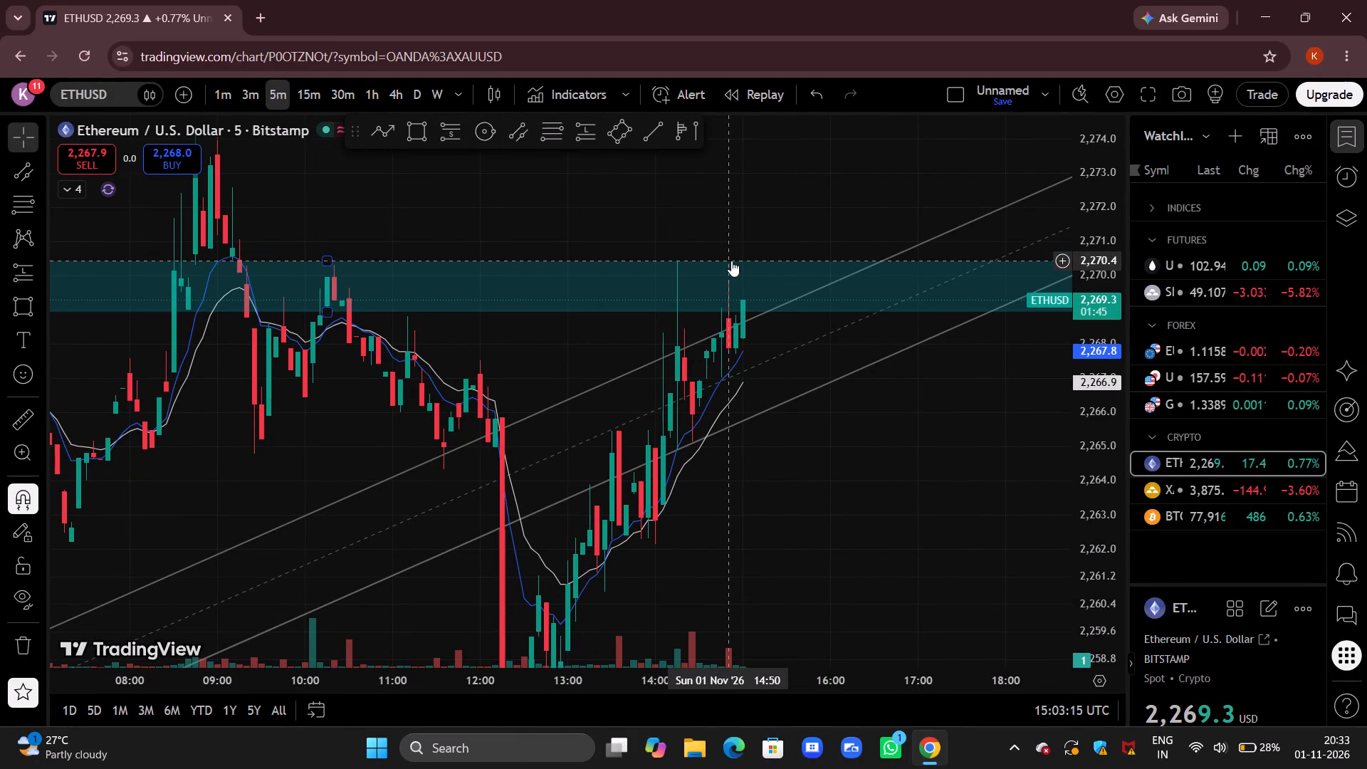
drag(445, 189, 856, 179)
scroll(723, 216, down, 4)
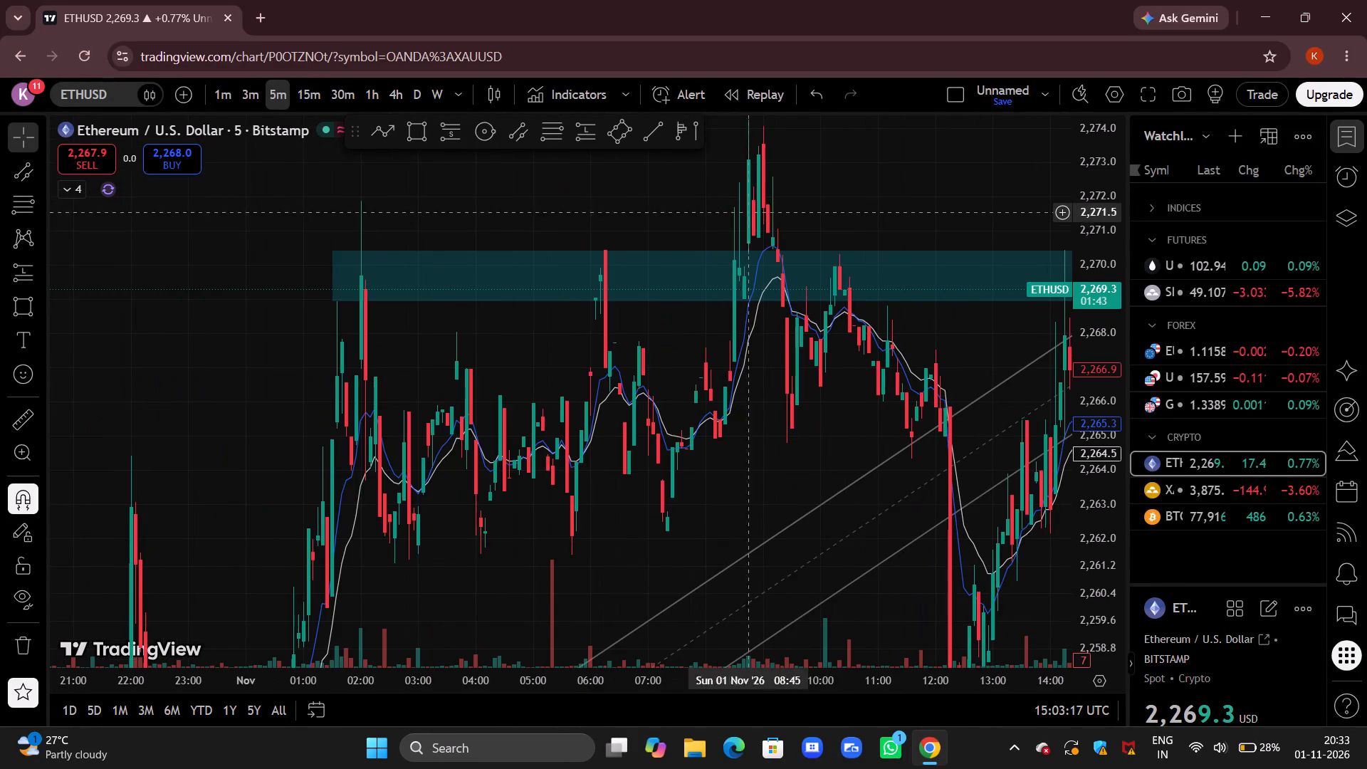
drag(873, 173, 520, 190)
drag(883, 215, 647, 196)
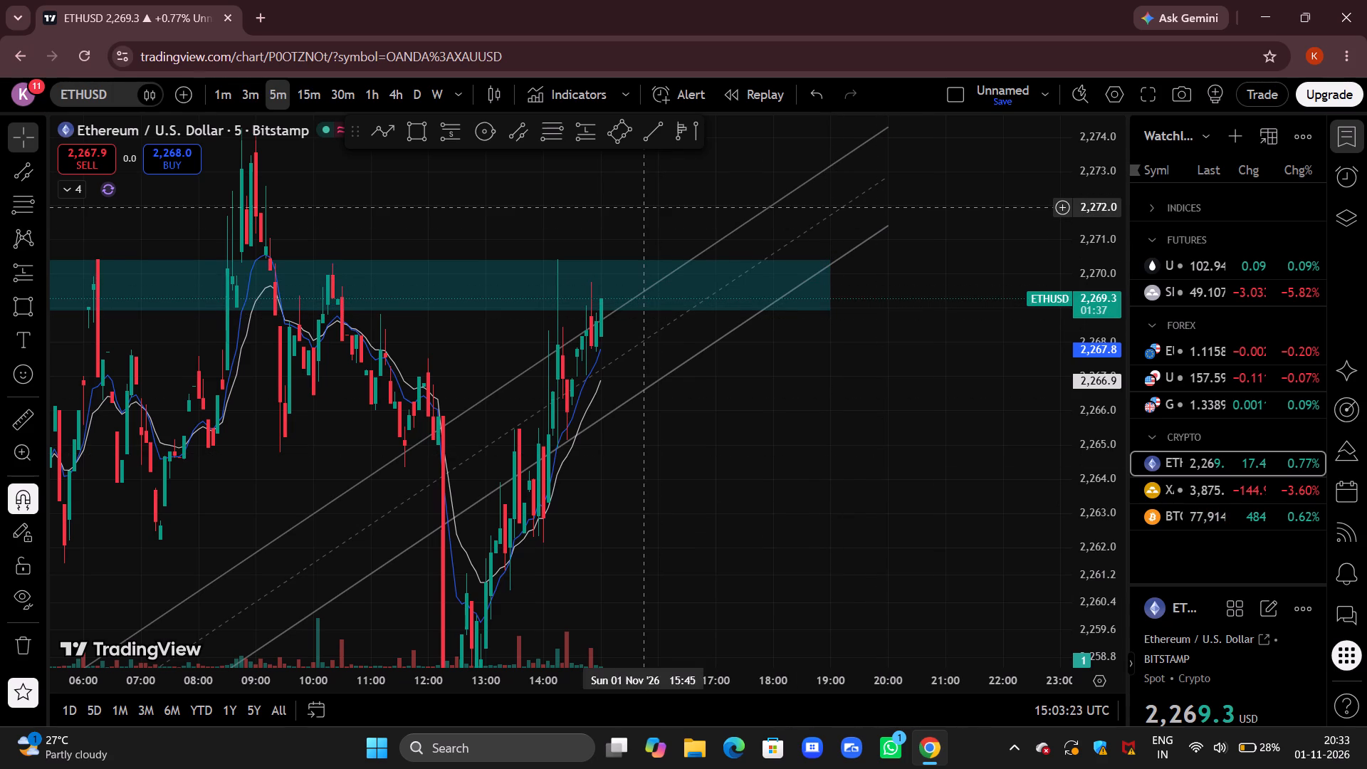
drag(867, 440, 874, 396)
scroll(884, 394, up, 5)
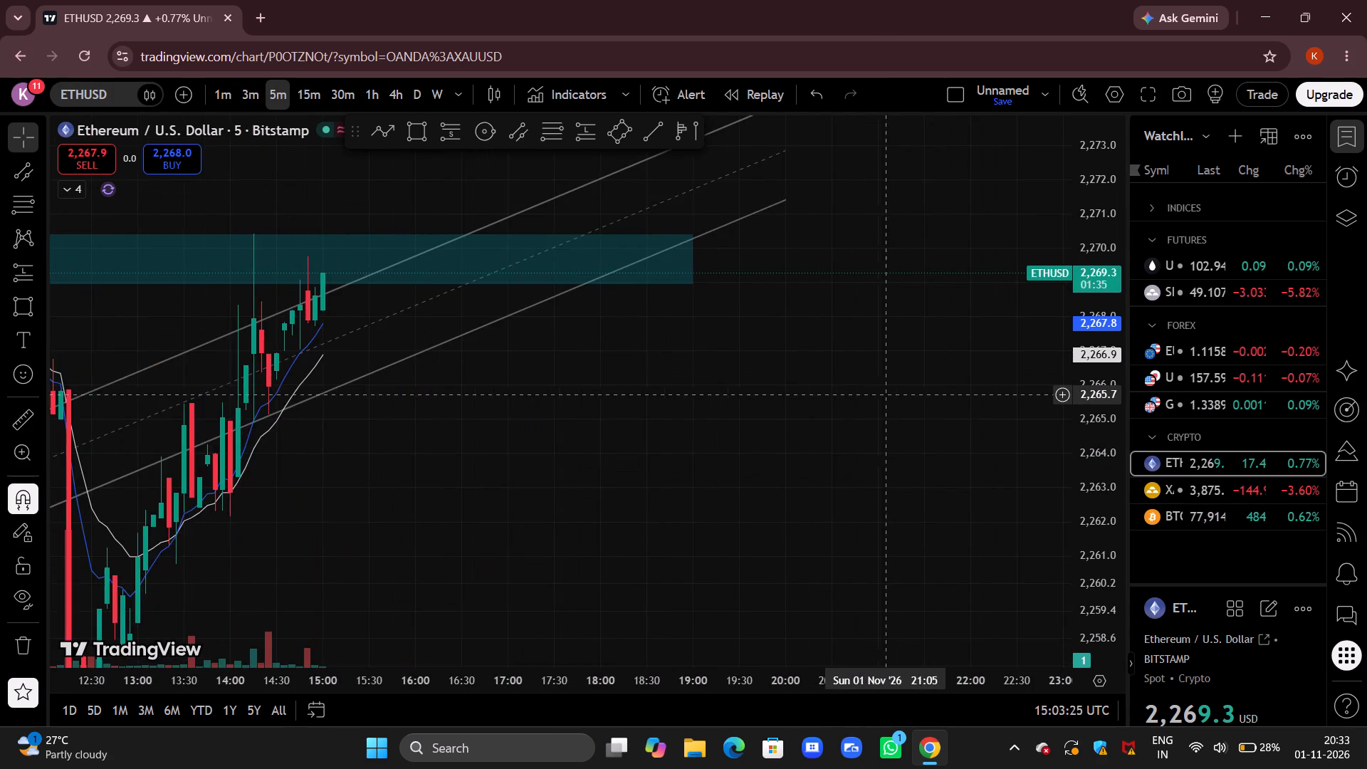
drag(713, 394, 896, 422)
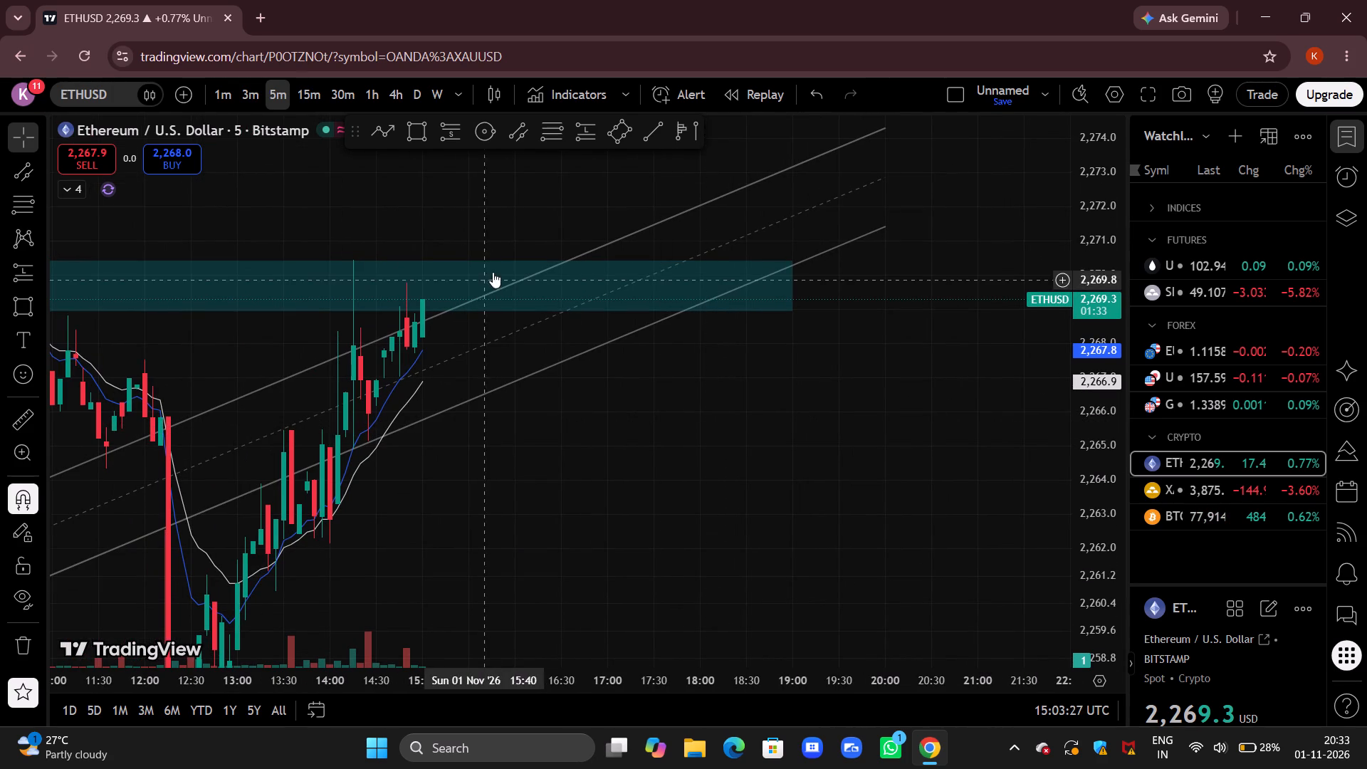
Draw a short horizontal trend line at about 2,269.8 from the 14:50 candle's high to about 15:20 on 1 November.
click(456, 138)
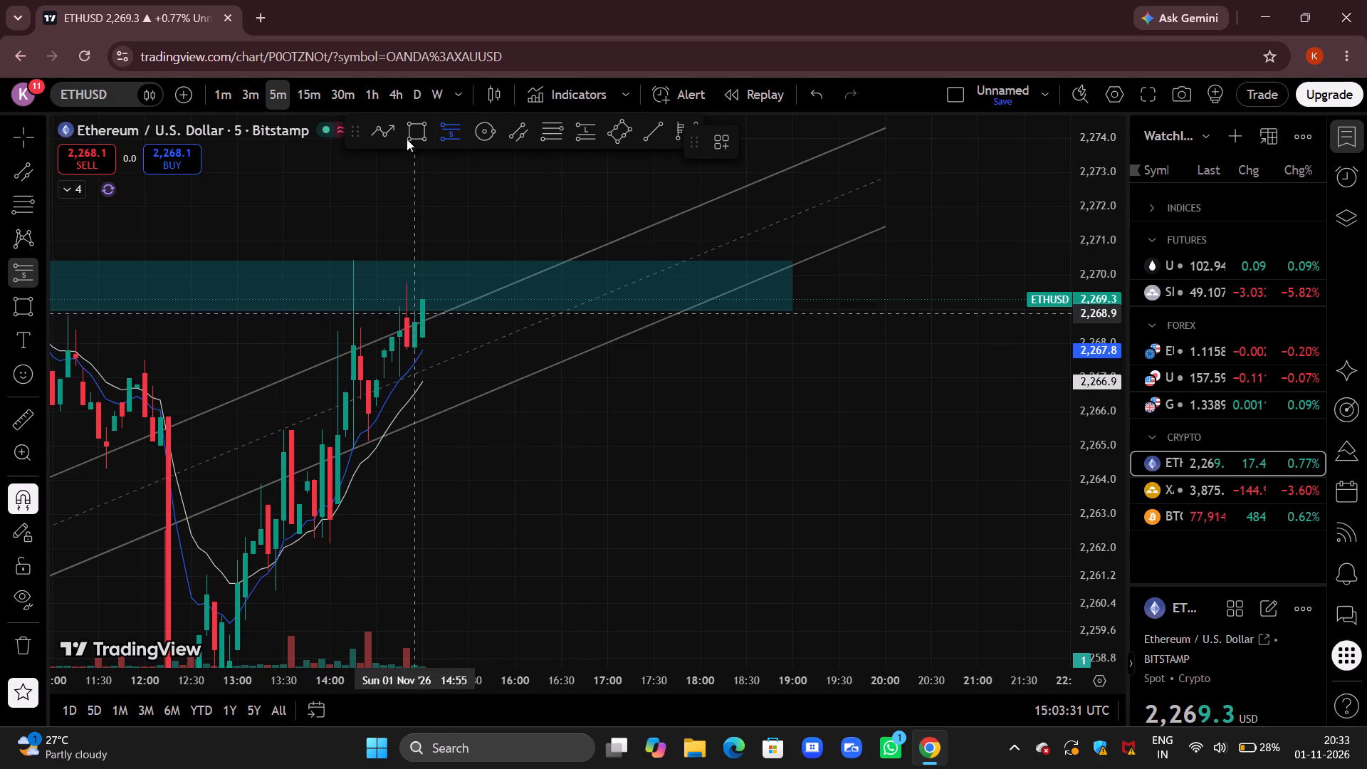
click(651, 125)
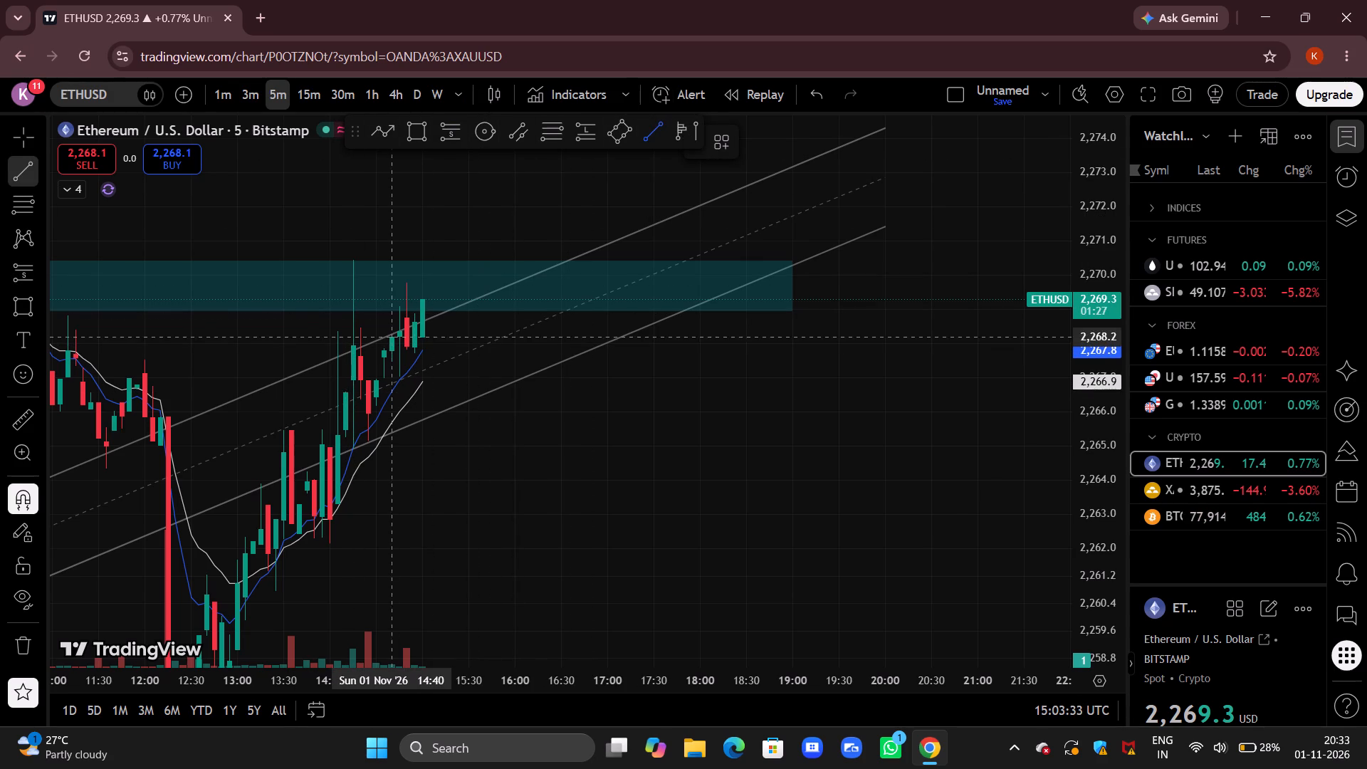
click(406, 287)
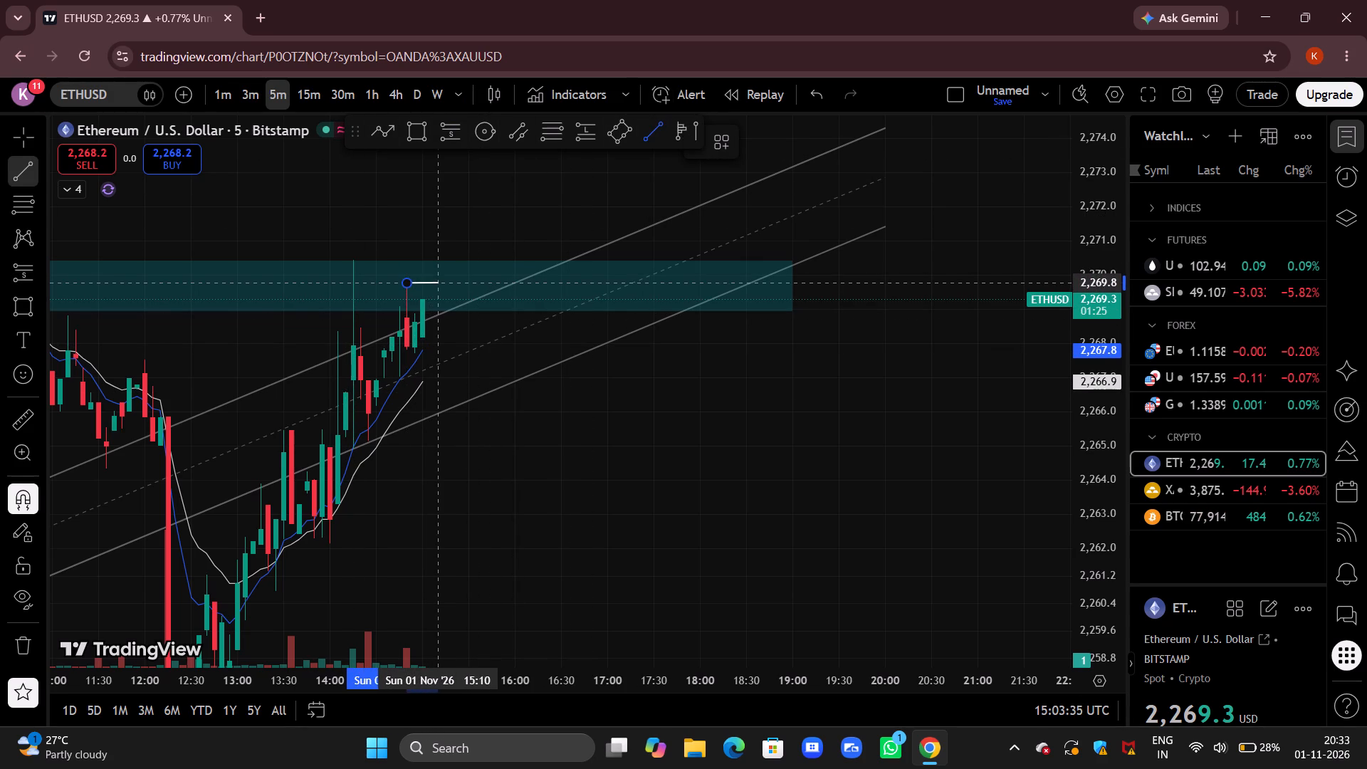
click(456, 283)
click(609, 345)
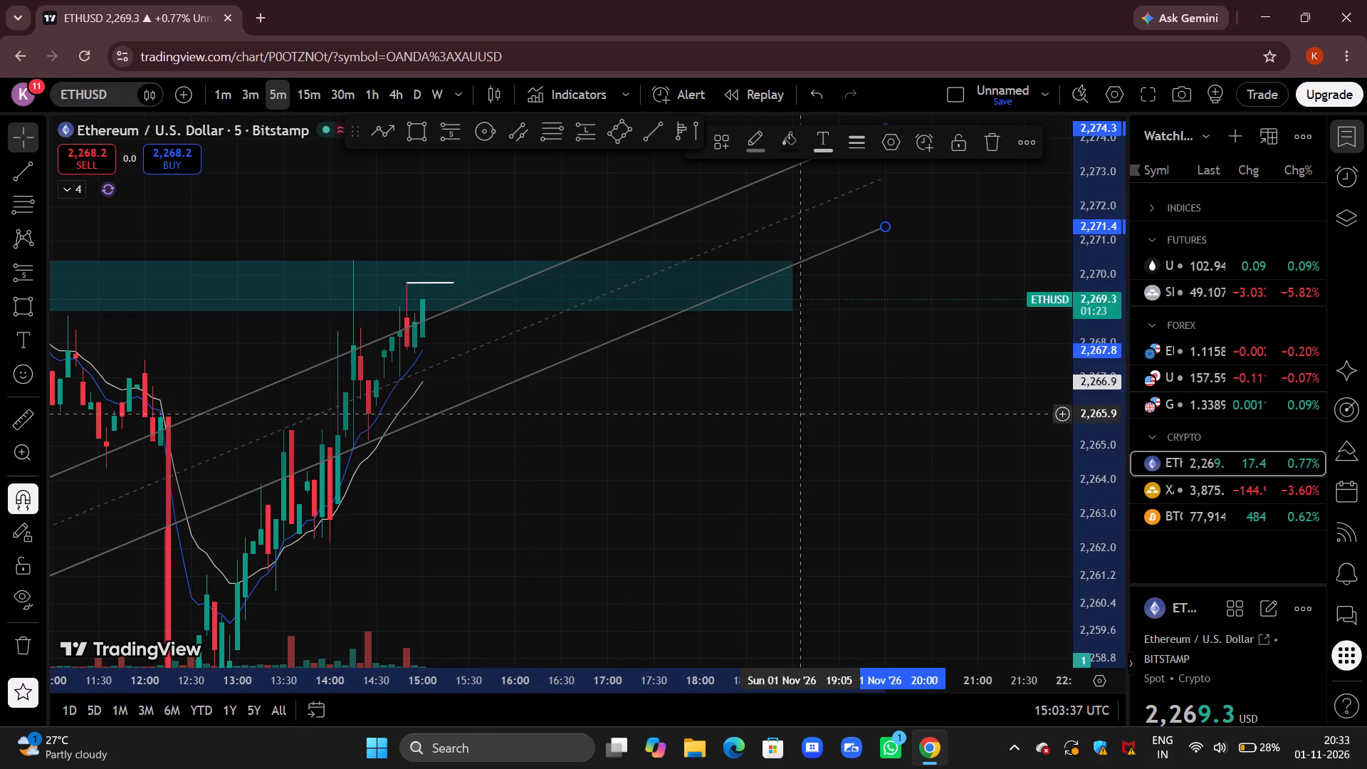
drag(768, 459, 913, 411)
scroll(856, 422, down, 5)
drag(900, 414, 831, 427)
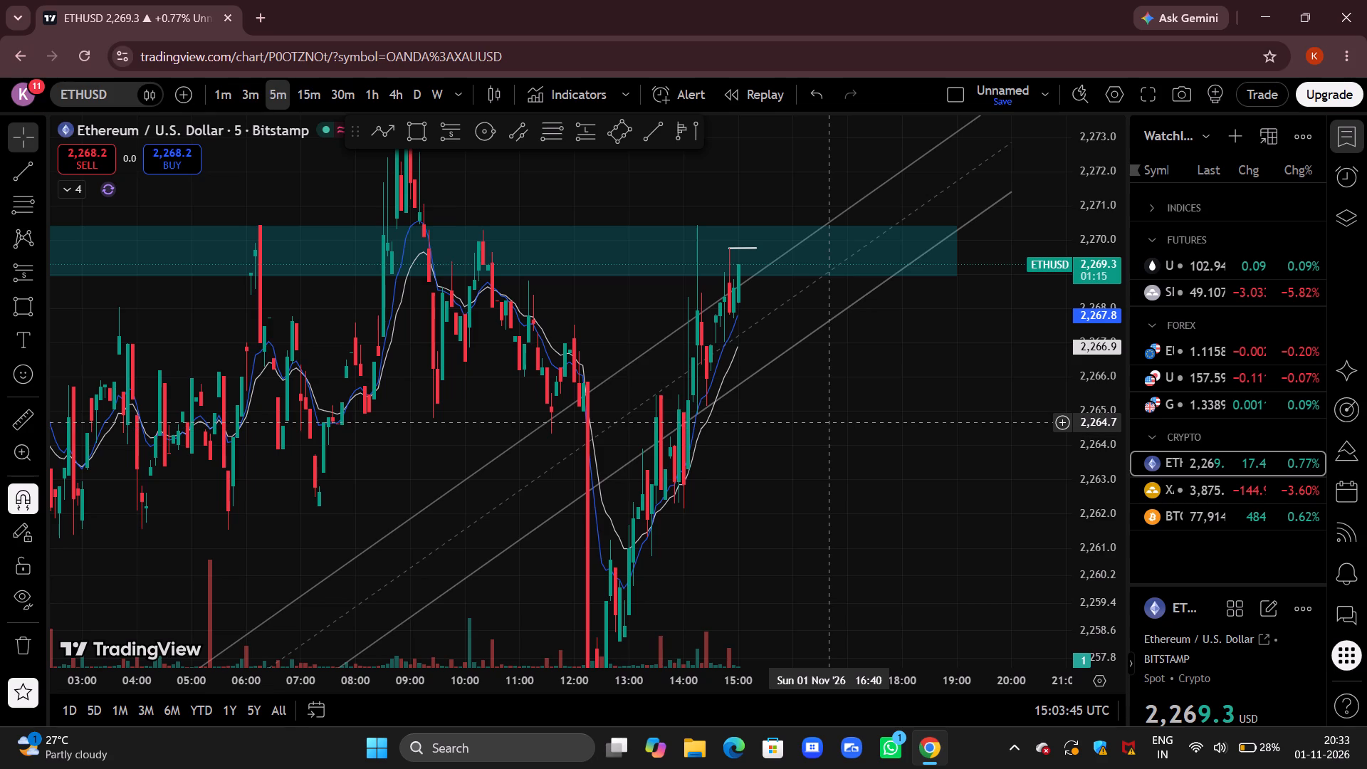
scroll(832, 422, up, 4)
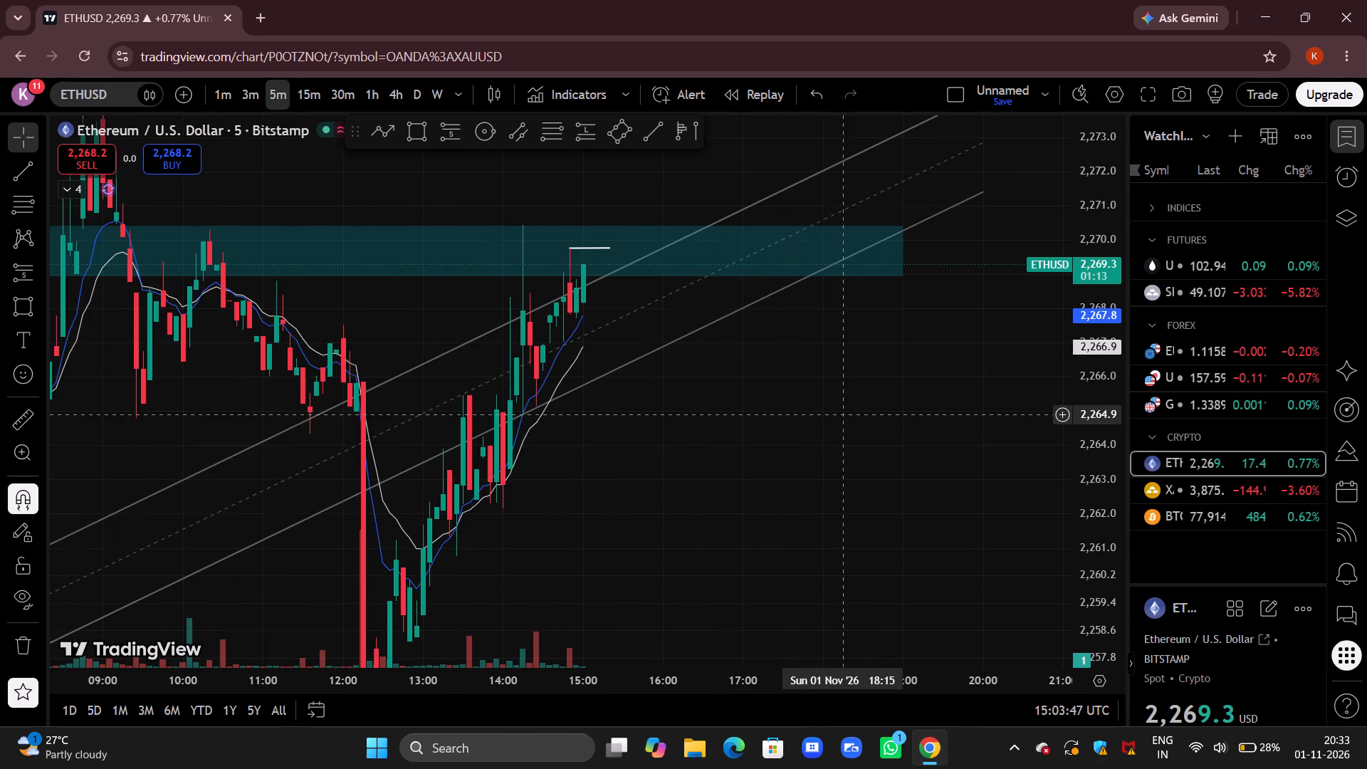
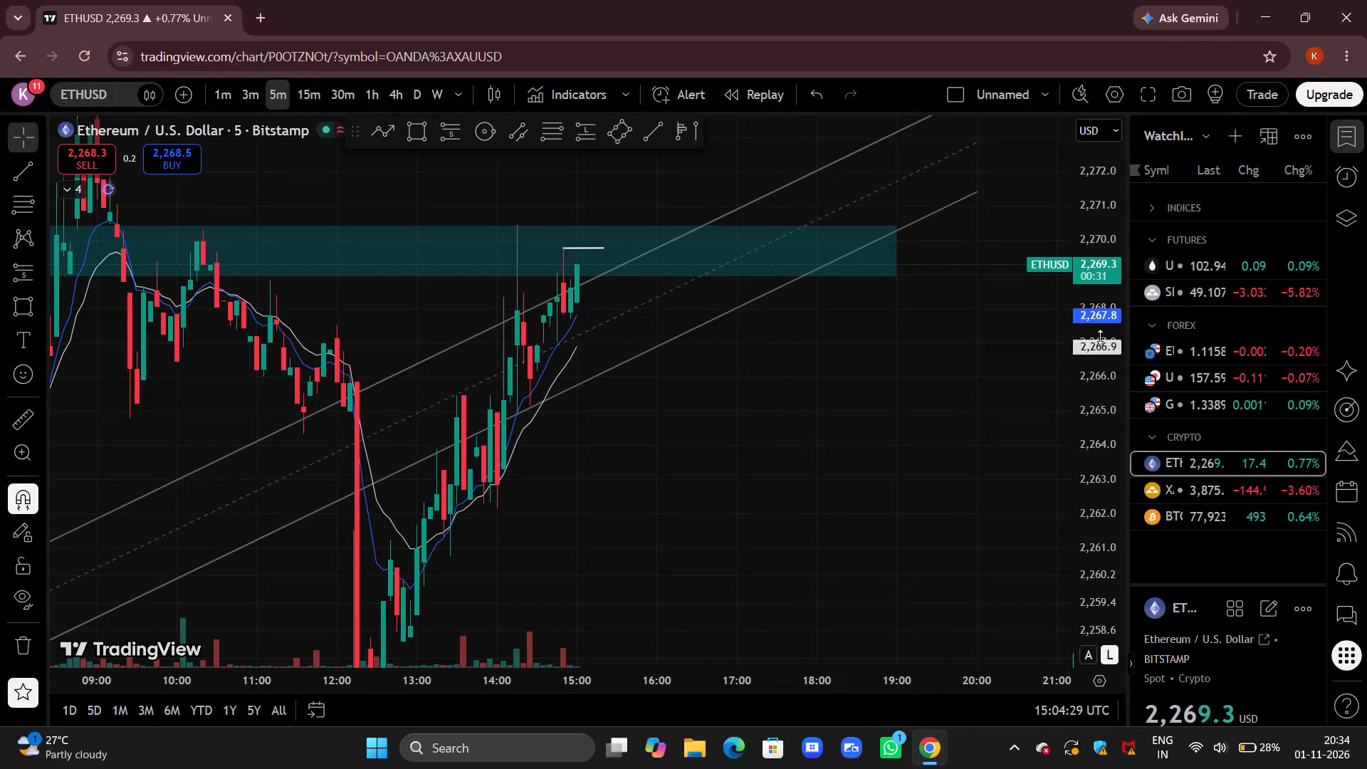
Examine ETHUSD 5-minute swings from 31 October to the latest 1 November candles around the teal zone and rising channel.
drag(1100, 337, 1054, 467)
drag(683, 466, 822, 399)
scroll(825, 399, up, 4)
drag(651, 469, 891, 374)
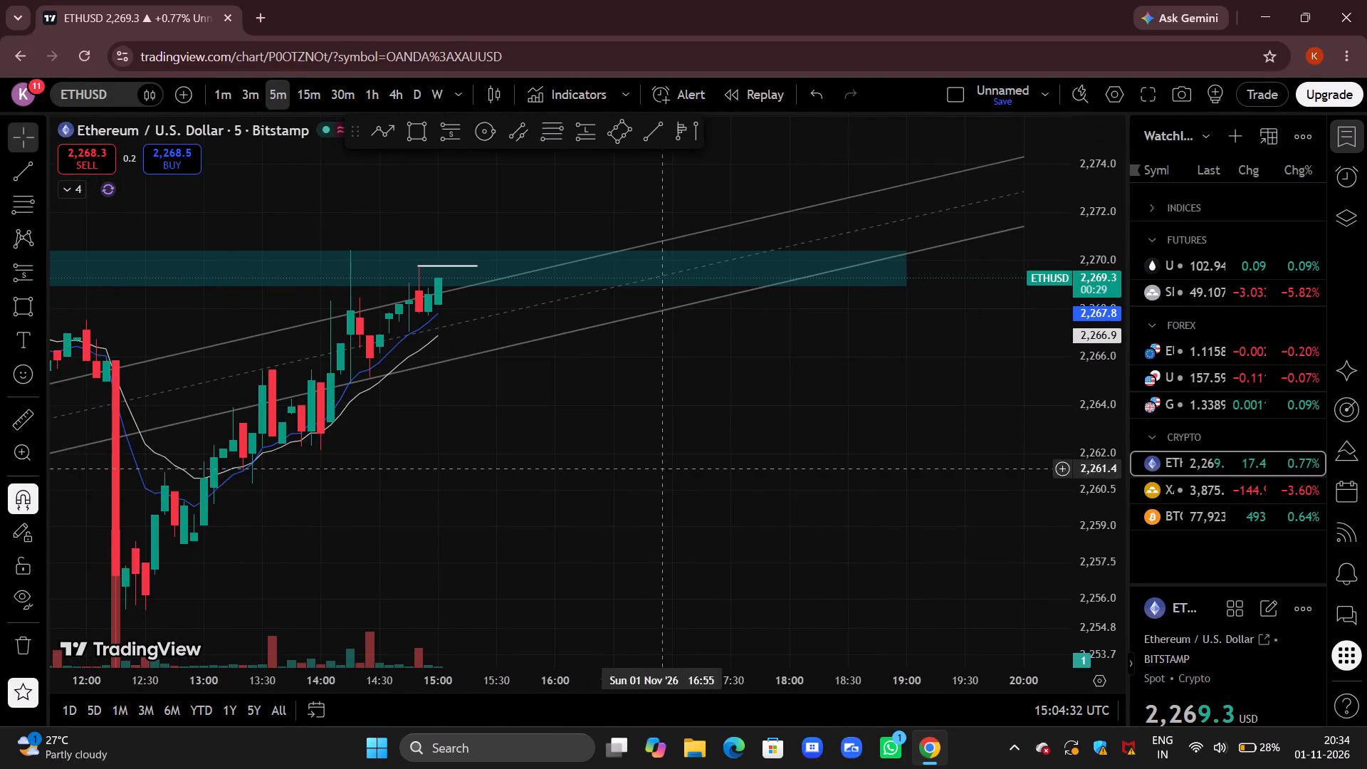
drag(891, 374, 936, 355)
scroll(923, 362, down, 5)
drag(1083, 307, 1063, 393)
drag(969, 417, 857, 369)
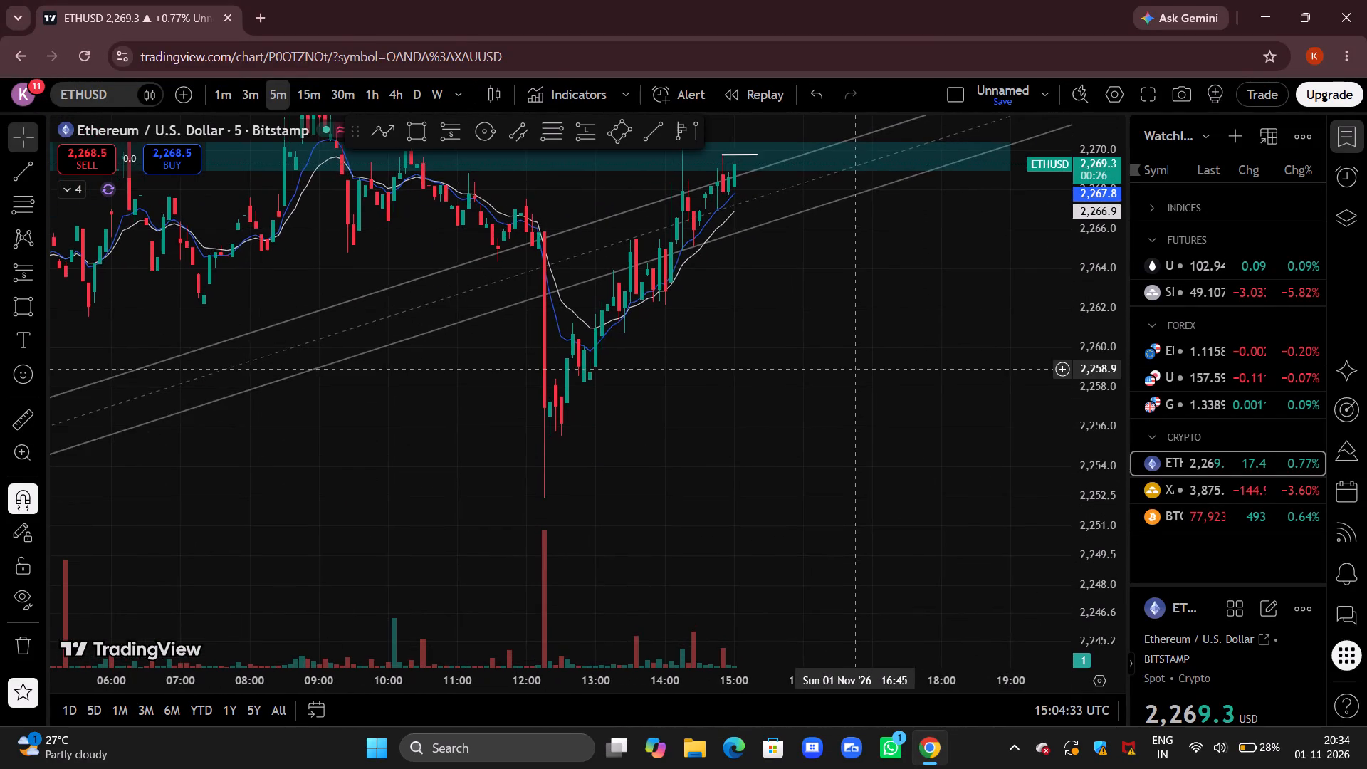
scroll(861, 367, down, 4)
drag(971, 334, 894, 452)
drag(1111, 336, 1090, 414)
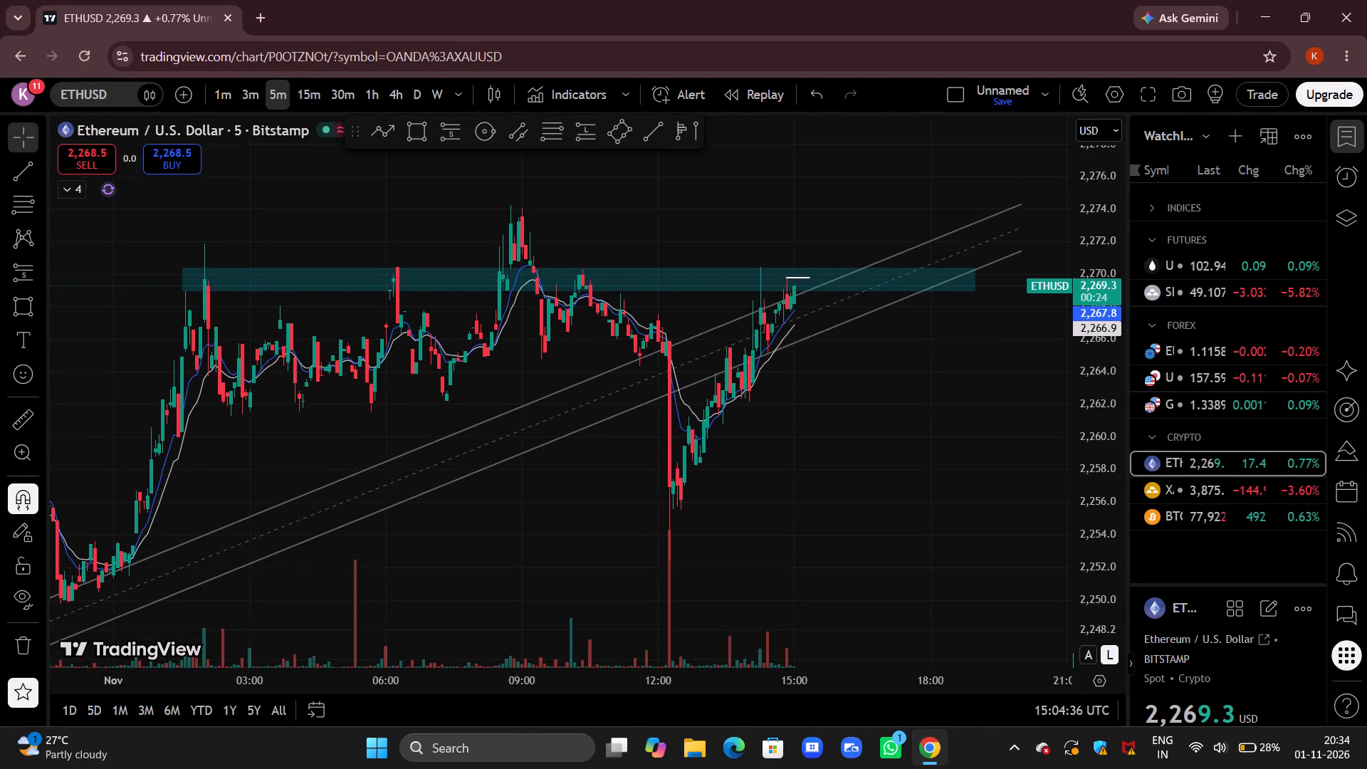
scroll(928, 450, down, 5)
drag(975, 446, 919, 424)
drag(1084, 330, 1069, 392)
drag(968, 422, 861, 391)
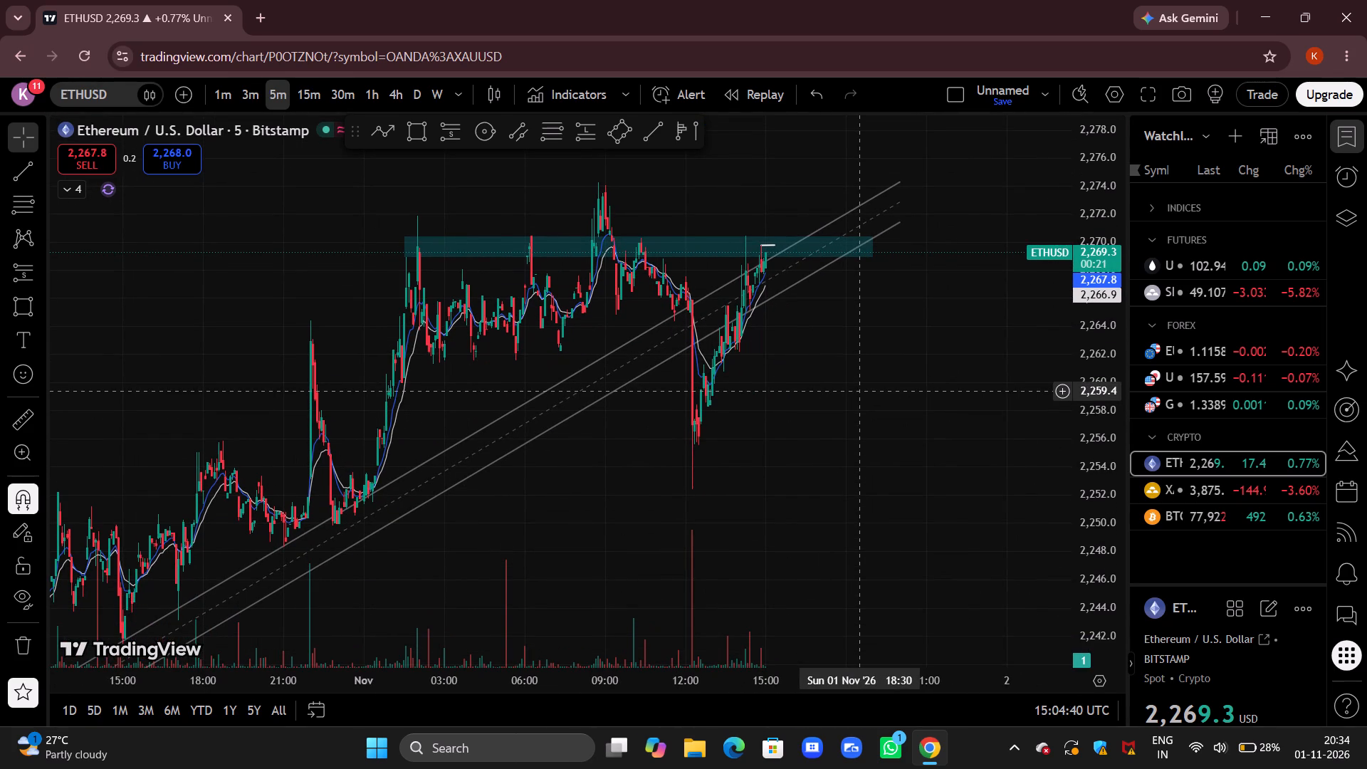
Draw a Fib retracement from the 2,274.3 high at 08:45 on 1 November down to 2,252.3, ending at about 23:10.
click(549, 125)
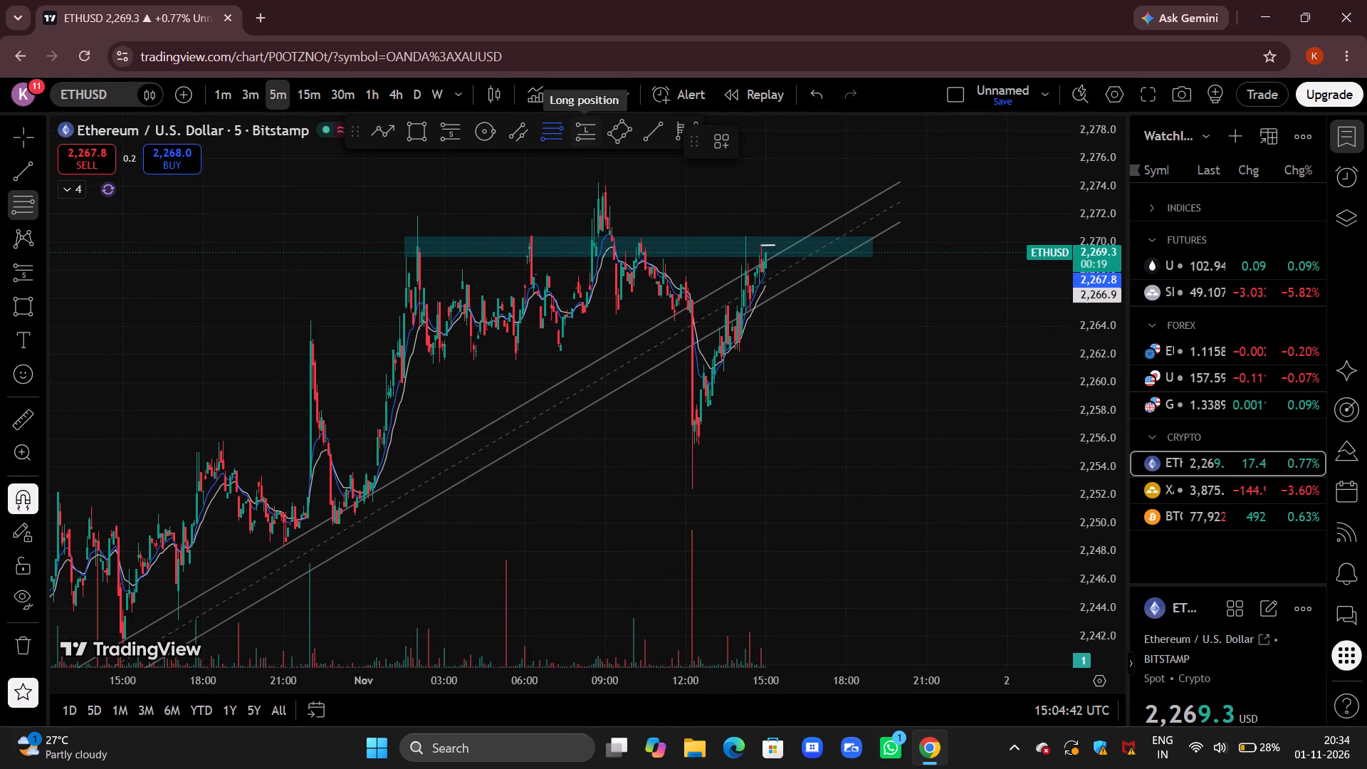
click(599, 181)
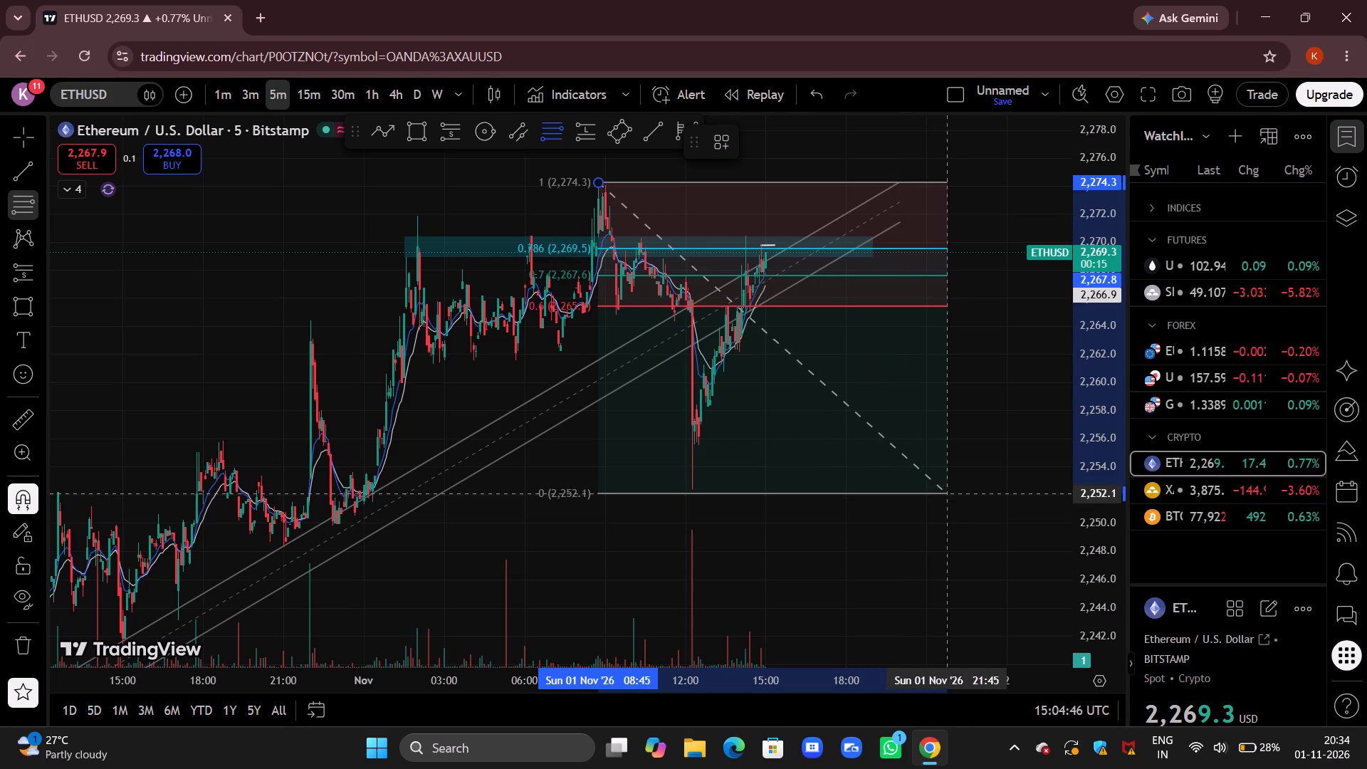
click(989, 490)
click(916, 546)
Examine on the 5-minute chart how the latest ETHUSD candles sit against the Fib levels, teal zone and channel.
drag(953, 541, 928, 549)
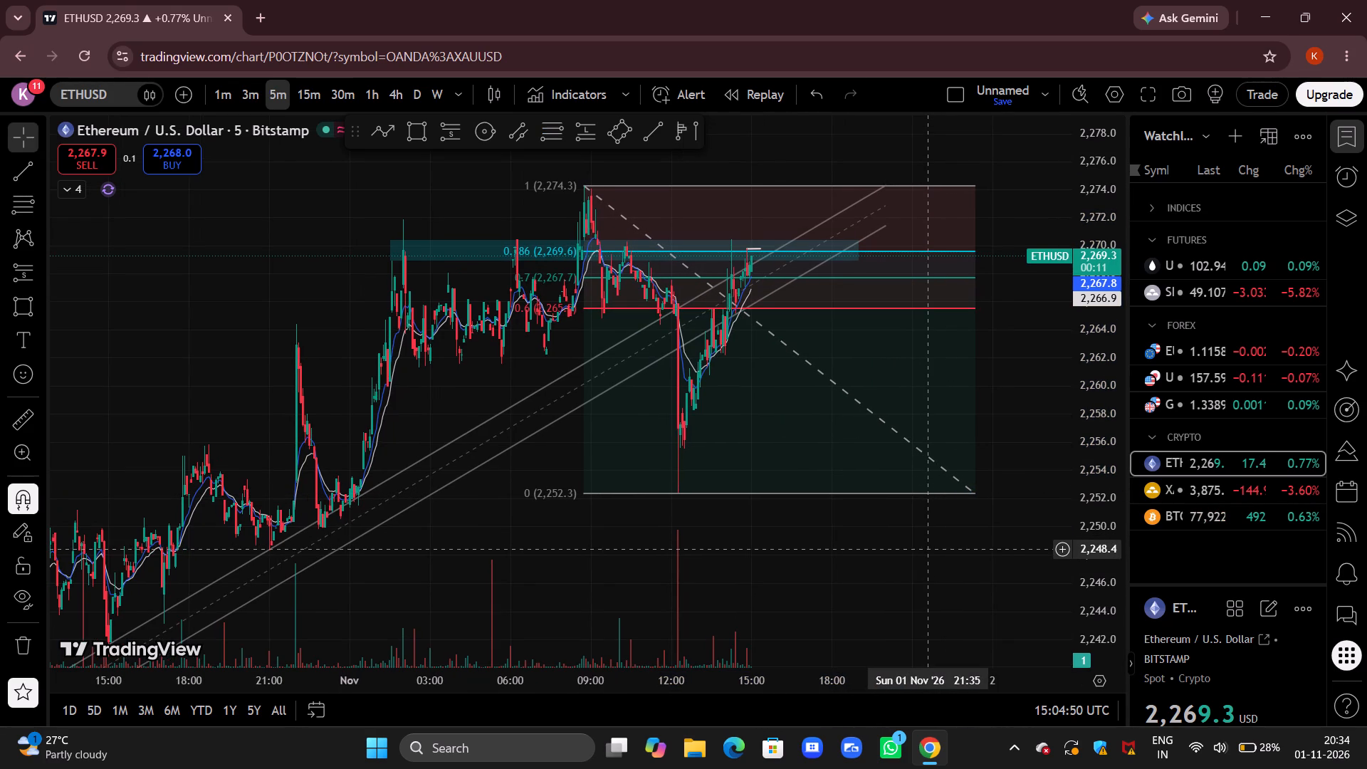
drag(1101, 554, 1101, 439)
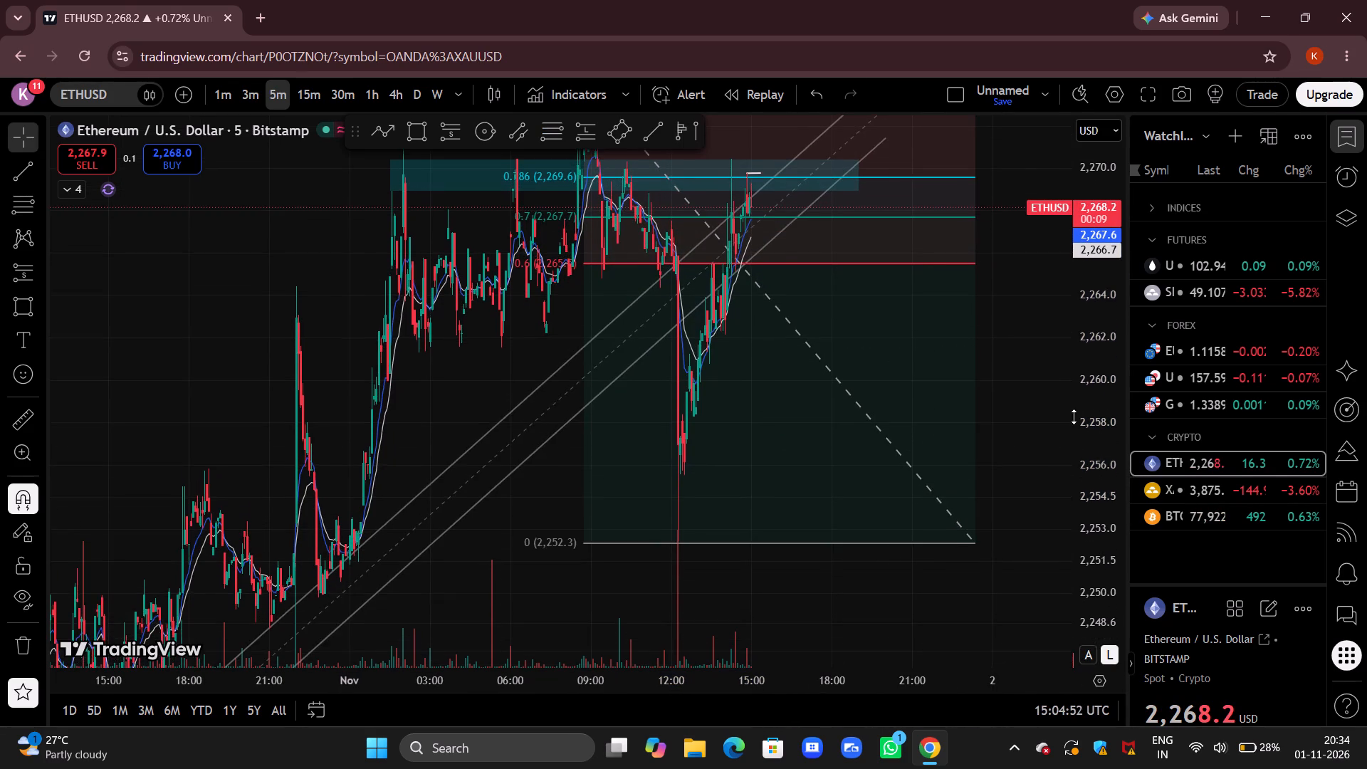
drag(1056, 417, 996, 488)
scroll(998, 483, up, 6)
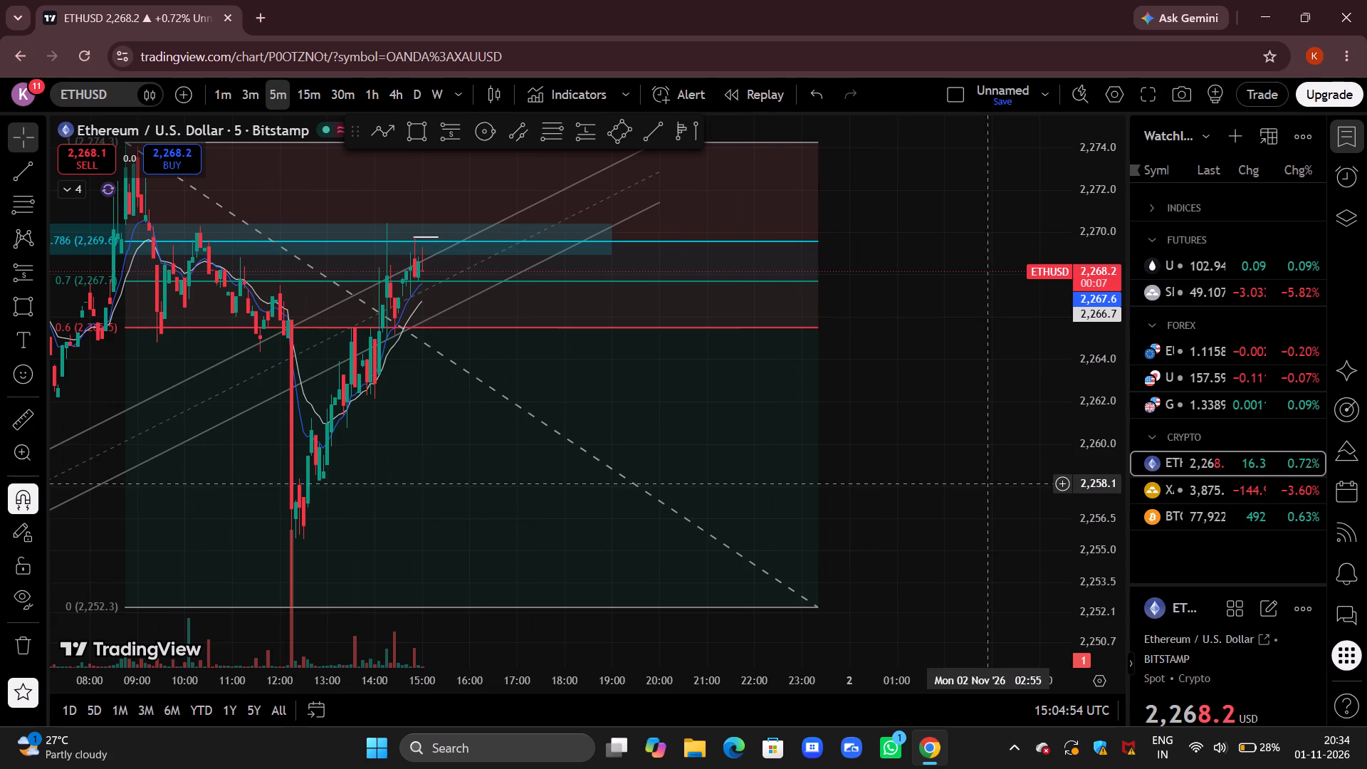
drag(980, 483, 1076, 458)
drag(985, 463, 1032, 457)
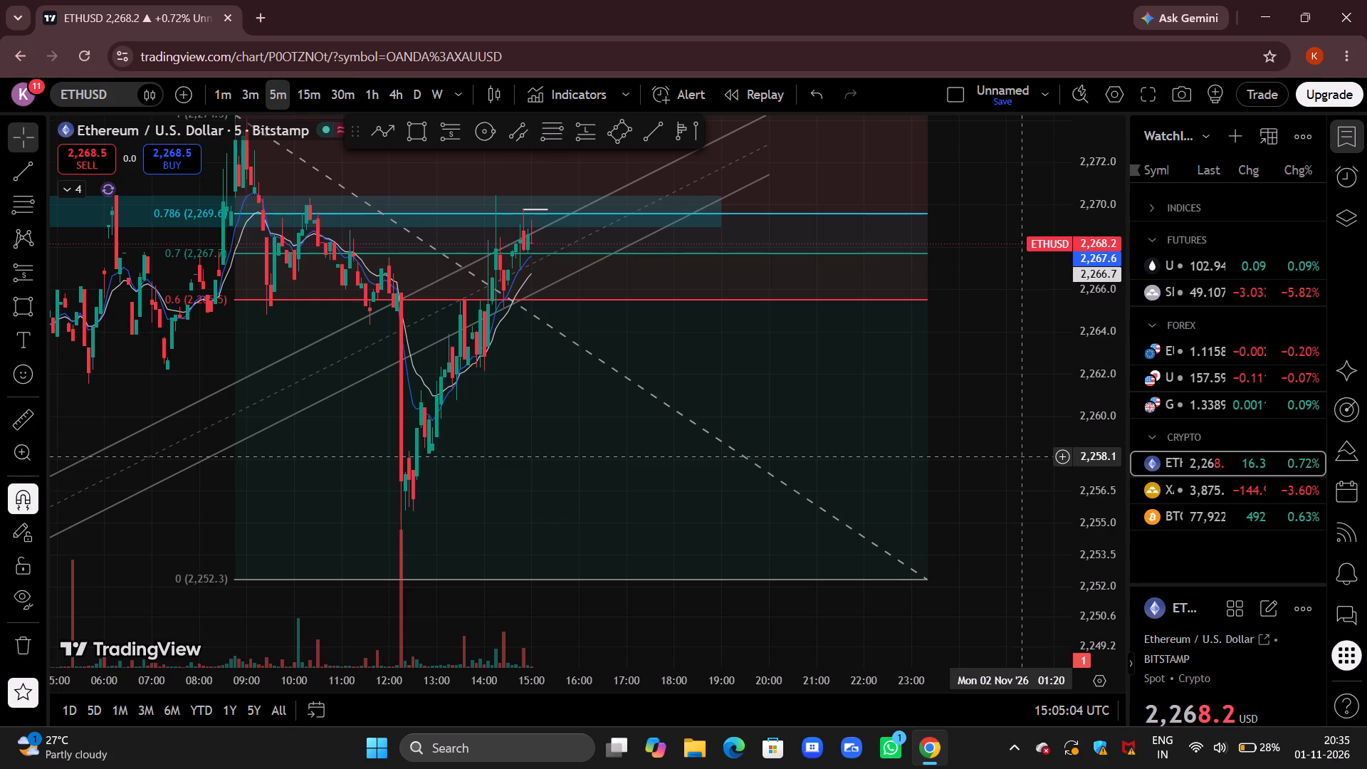
drag(998, 352, 997, 409)
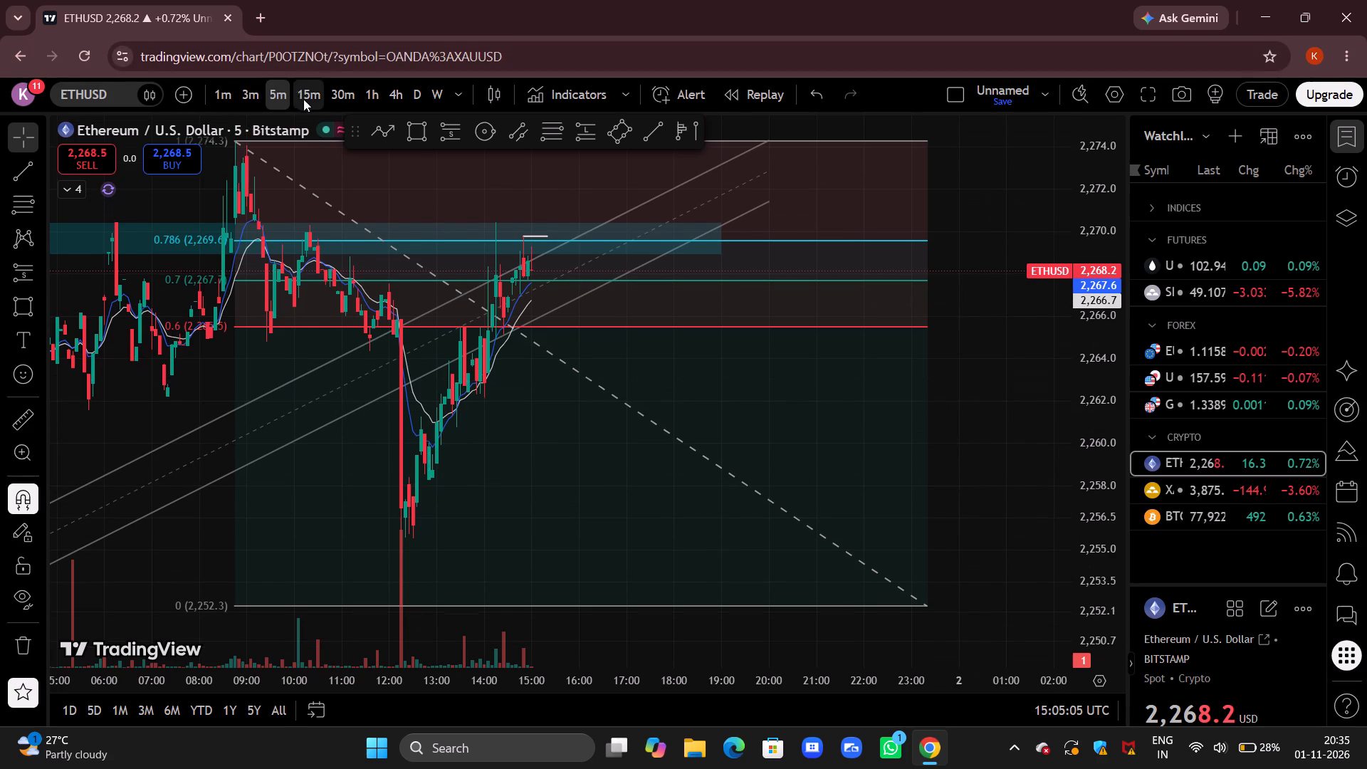
Review the Fib retracement against ETHUSD price action on the 15-minute chart, briefly comparing the 30-minute timeframe.
click(305, 93)
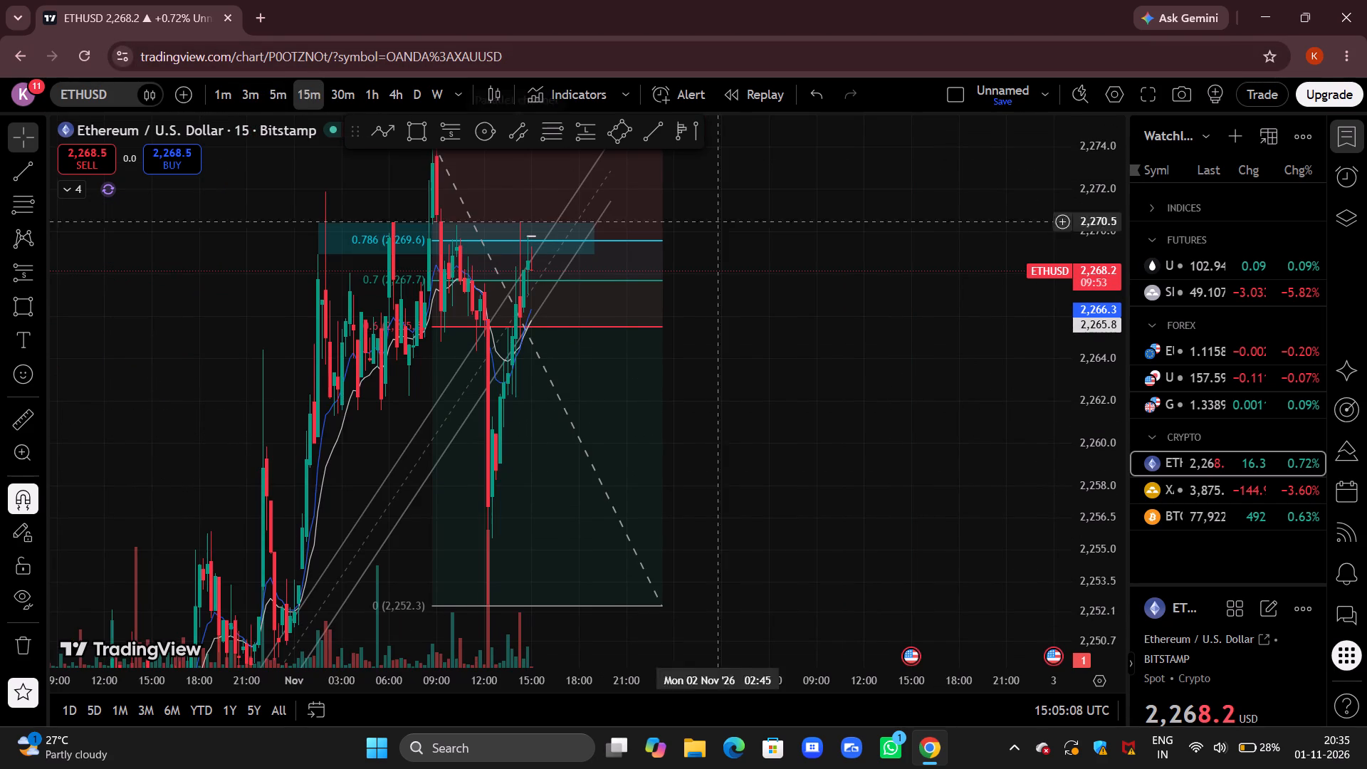
drag(767, 303, 770, 333)
scroll(772, 325, up, 2)
drag(669, 352, 799, 331)
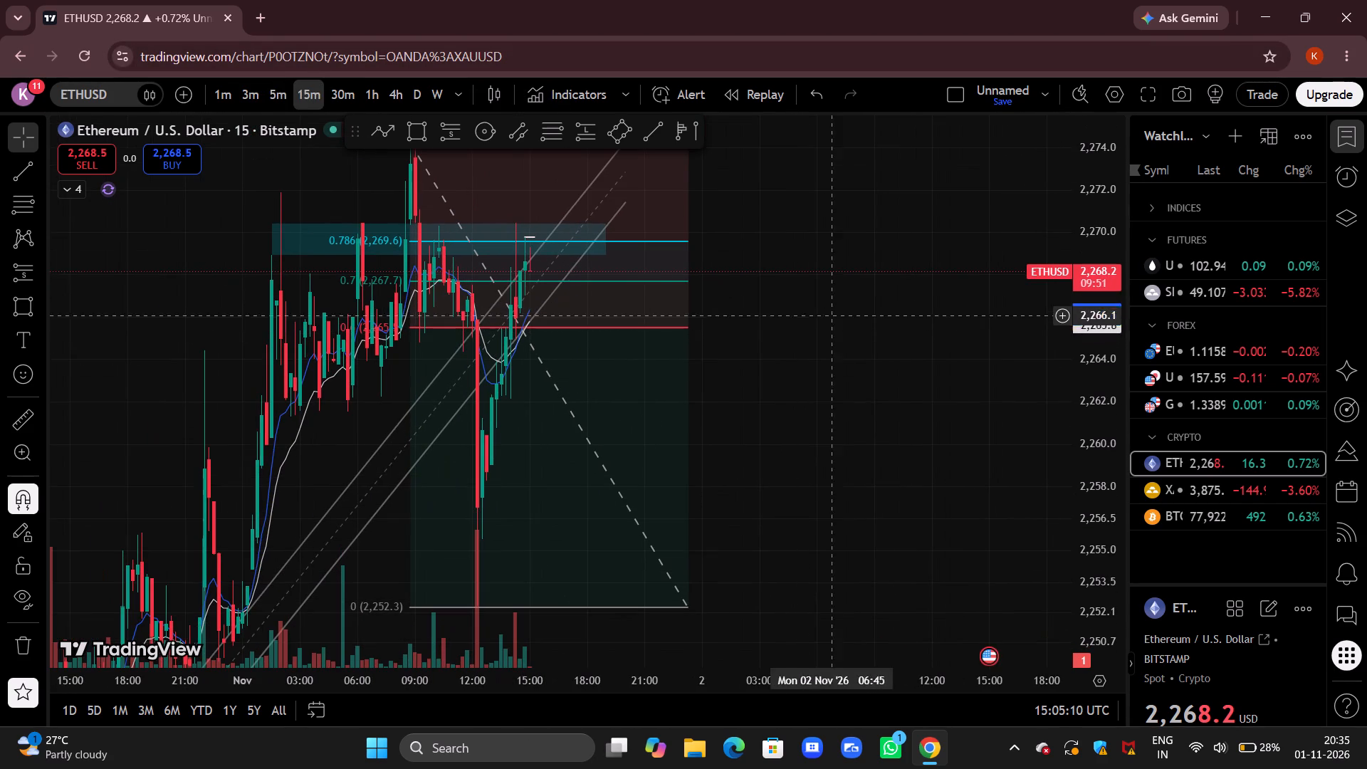
drag(1084, 188, 1017, 412)
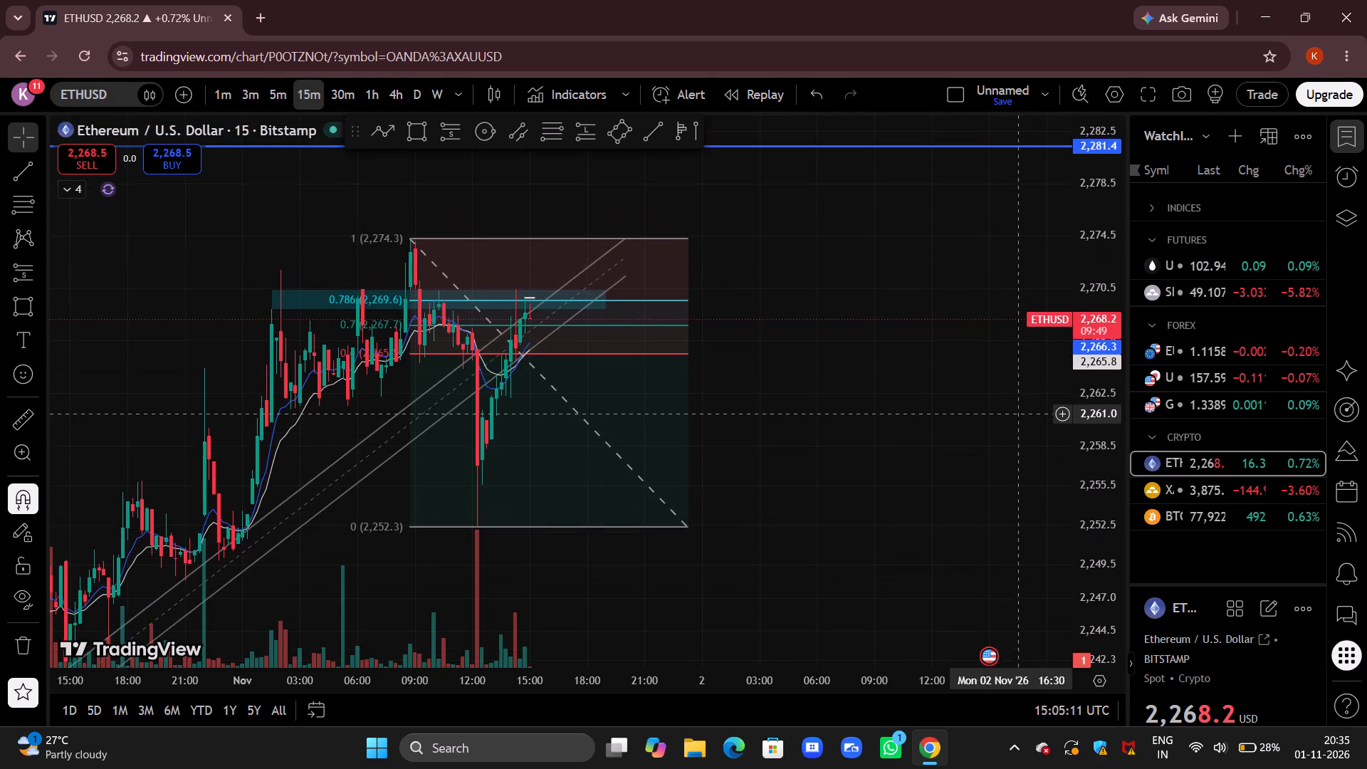
drag(841, 417, 901, 370)
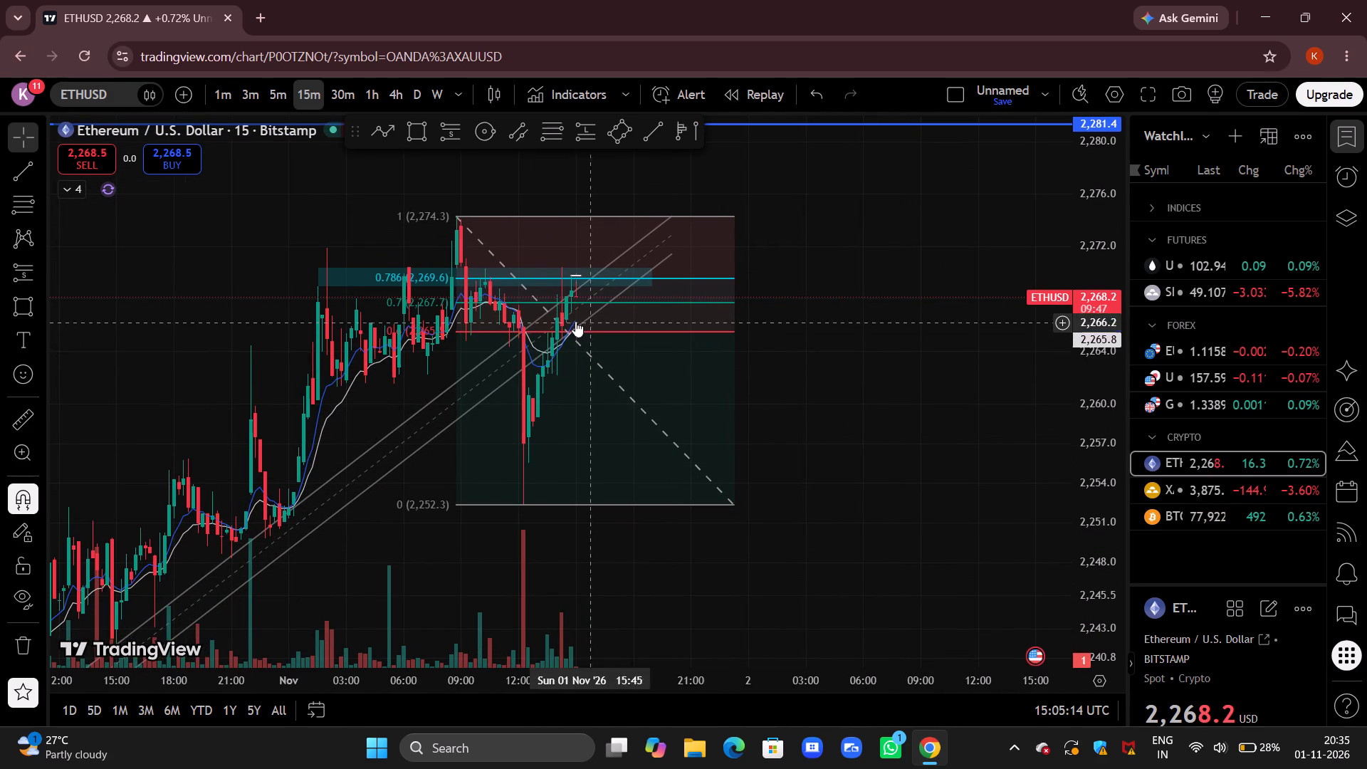
click(333, 85)
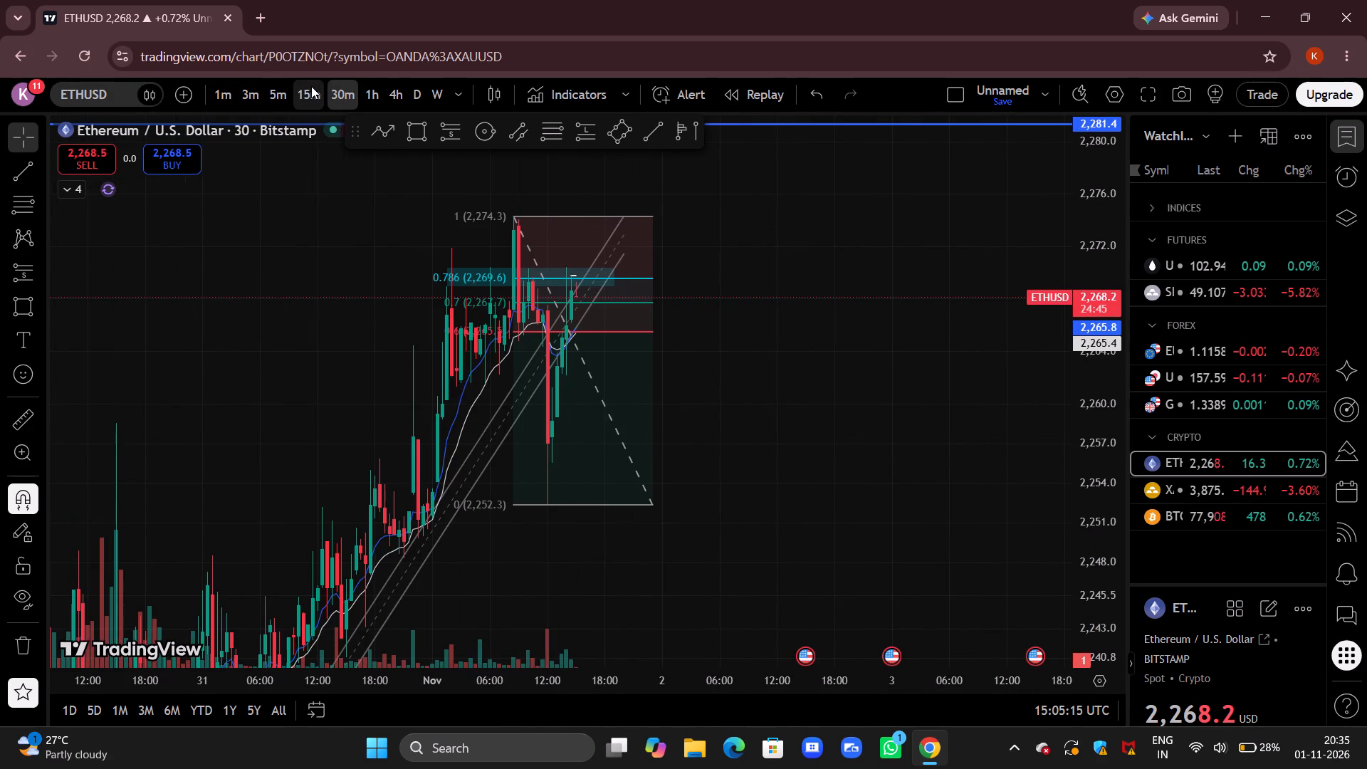
click(308, 87)
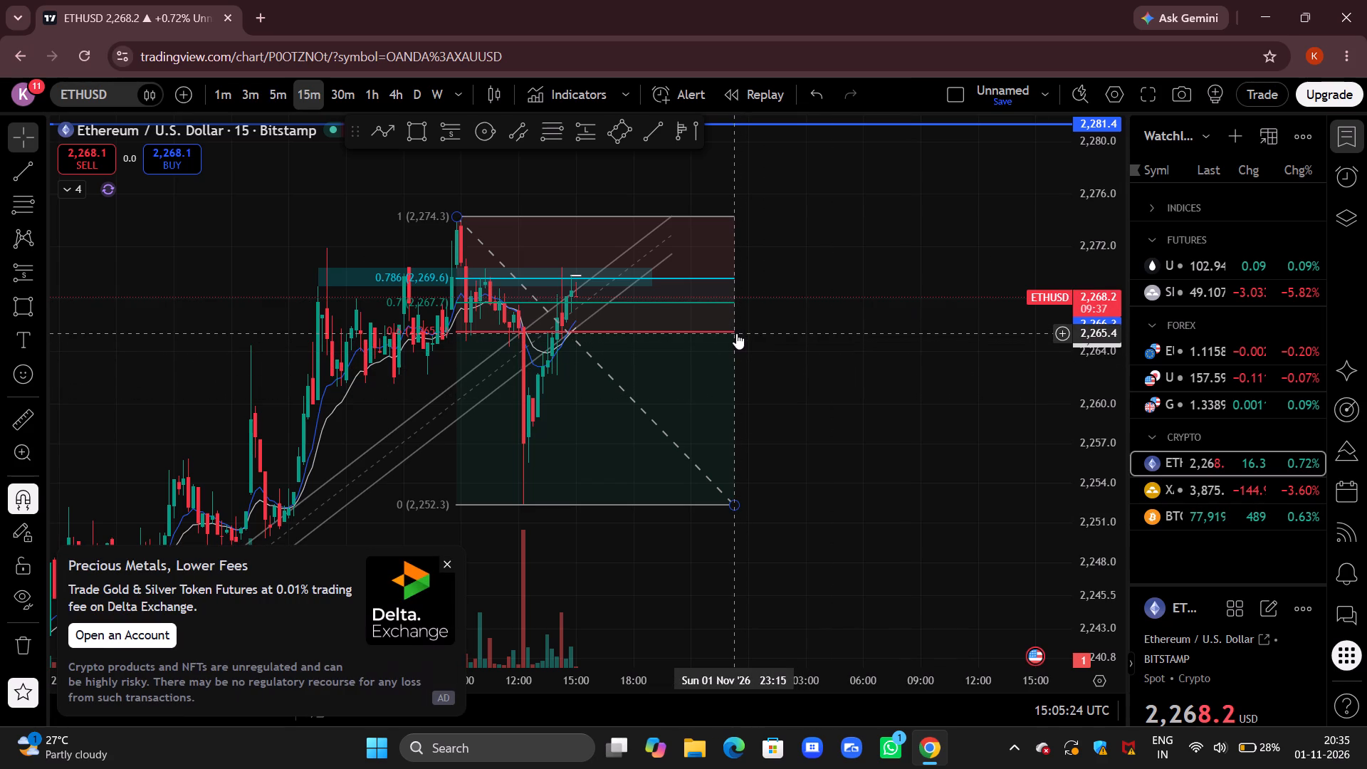
drag(849, 323, 881, 299)
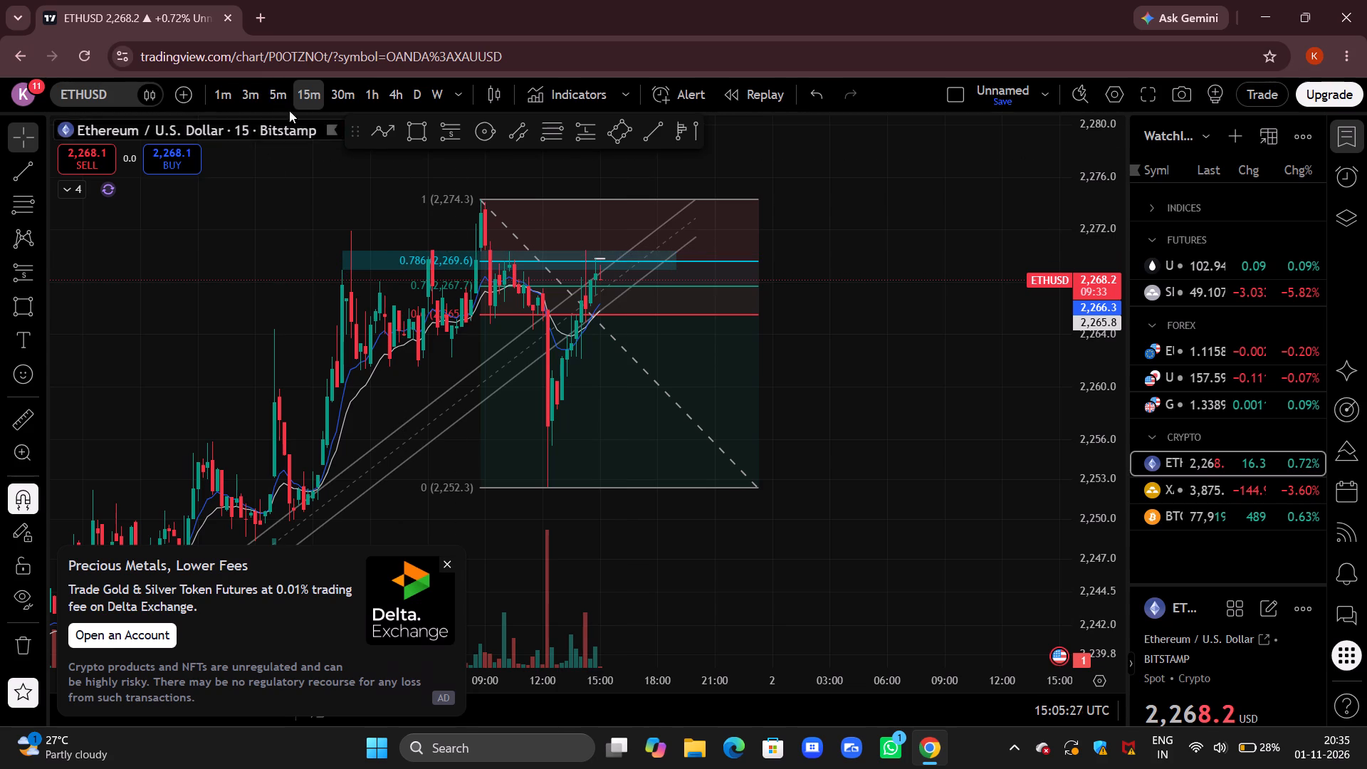
drag(882, 304, 875, 306)
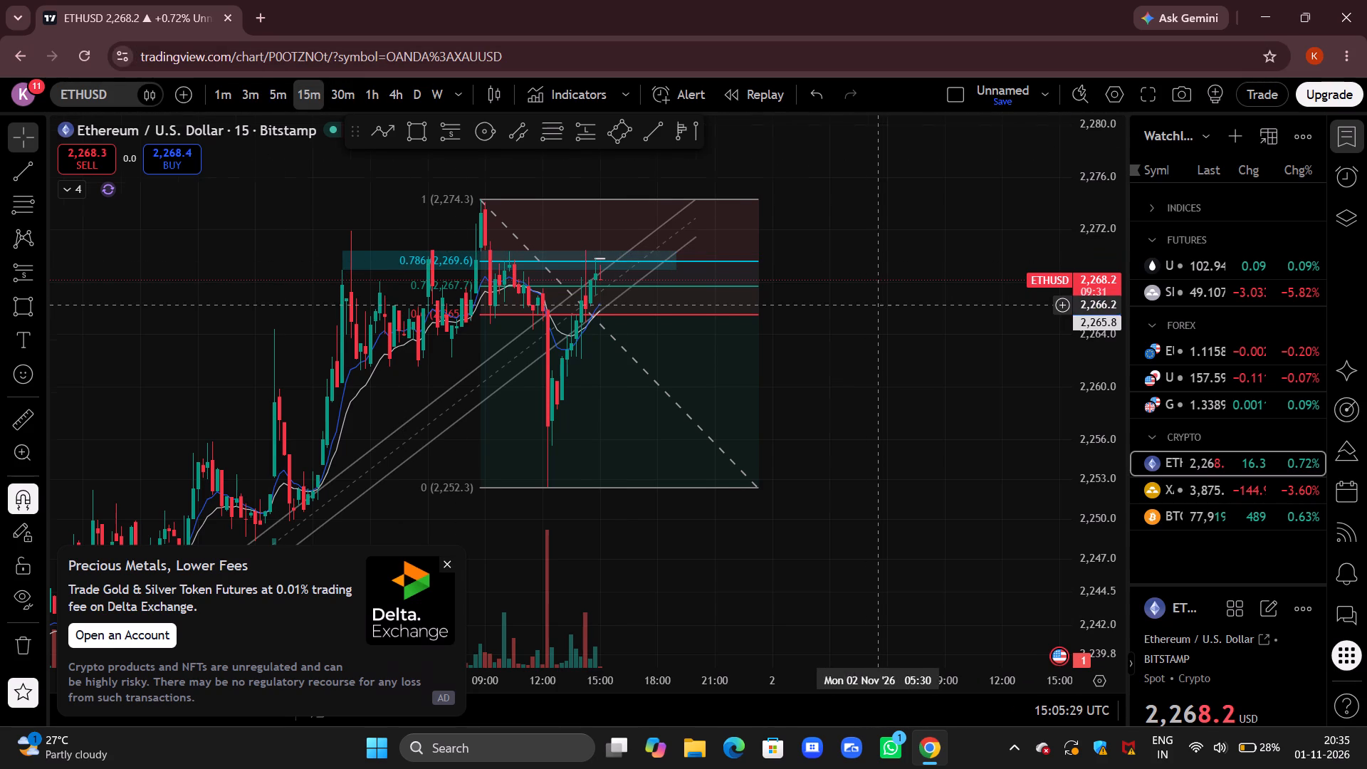
drag(875, 306, 857, 310)
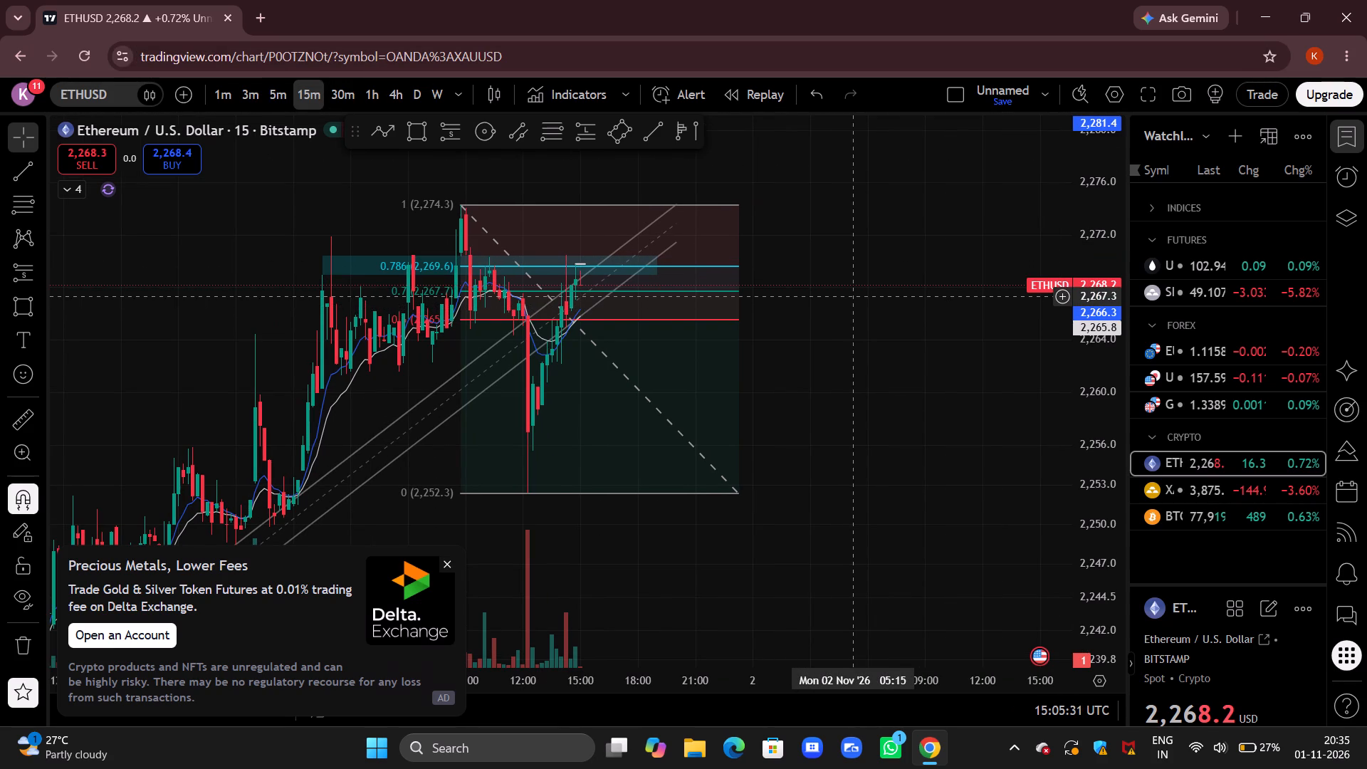
drag(853, 287, 854, 279)
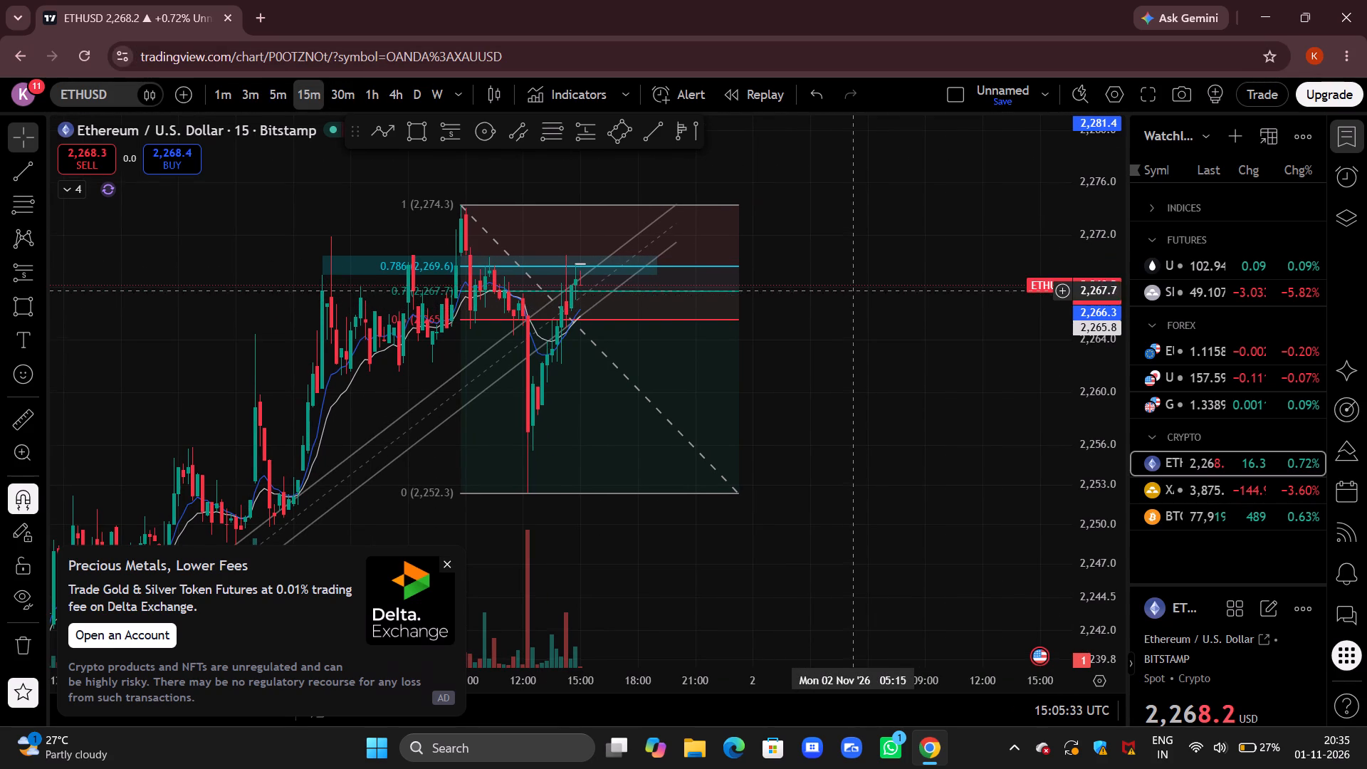
drag(854, 279, 856, 256)
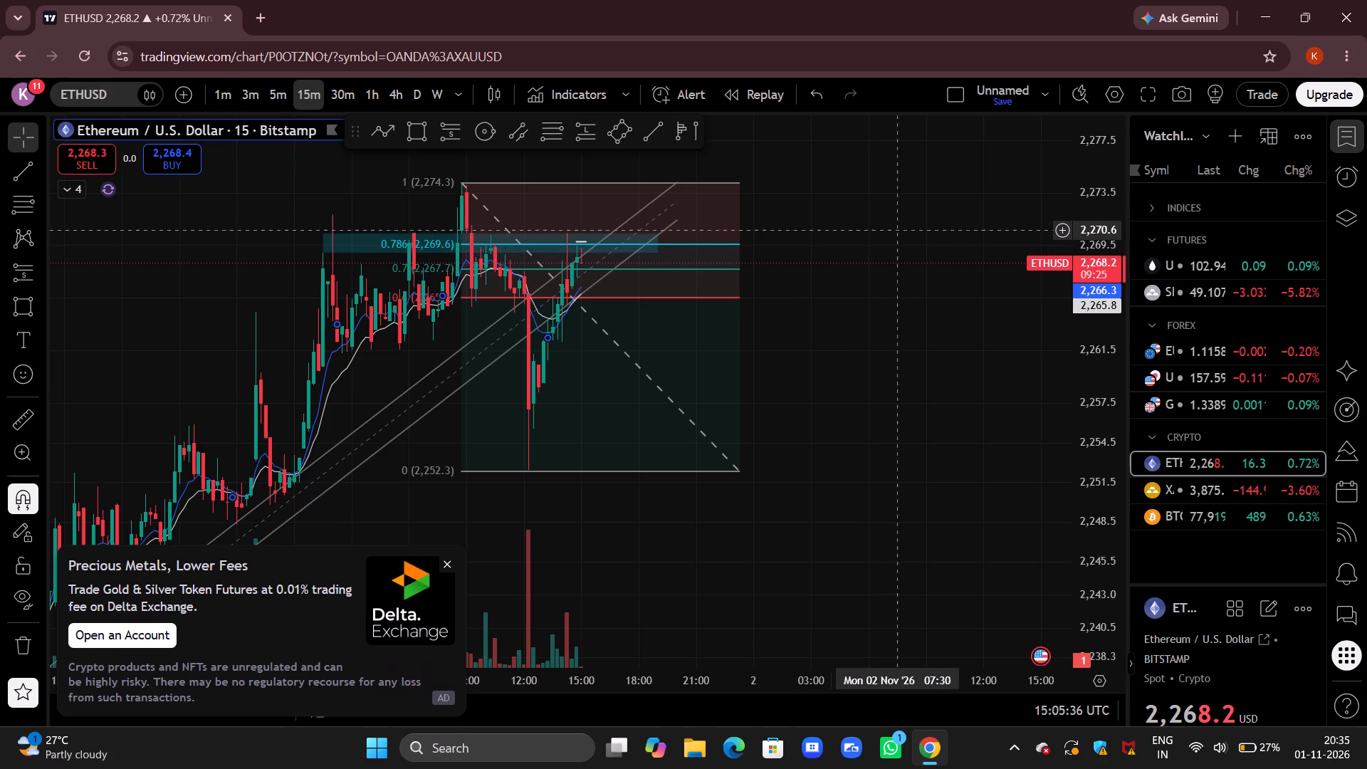
Recheck the latest candles against the Fib levels and short white line on the 5-minute chart.
click(278, 96)
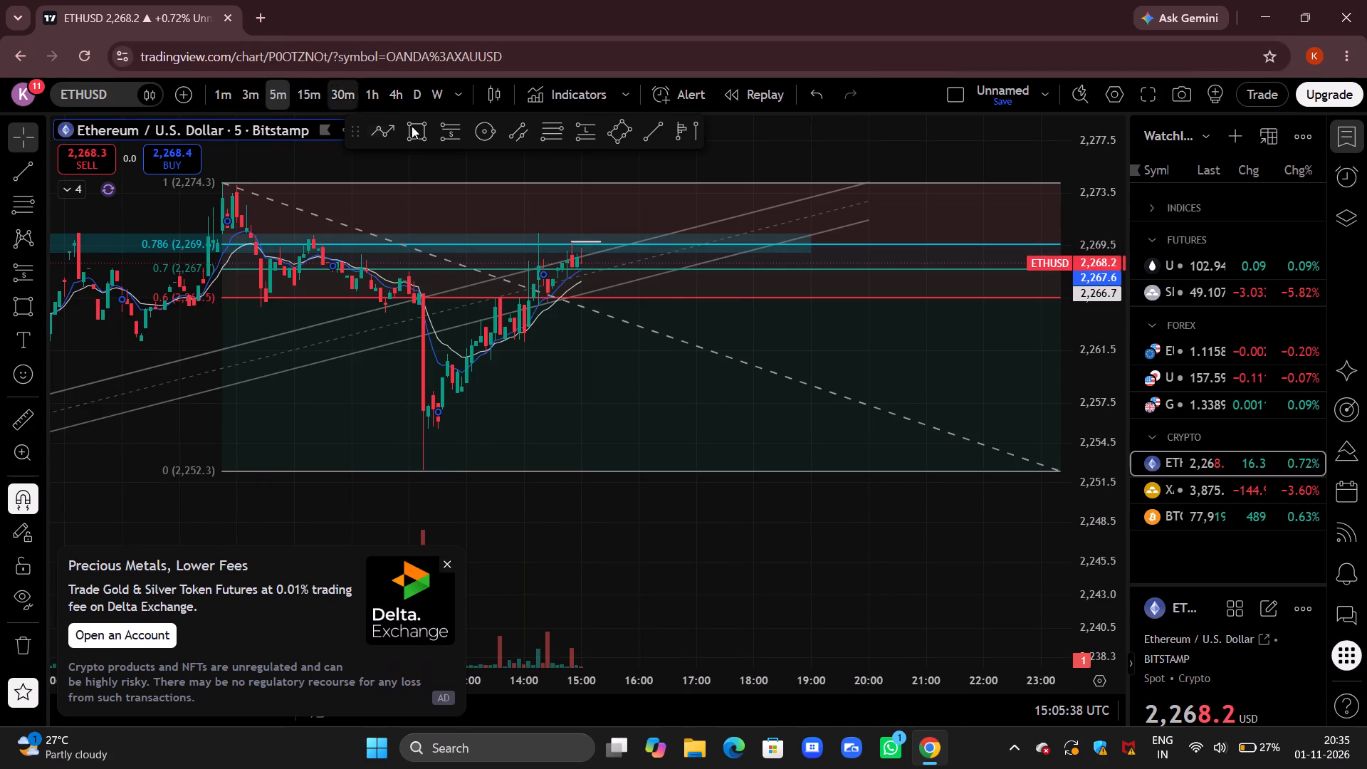
drag(832, 622, 766, 585)
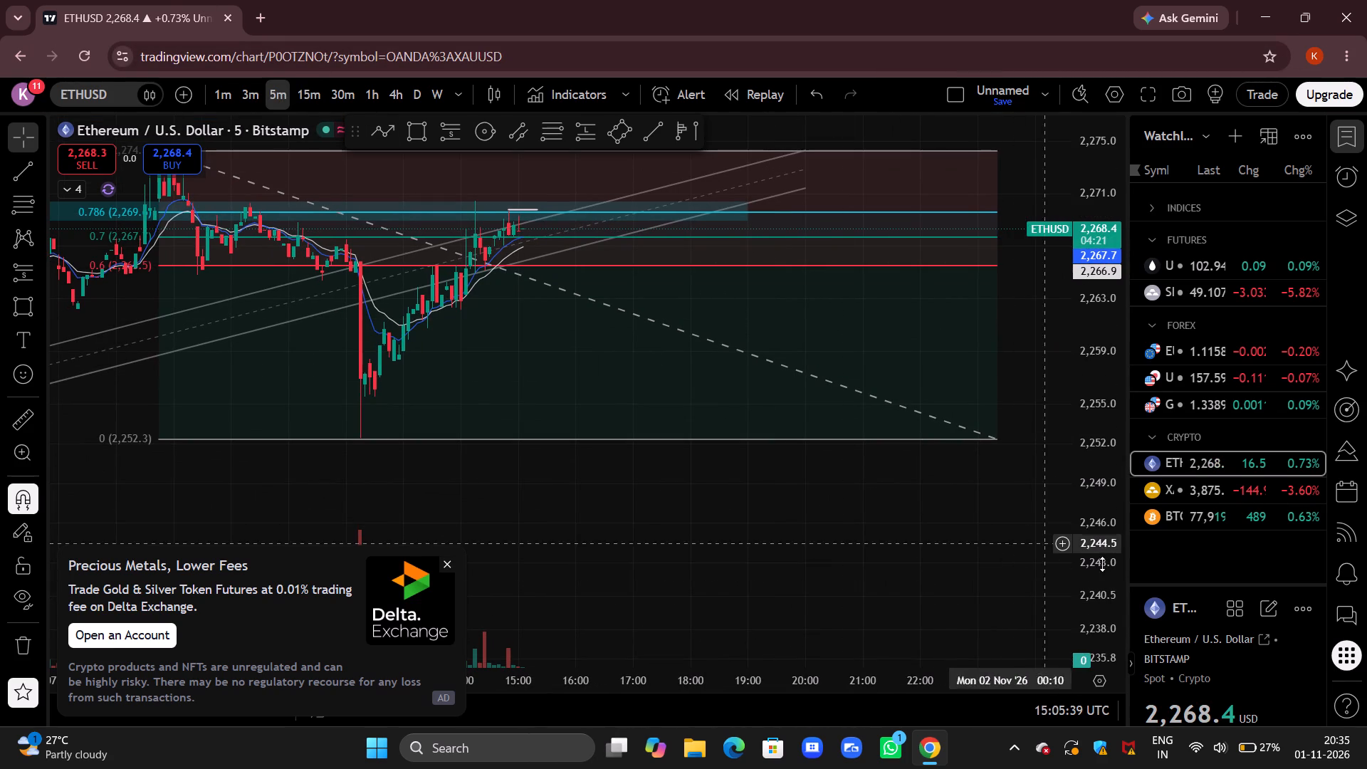
drag(1109, 565, 1117, 451)
drag(1040, 367, 1008, 530)
scroll(1004, 482, down, 1)
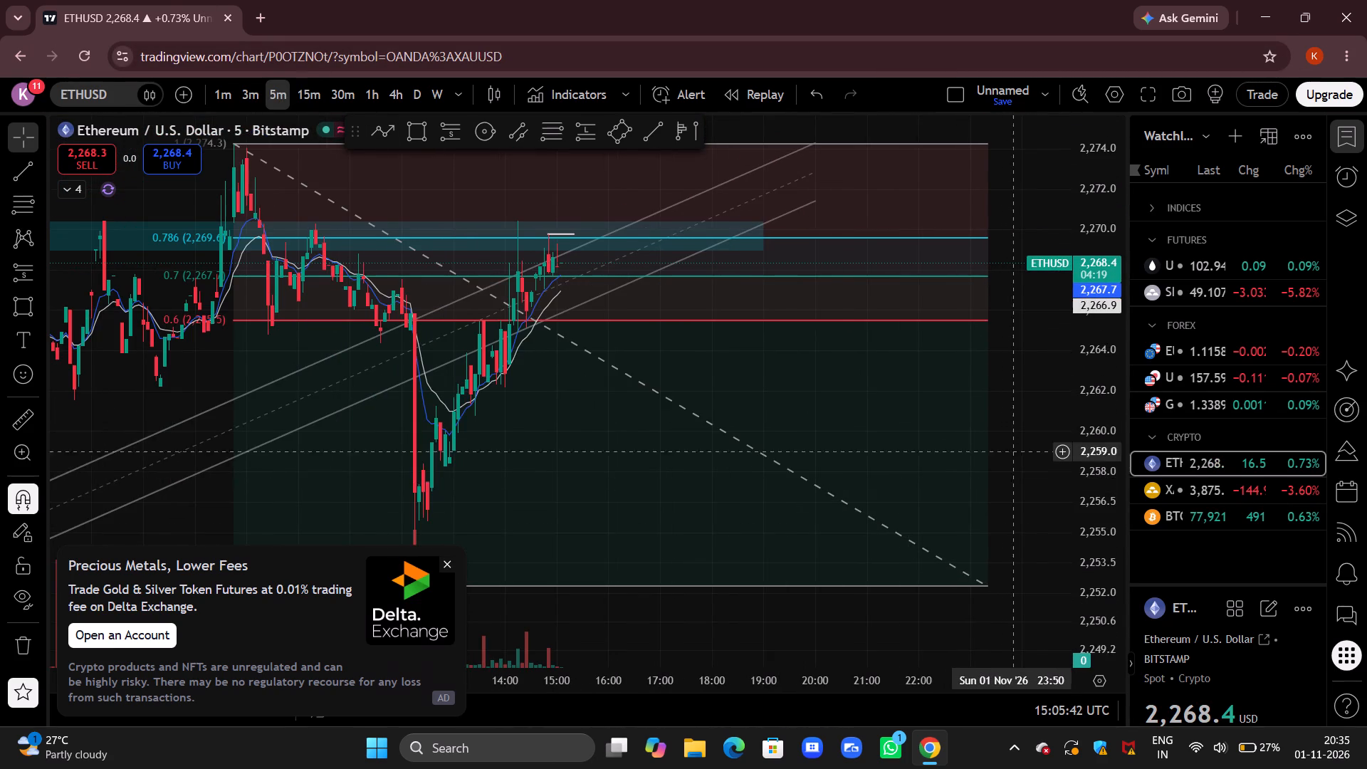
drag(1045, 389, 1026, 434)
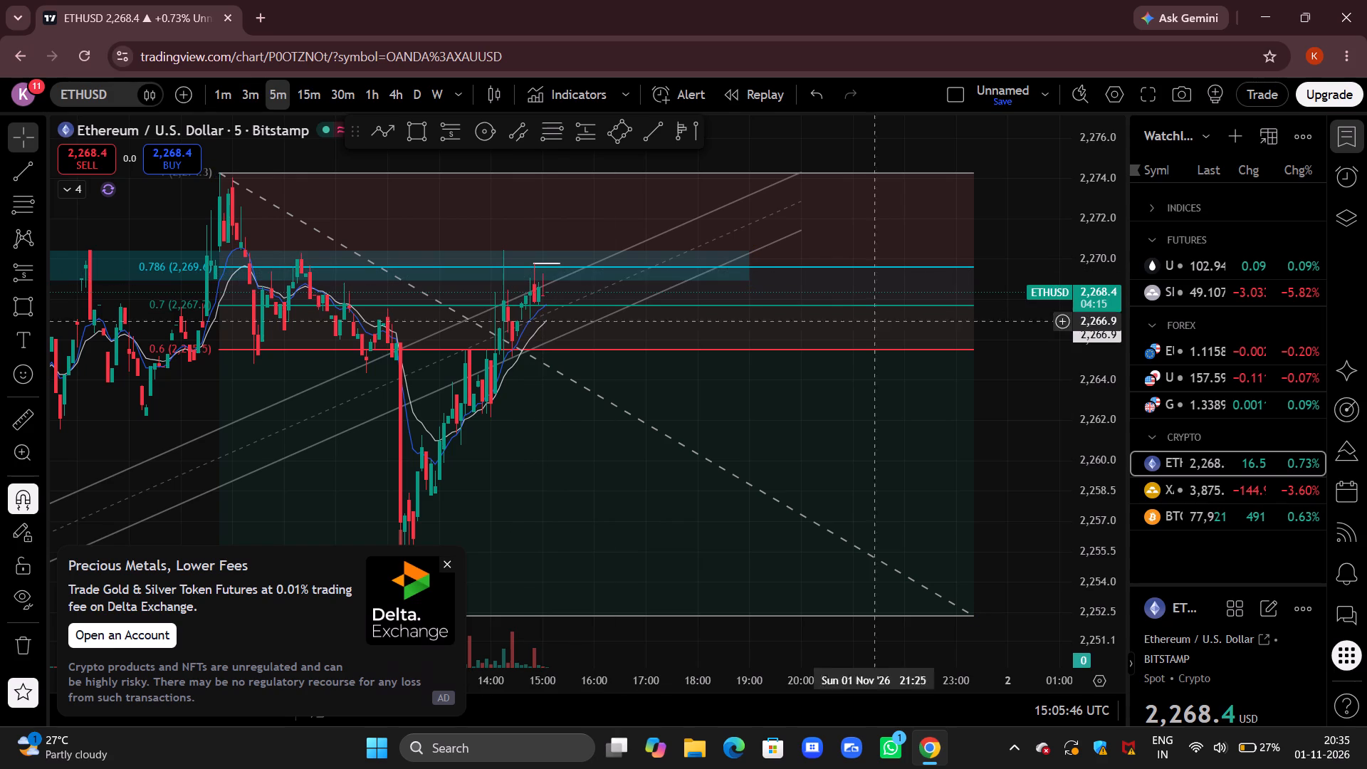
On the 15-minute chart, disable the 0.6 level in the Fib retracement's style settings.
click(308, 90)
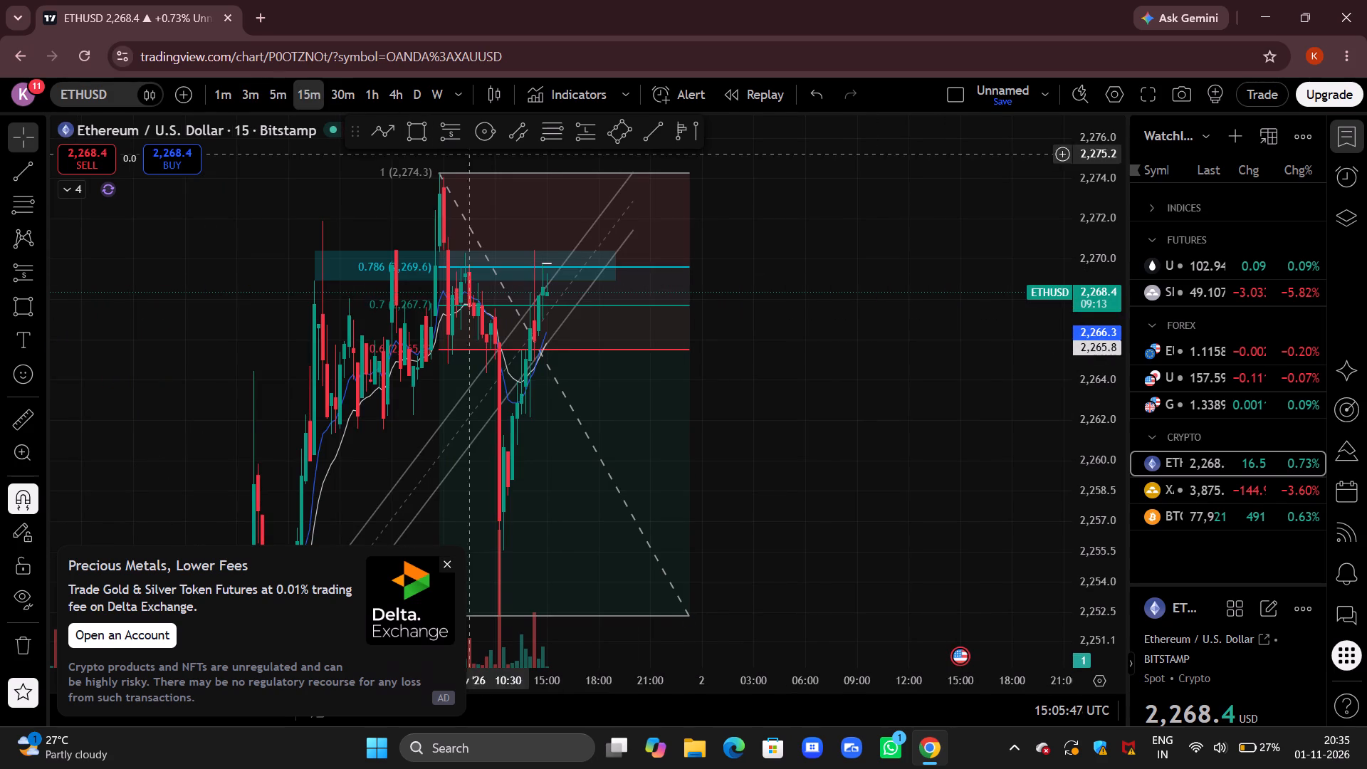
drag(822, 338, 884, 310)
drag(1079, 239, 1052, 426)
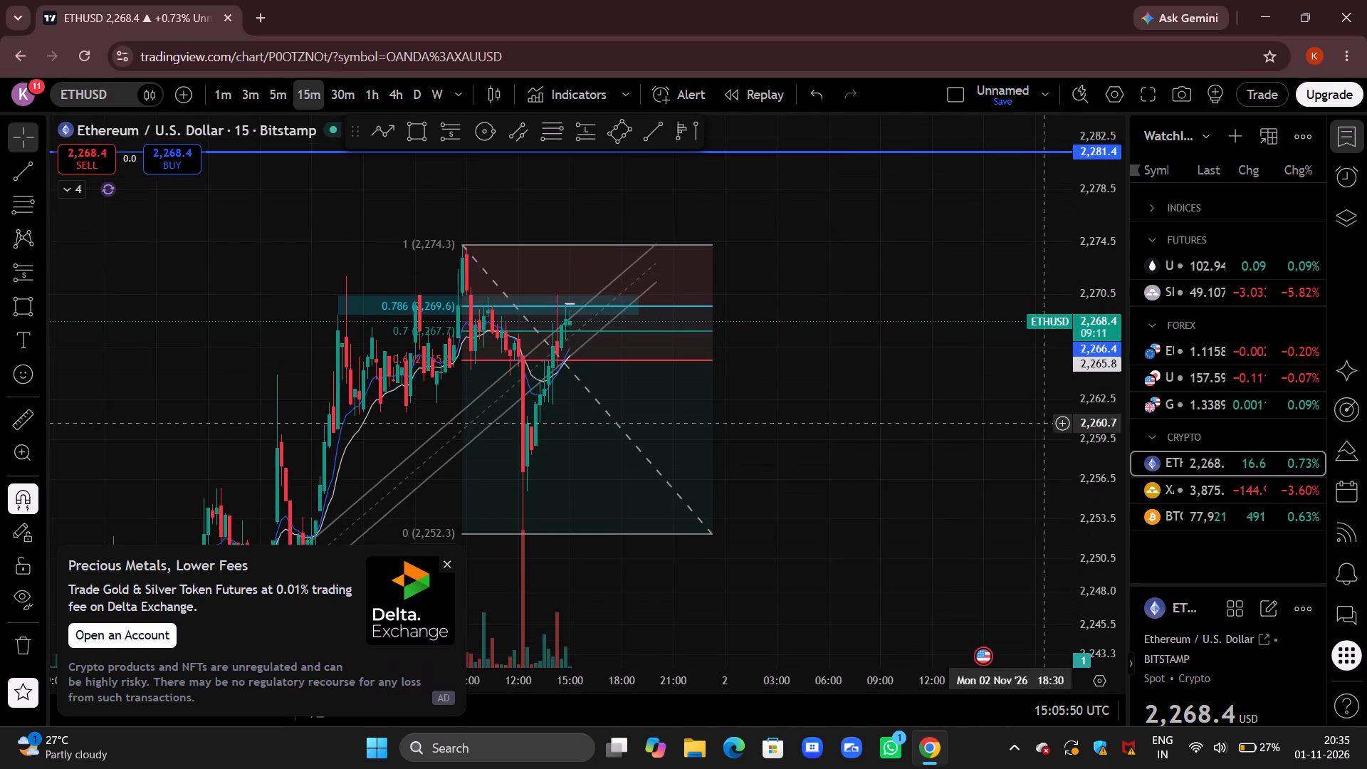
drag(839, 464, 923, 392)
click(750, 503)
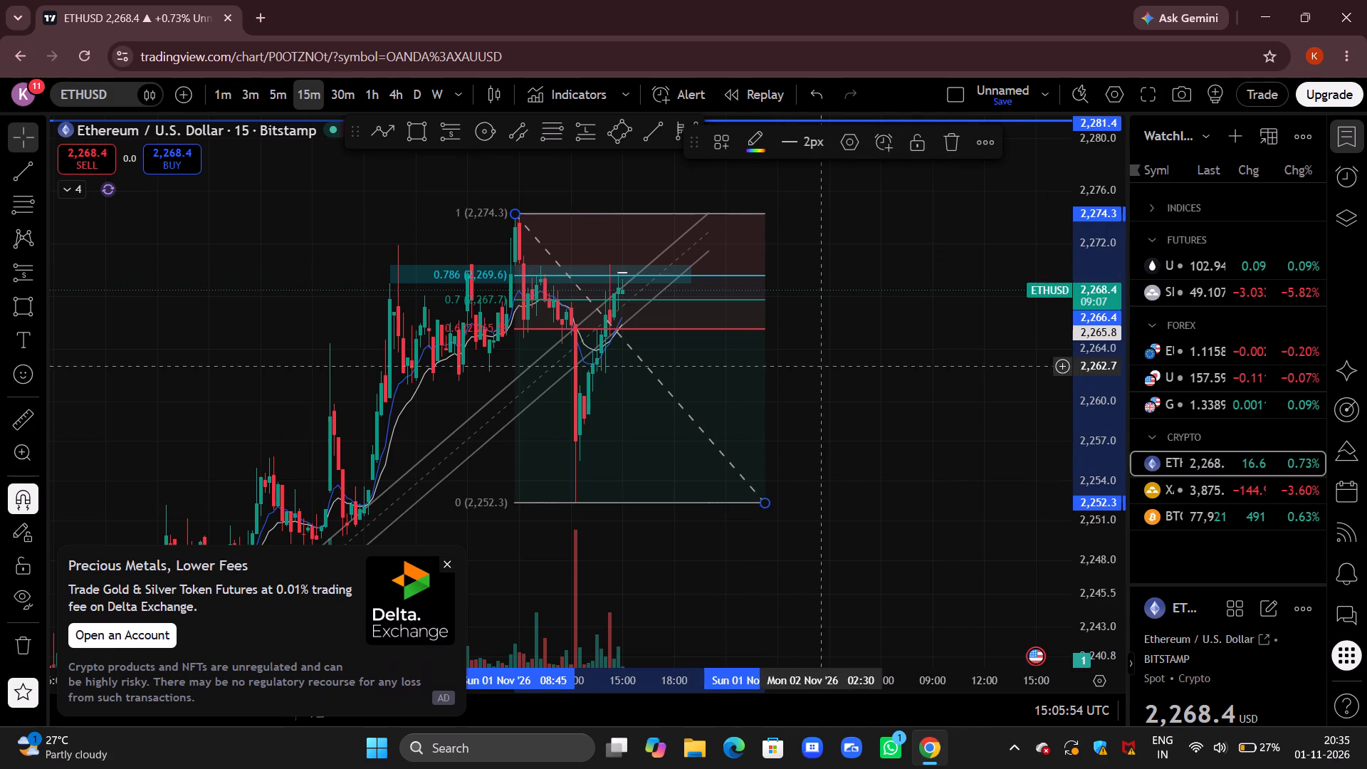
click(853, 303)
click(753, 215)
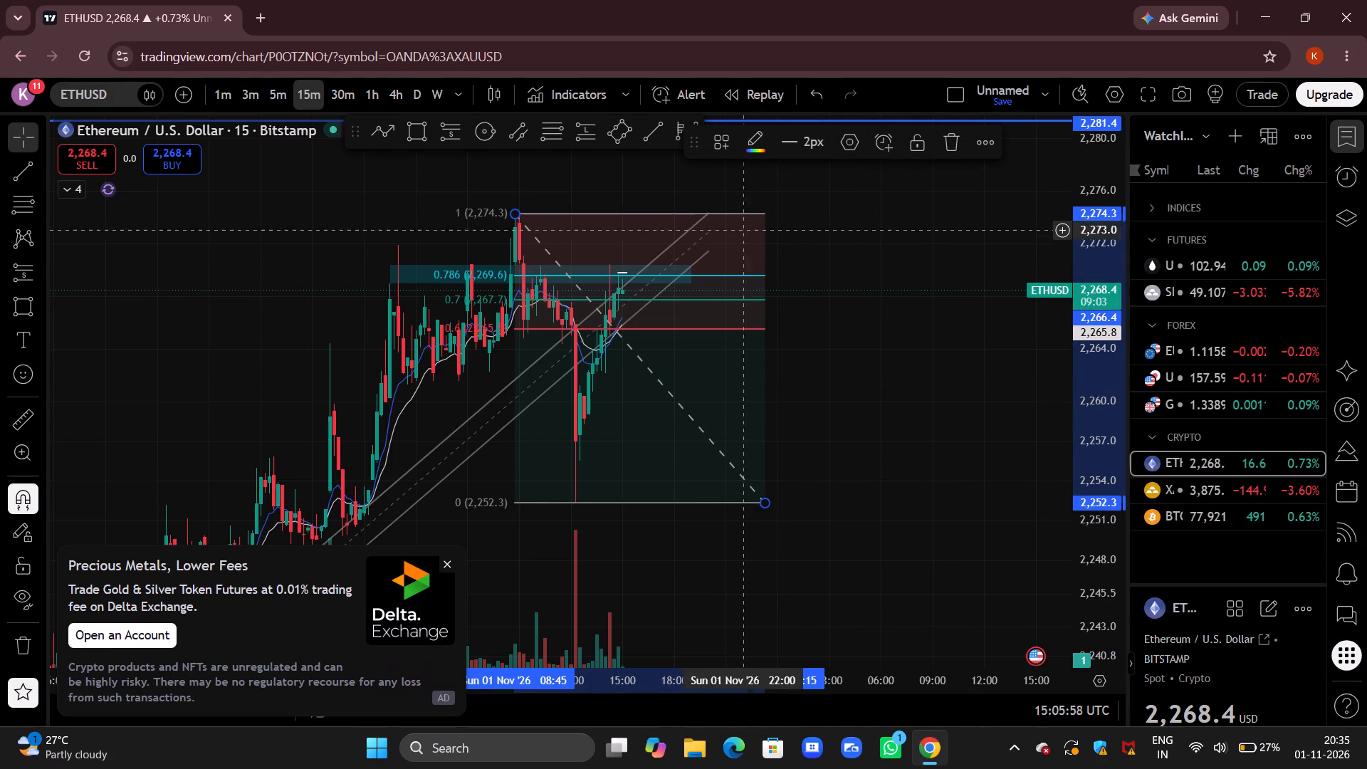
click(854, 143)
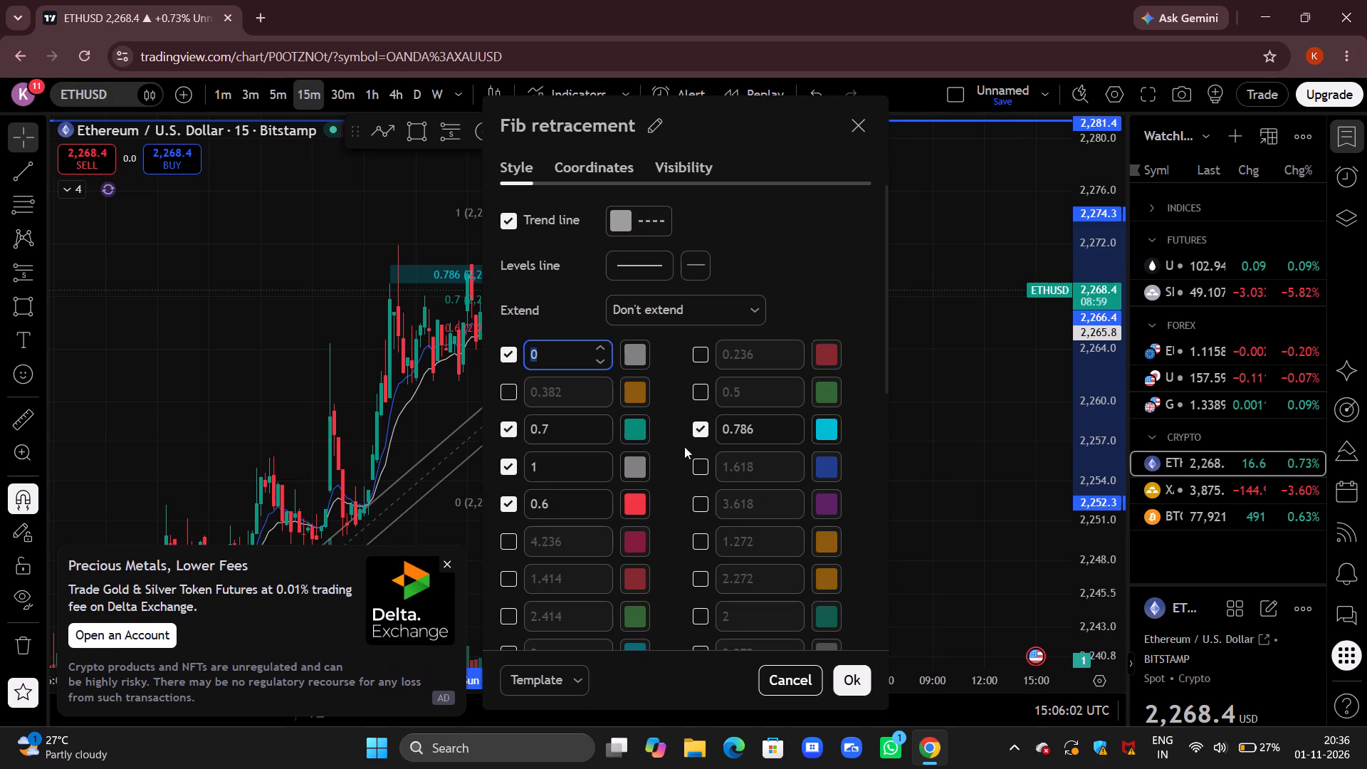
click(508, 502)
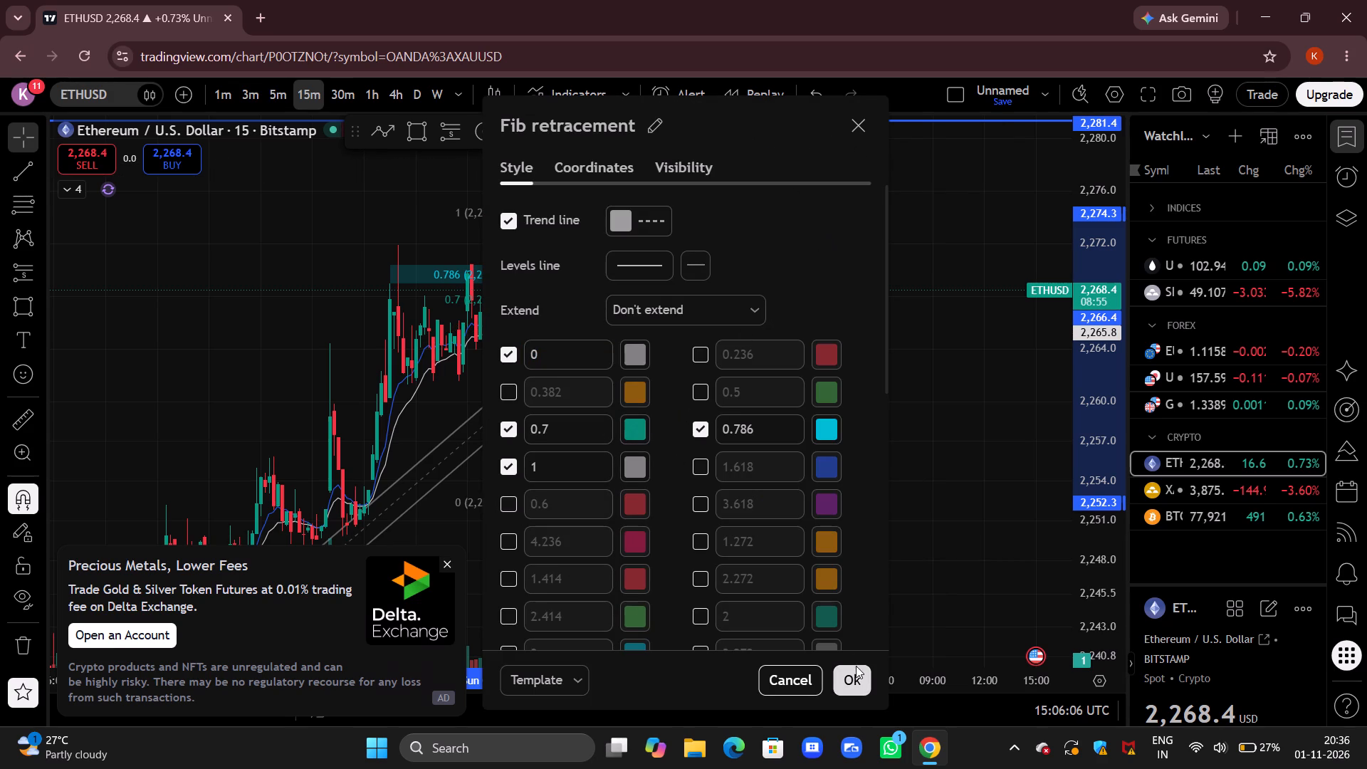
click(854, 676)
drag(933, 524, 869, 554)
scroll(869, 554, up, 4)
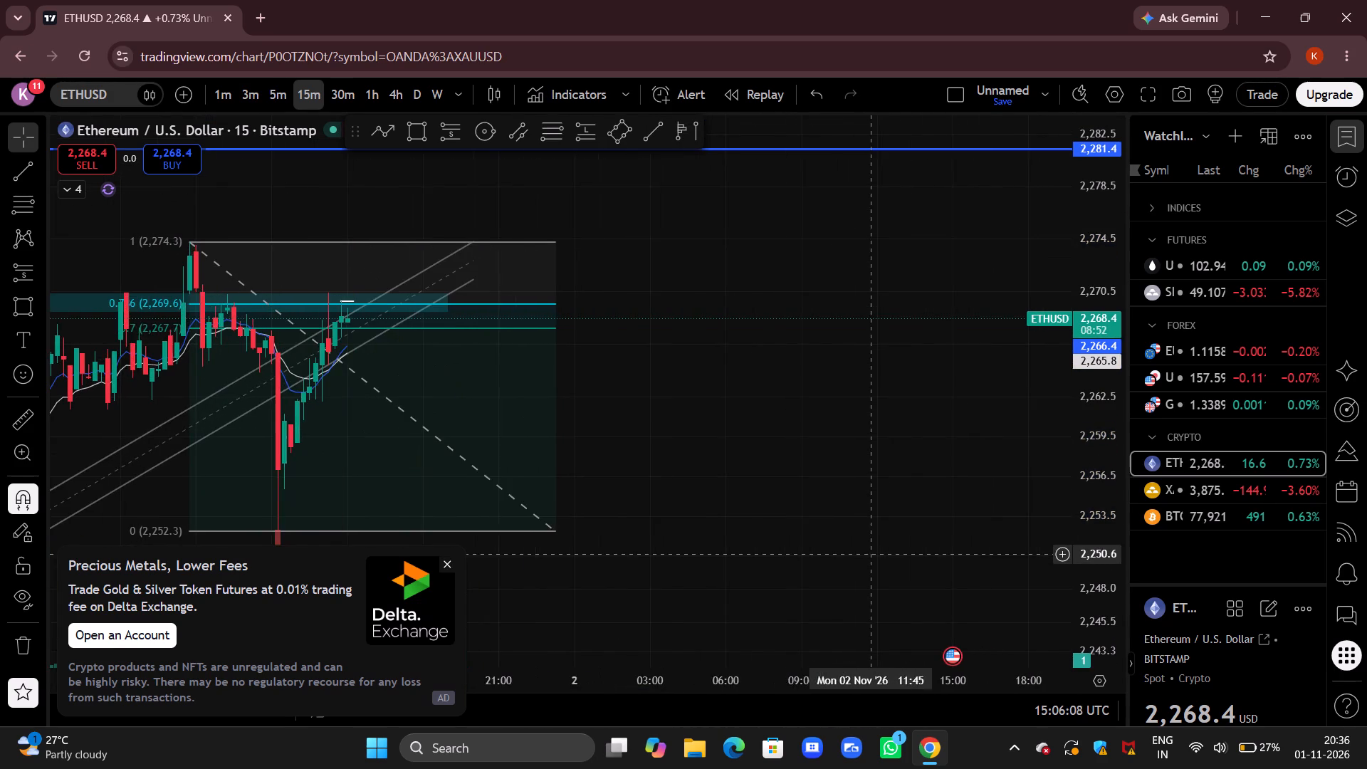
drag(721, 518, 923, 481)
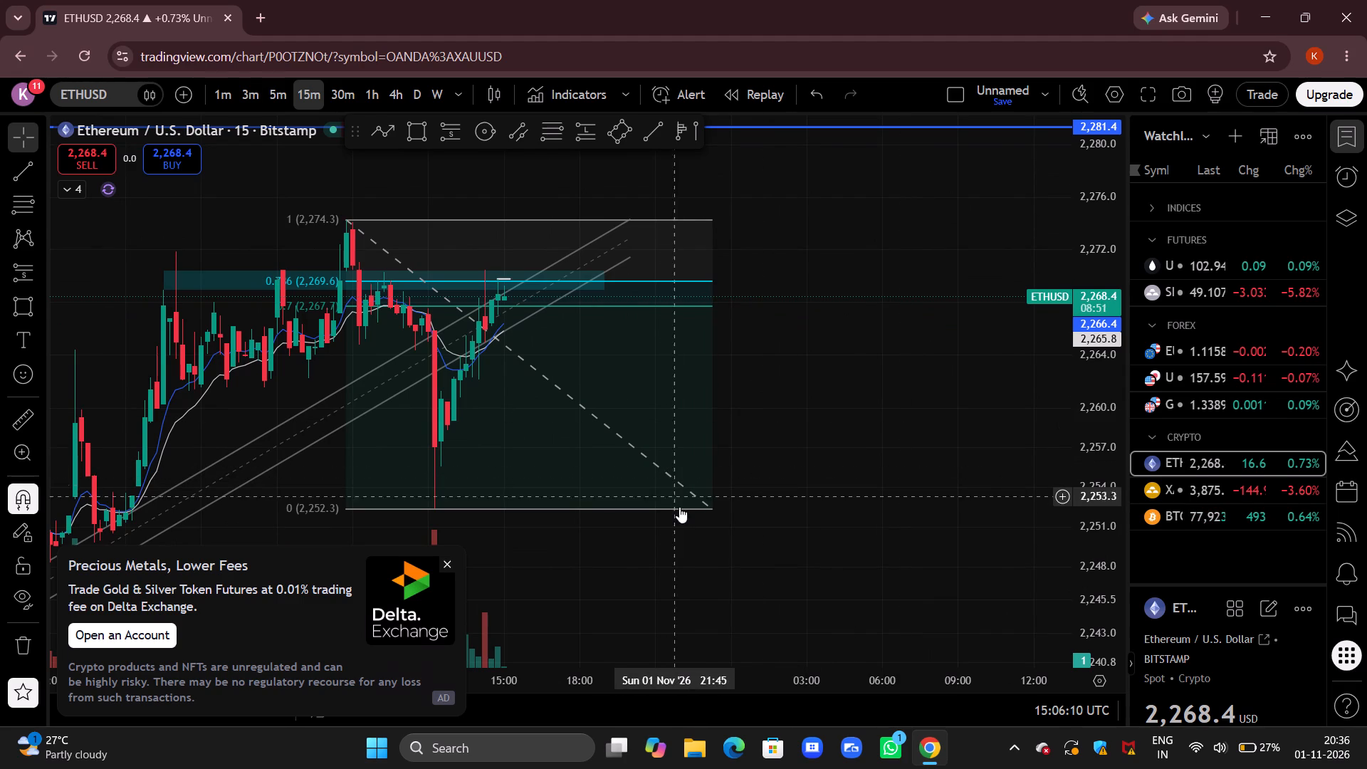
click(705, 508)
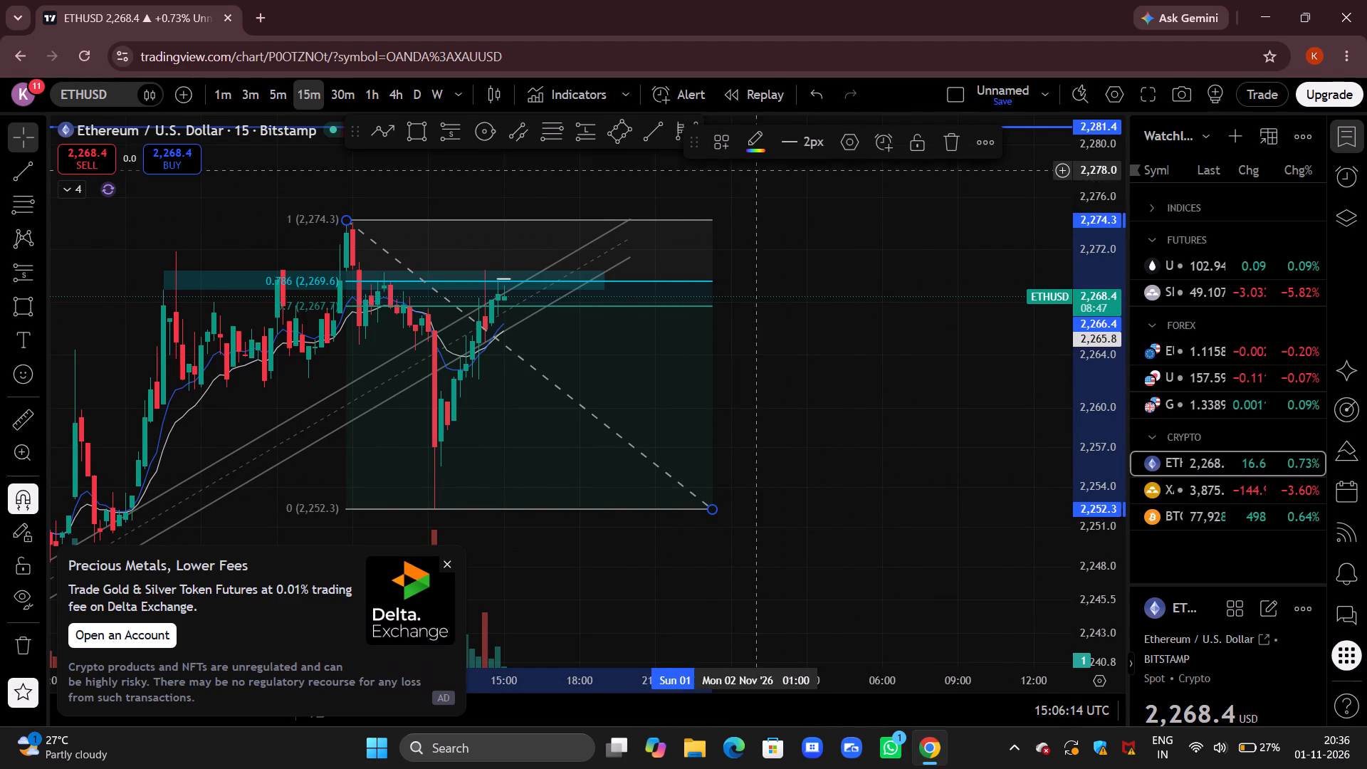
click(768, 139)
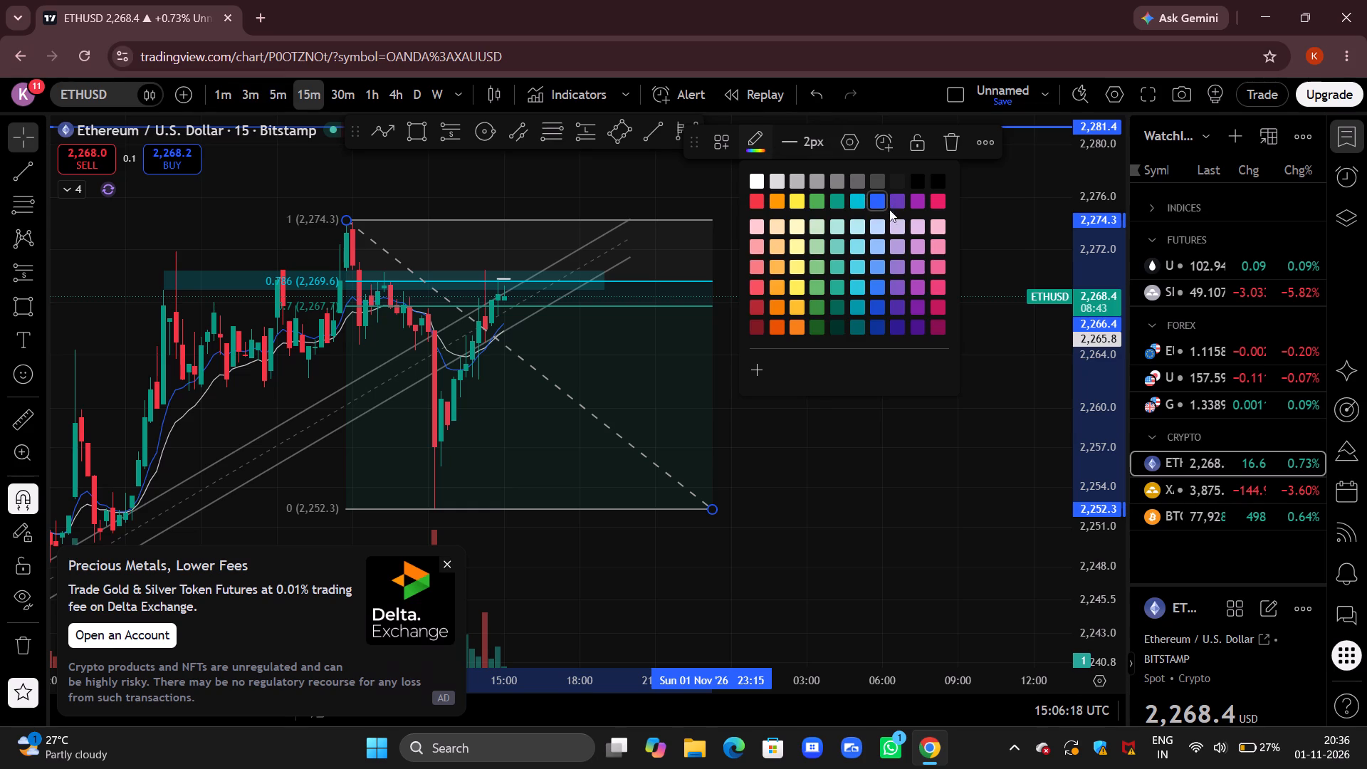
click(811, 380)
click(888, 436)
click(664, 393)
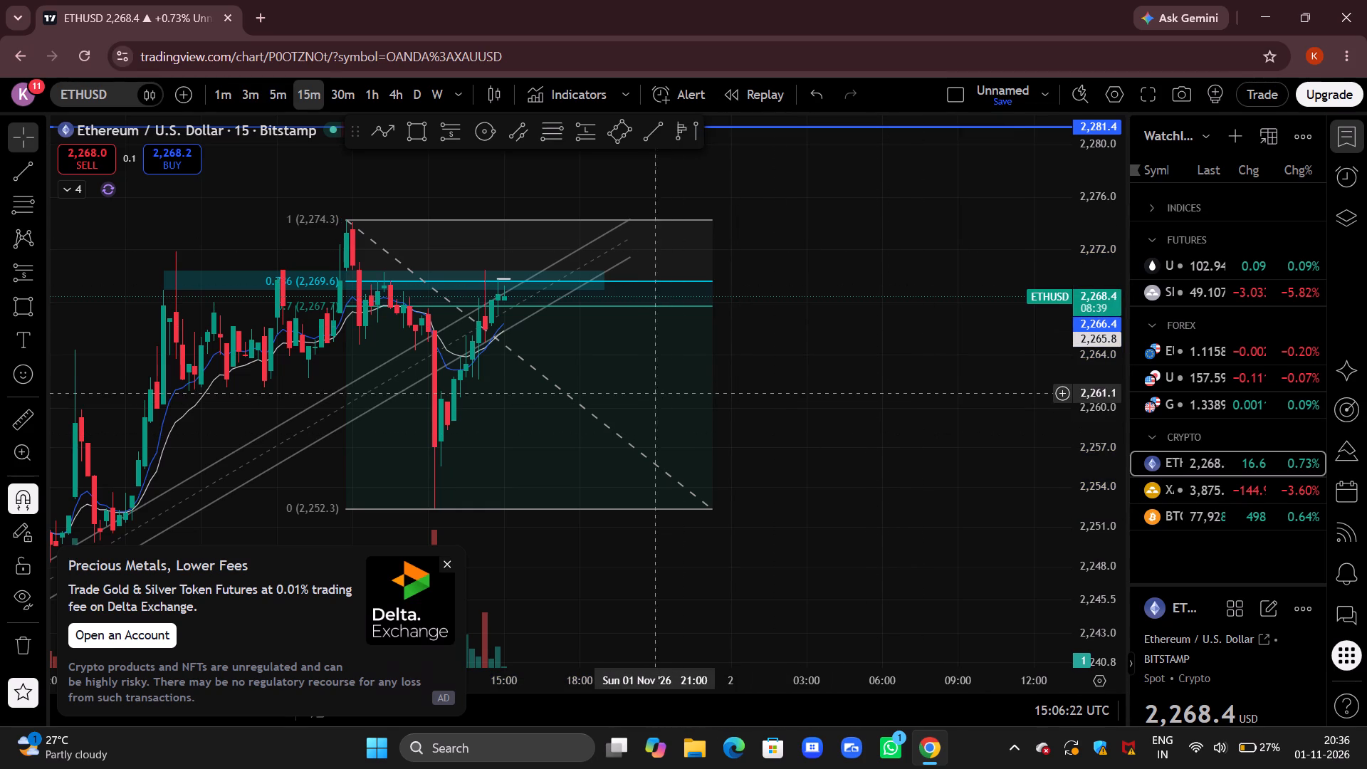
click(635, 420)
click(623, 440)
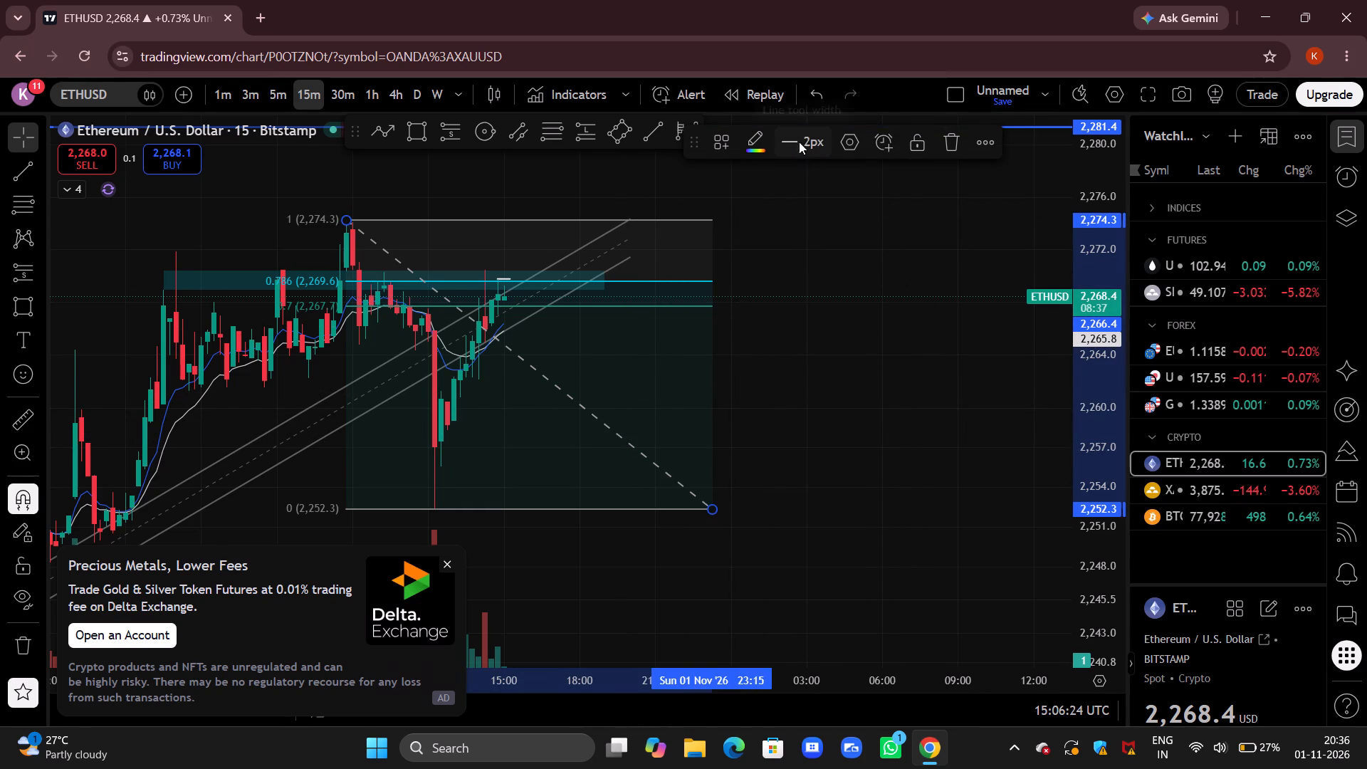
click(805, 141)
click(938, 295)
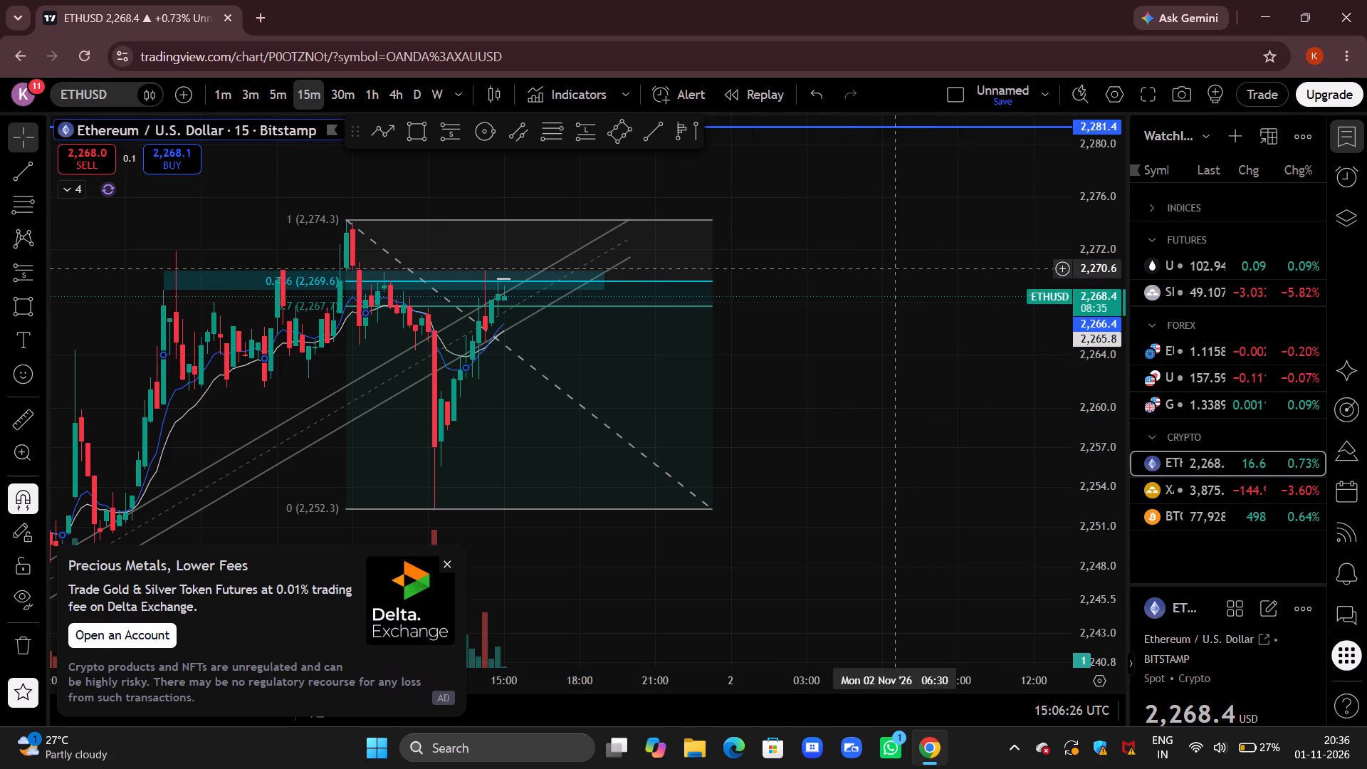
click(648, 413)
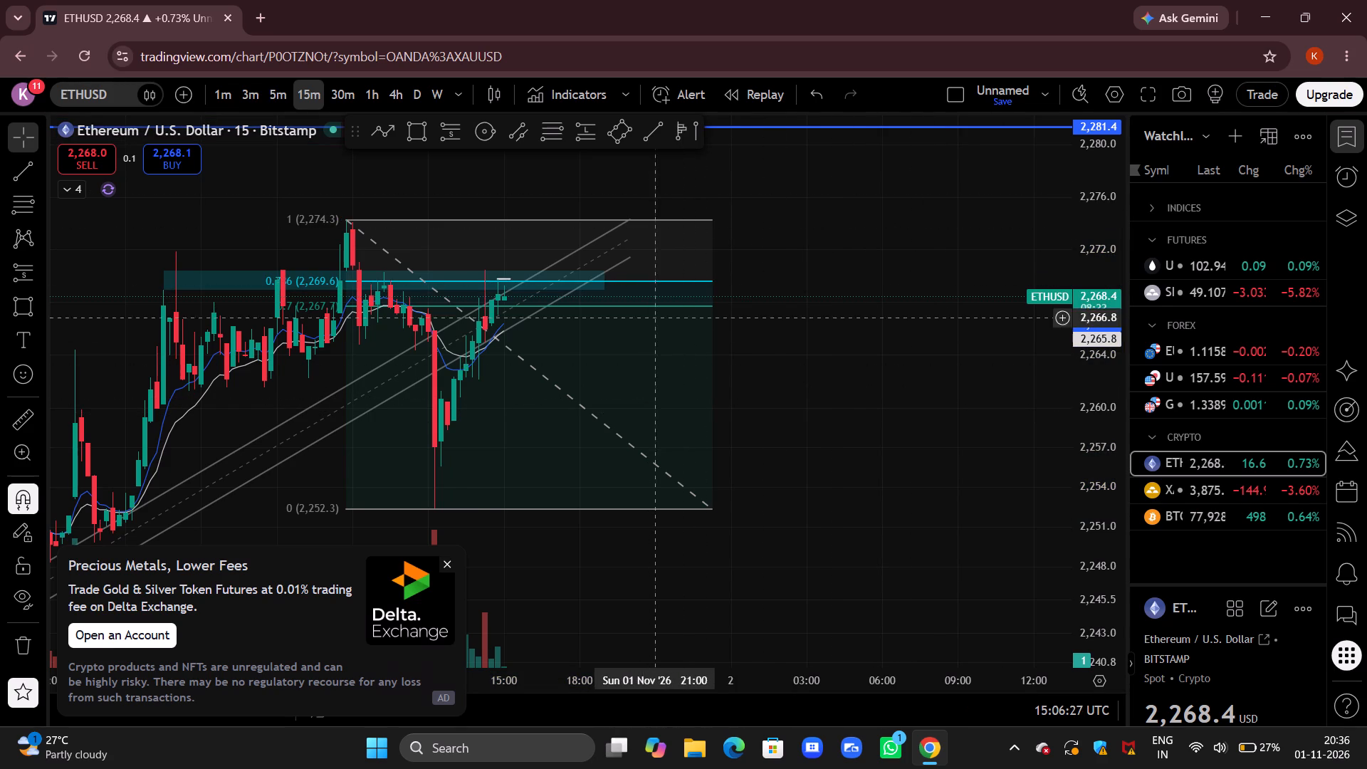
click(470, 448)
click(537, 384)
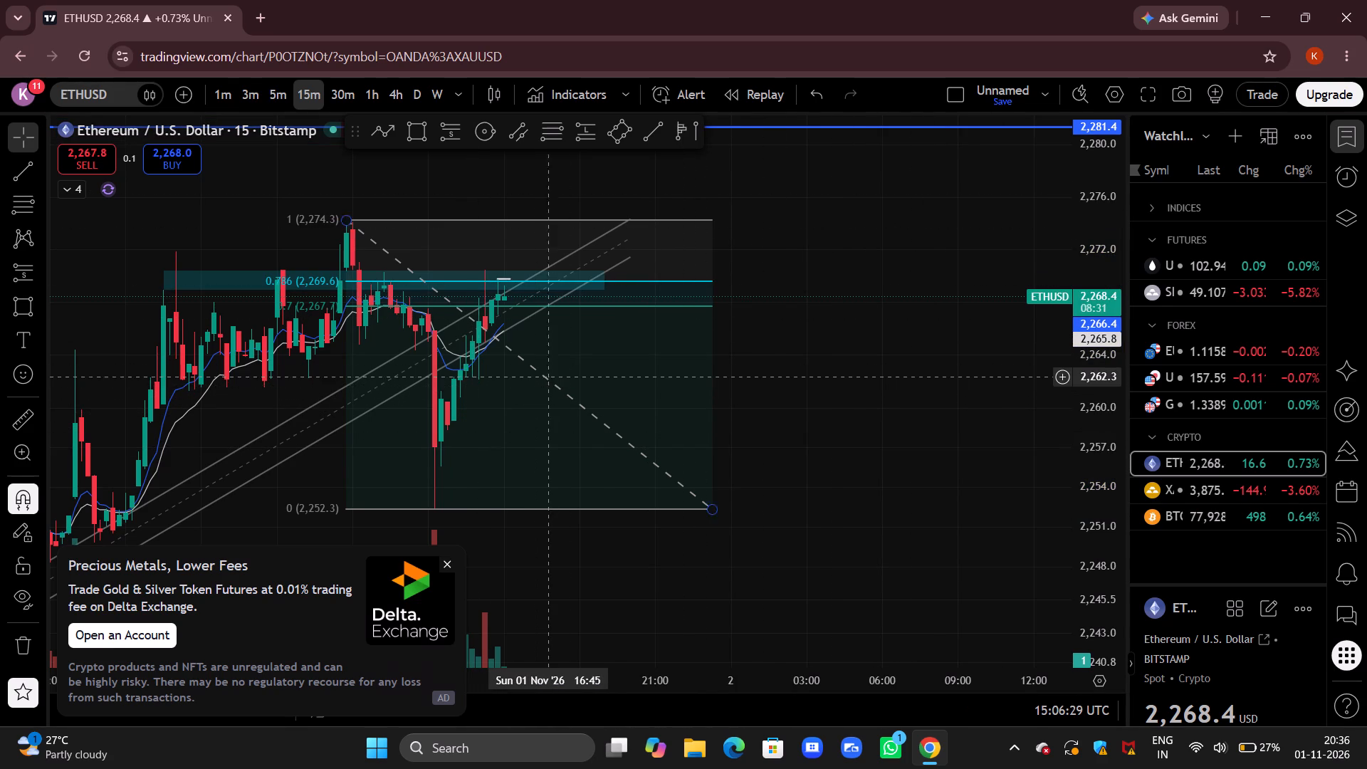
Set the opacity of the Fib retracement's 0.7 level colour to 100% in its style settings.
click(548, 381)
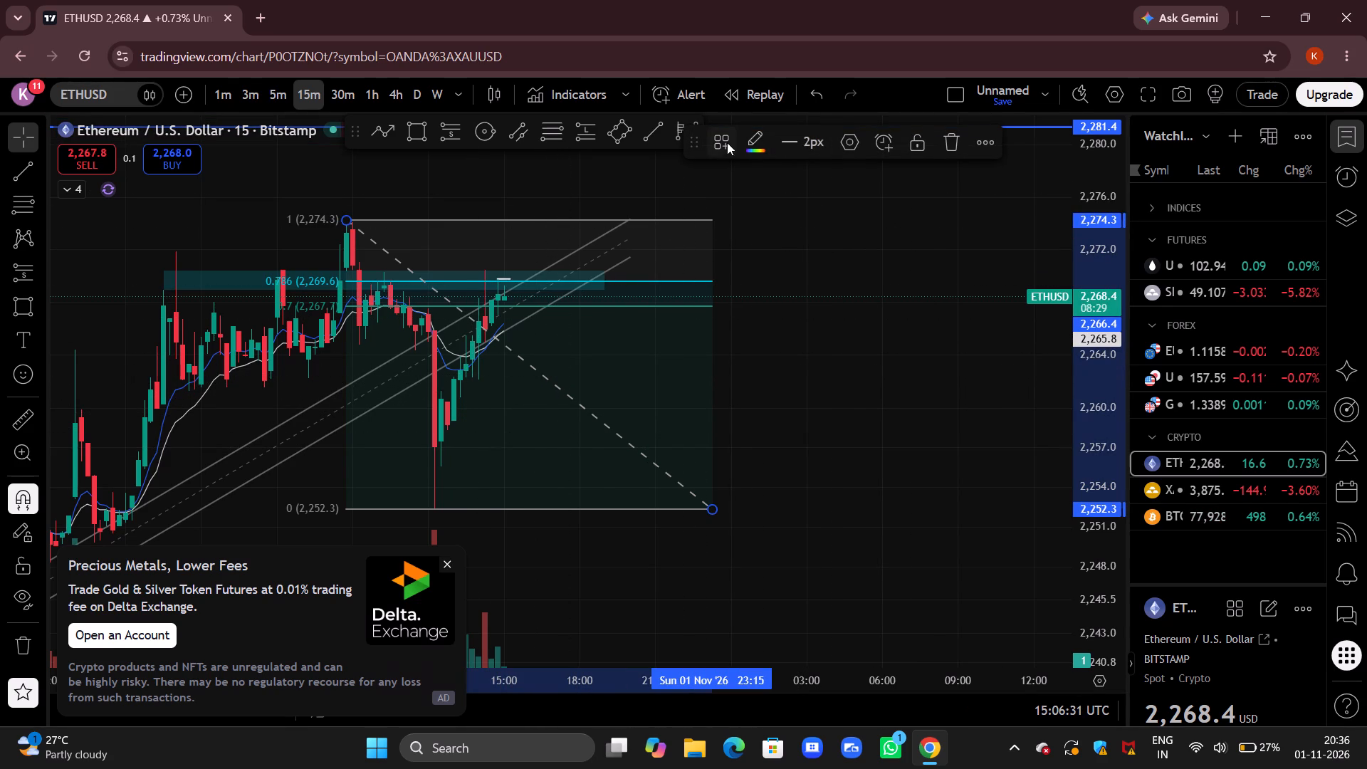
click(844, 142)
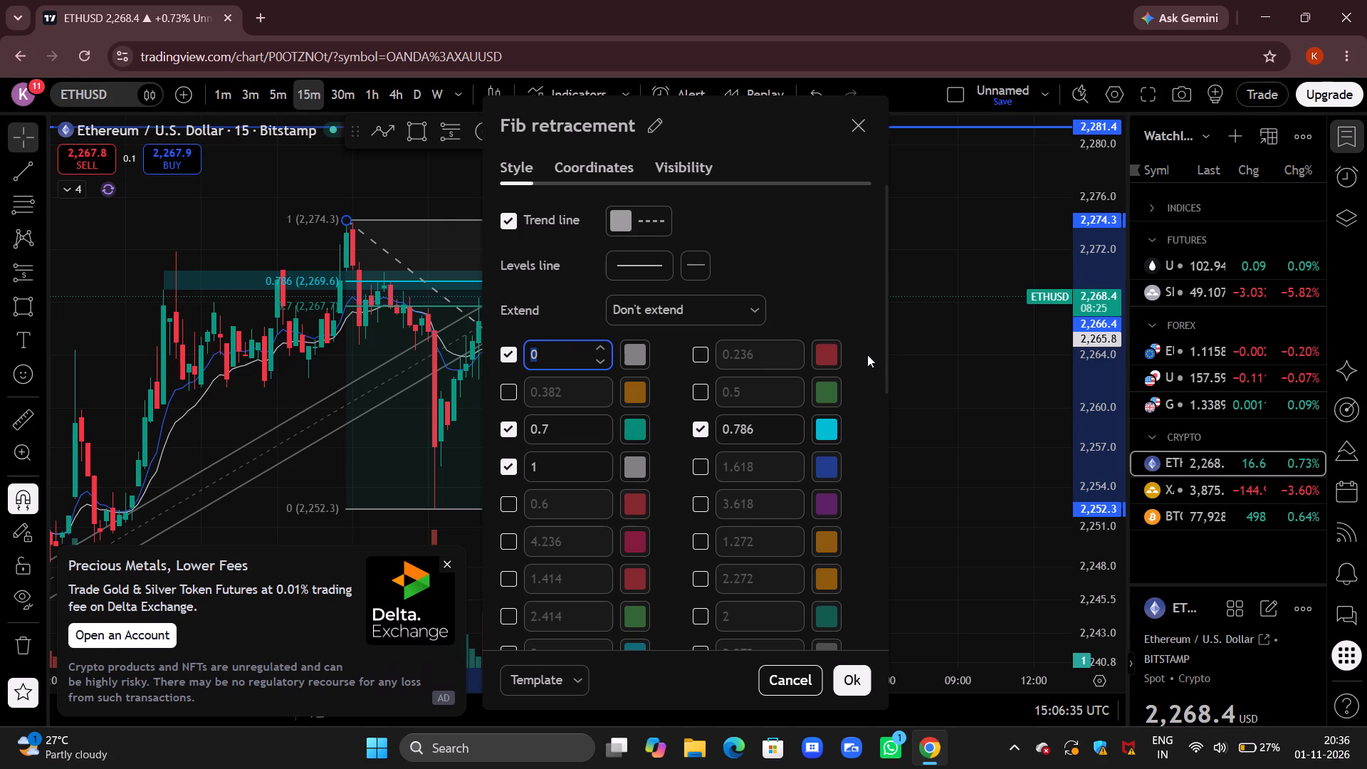
scroll(700, 412, down, 1)
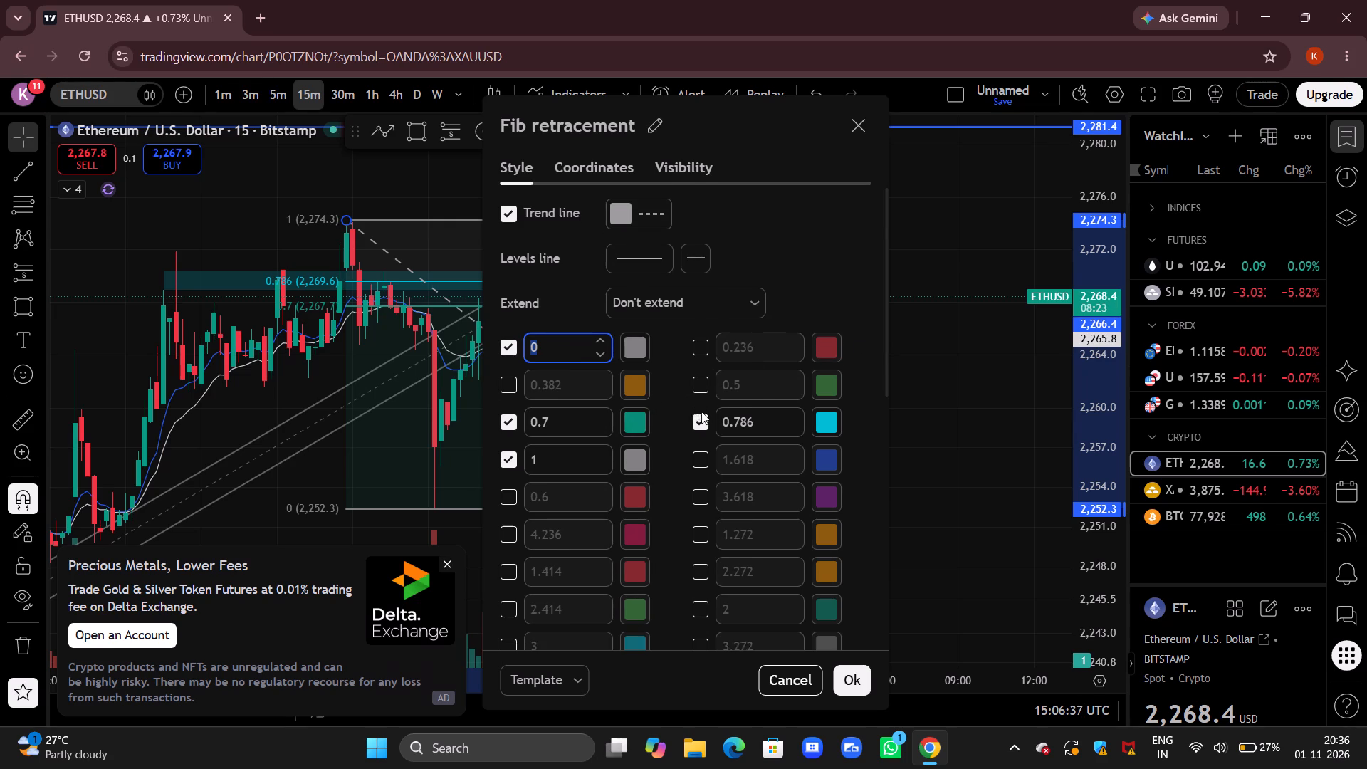
click(617, 169)
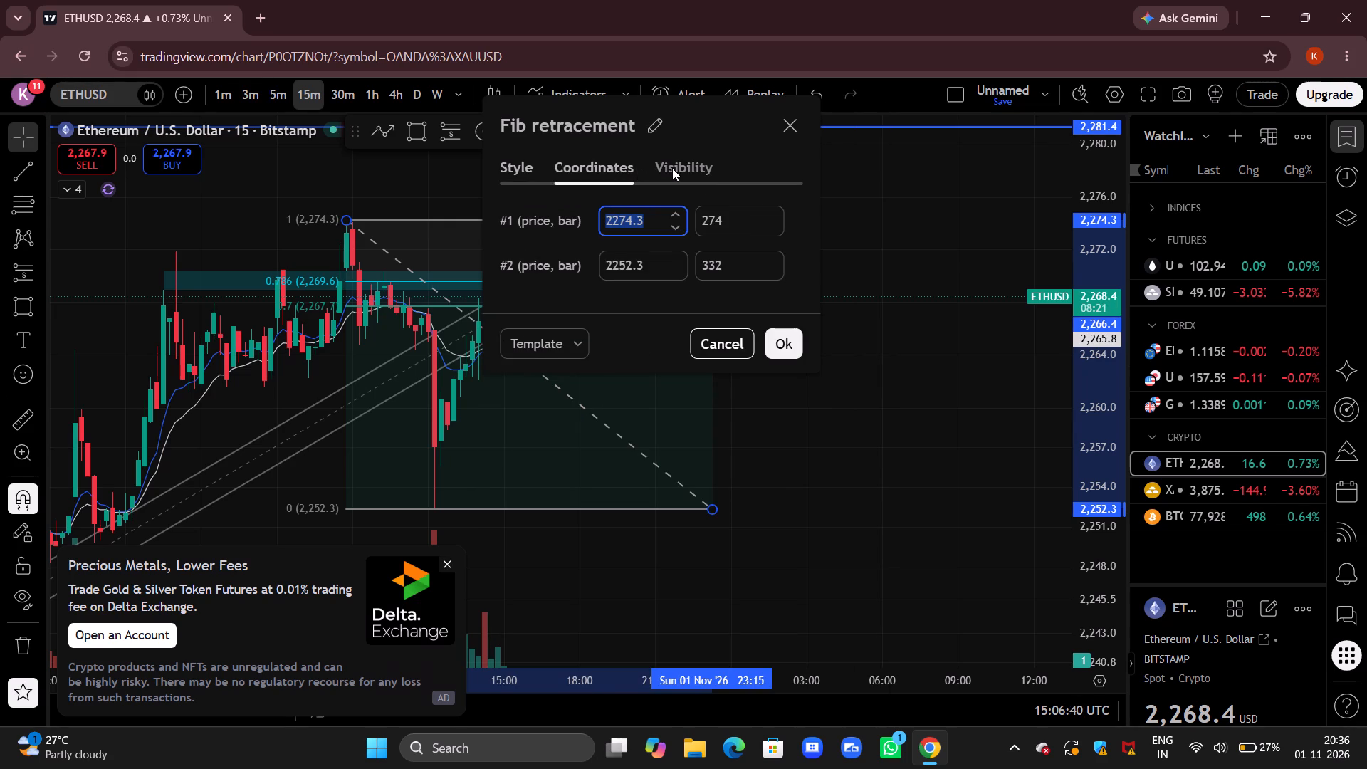
click(682, 170)
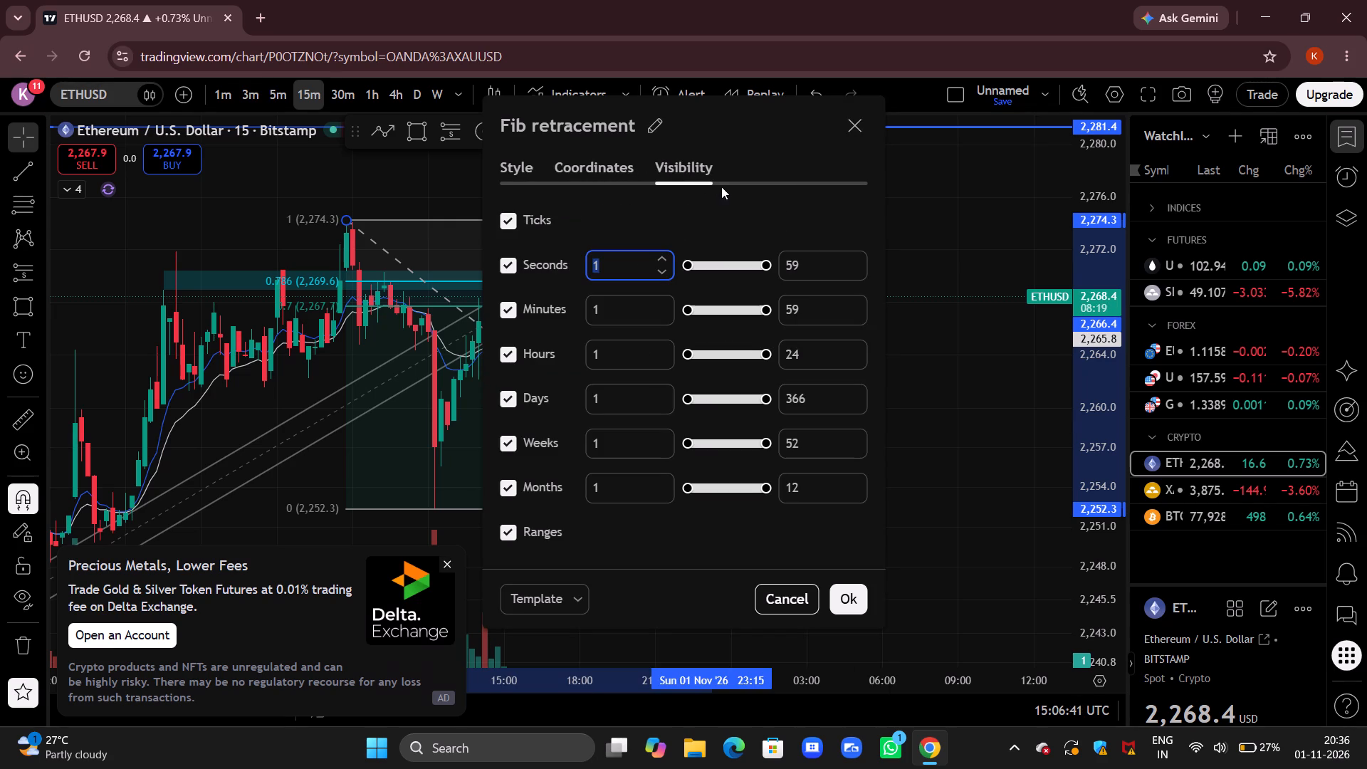
scroll(674, 283, down, 3)
click(520, 167)
scroll(666, 450, down, 2)
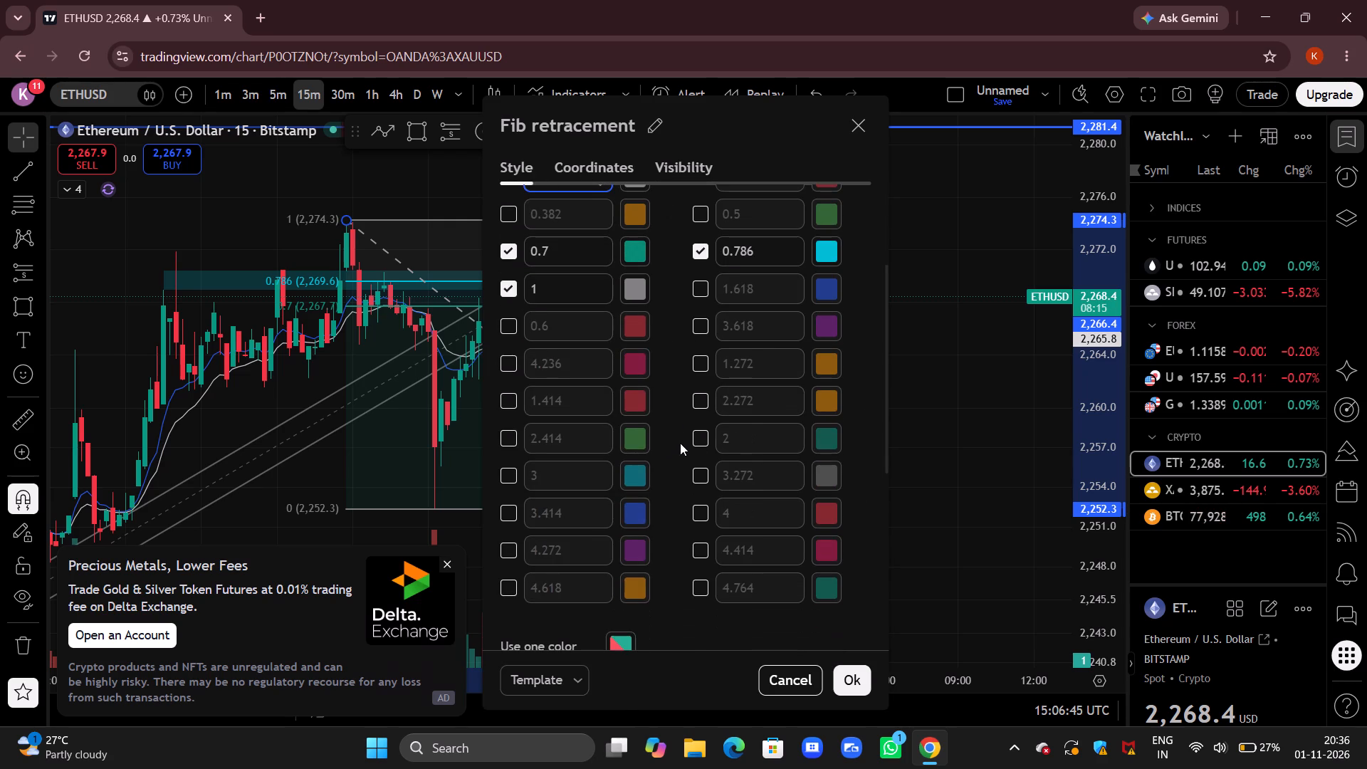
scroll(773, 403, up, 1)
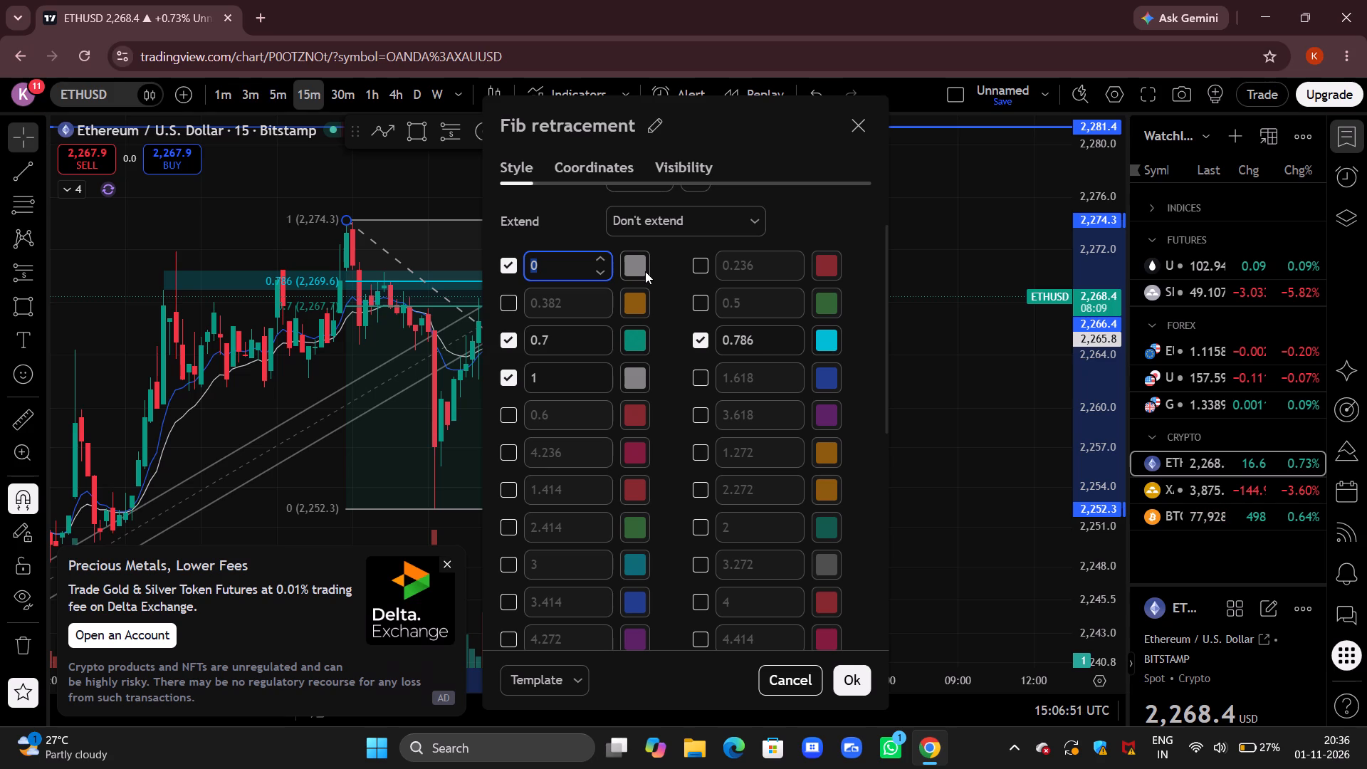
click(640, 336)
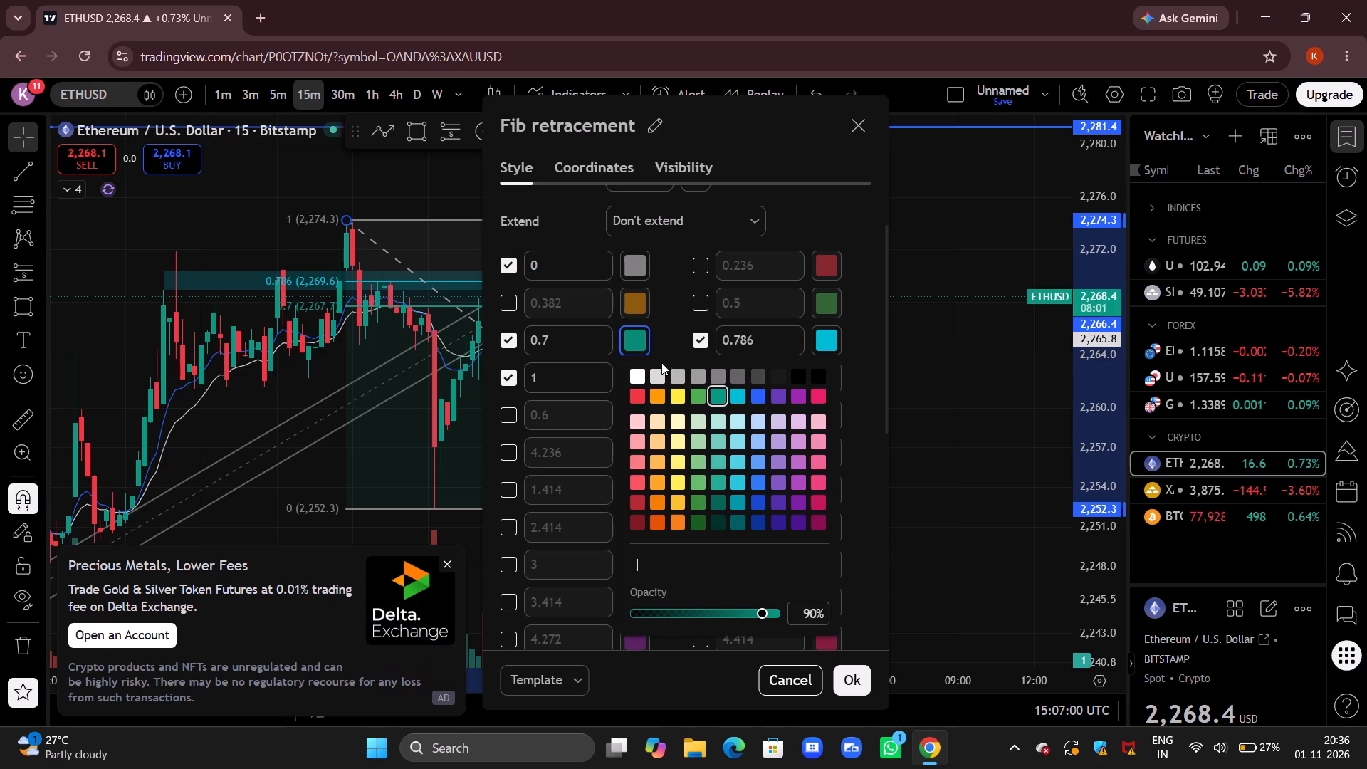
drag(763, 612, 703, 628)
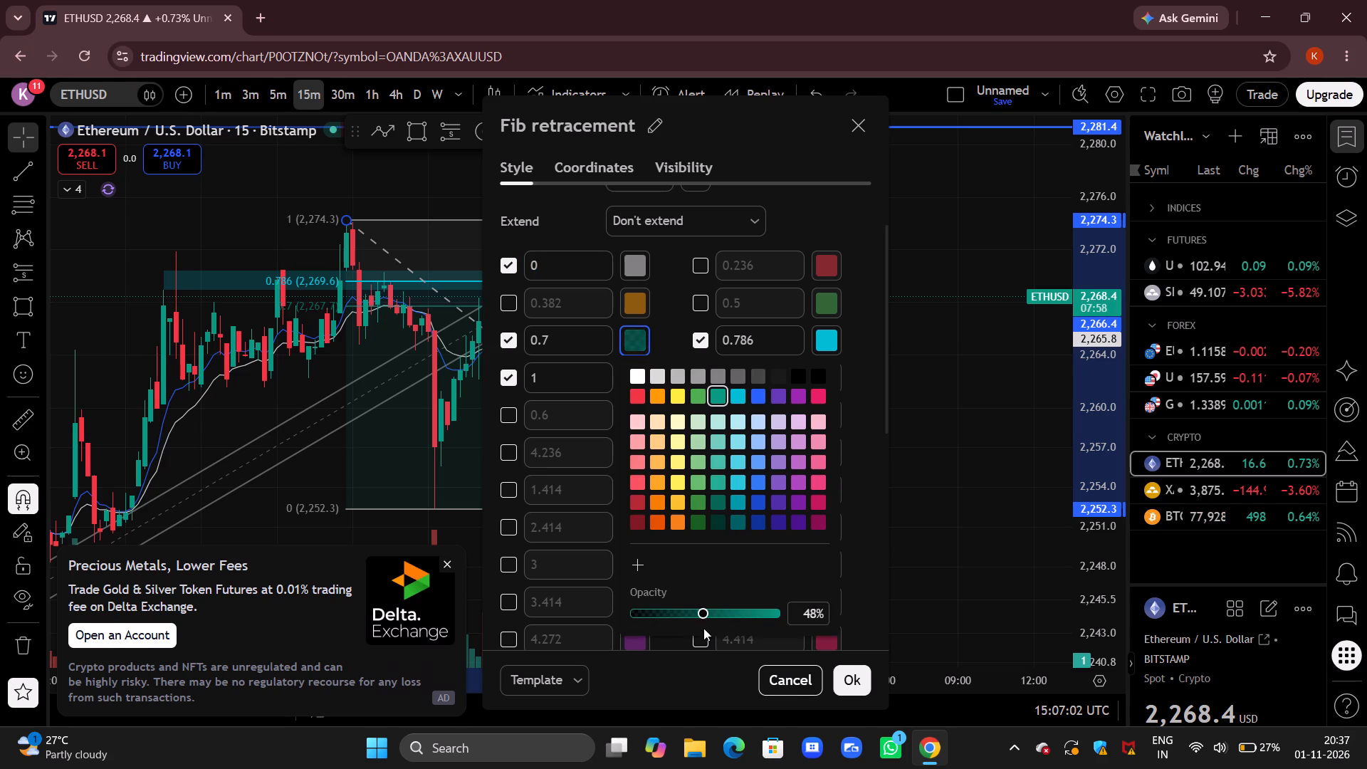
drag(703, 628, 794, 617)
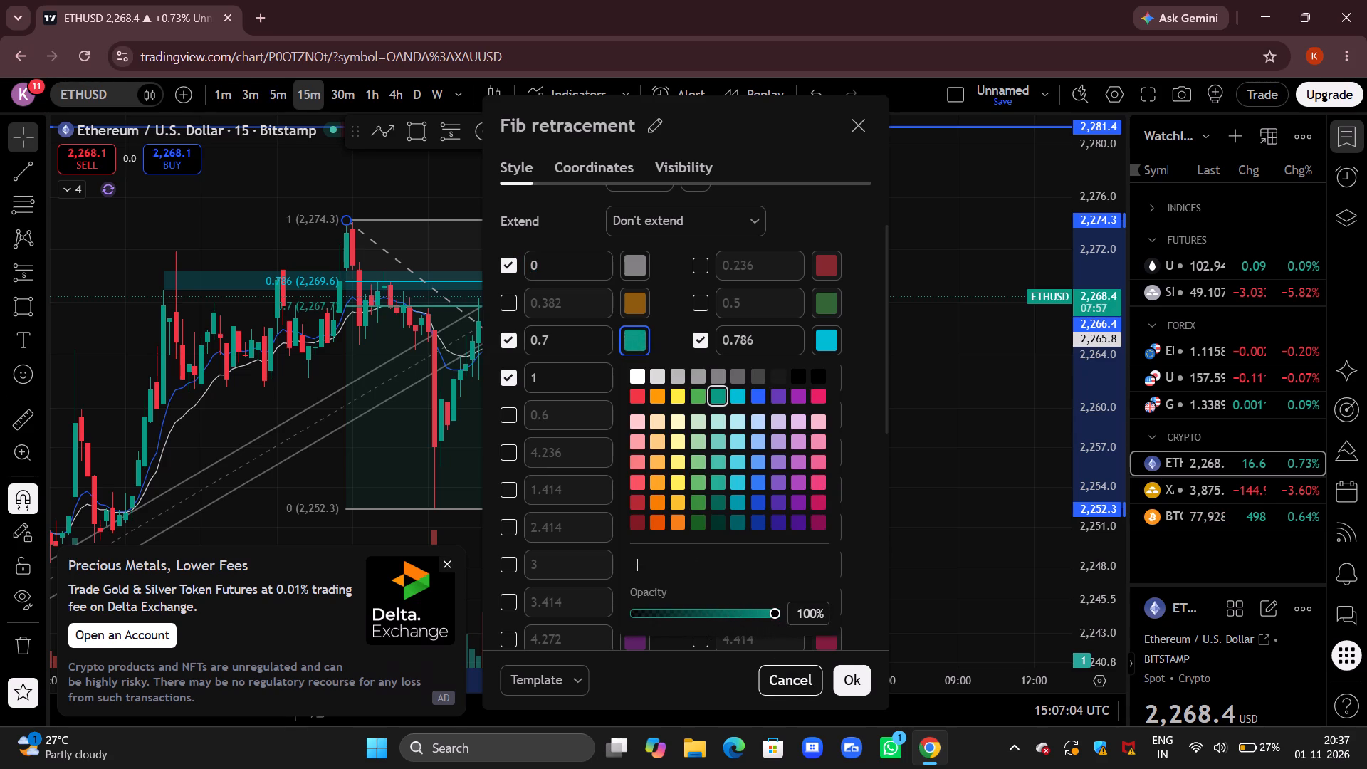
drag(794, 617, 776, 622)
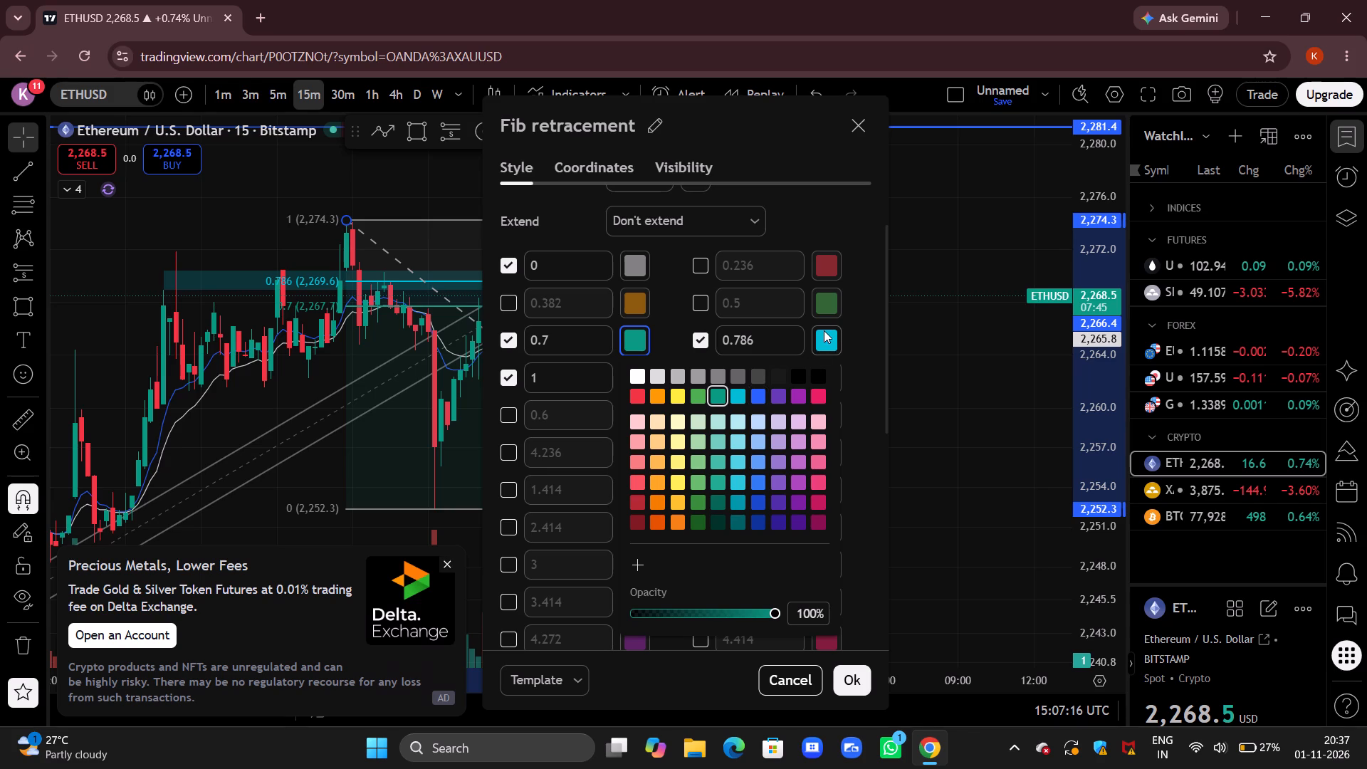
Reduce the Fib retracement's background opacity to the minimum and apply the style settings.
click(822, 335)
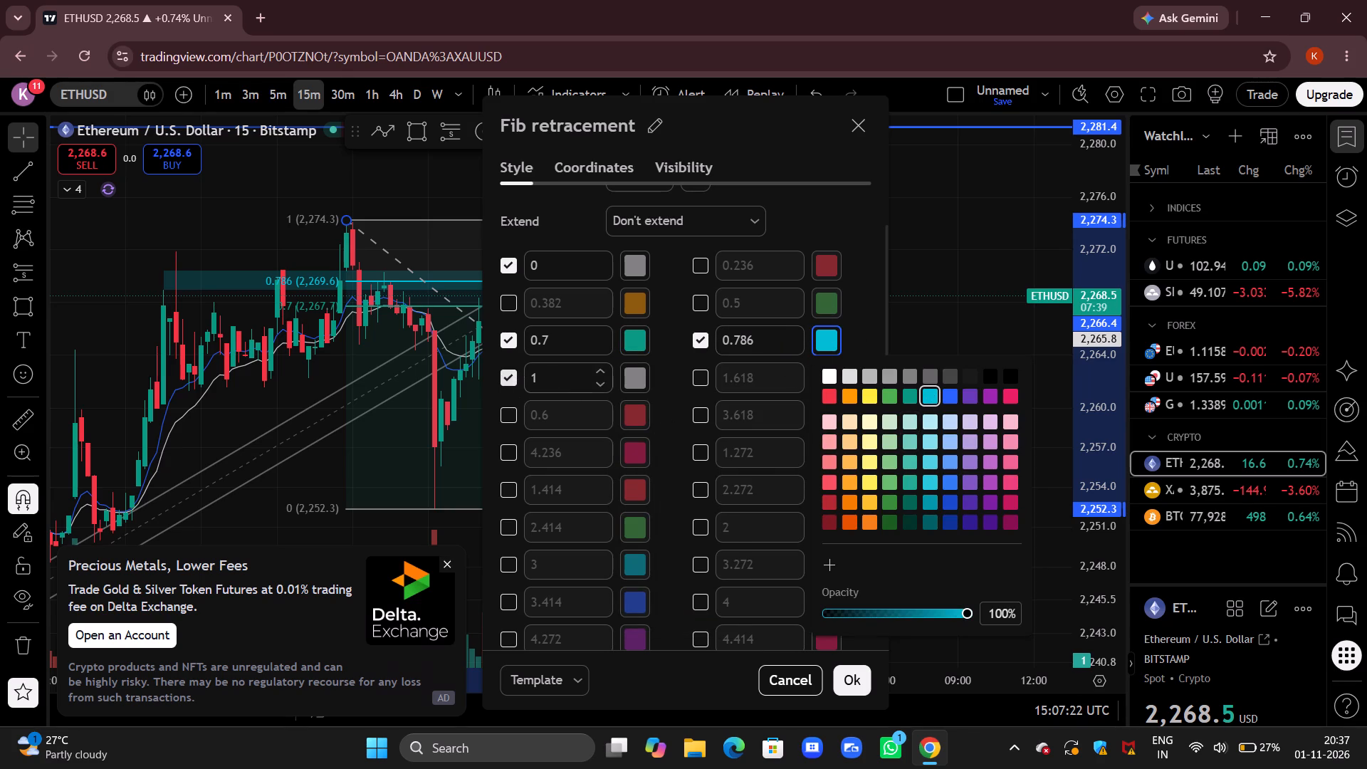
scroll(565, 422, down, 6)
scroll(584, 418, up, 1)
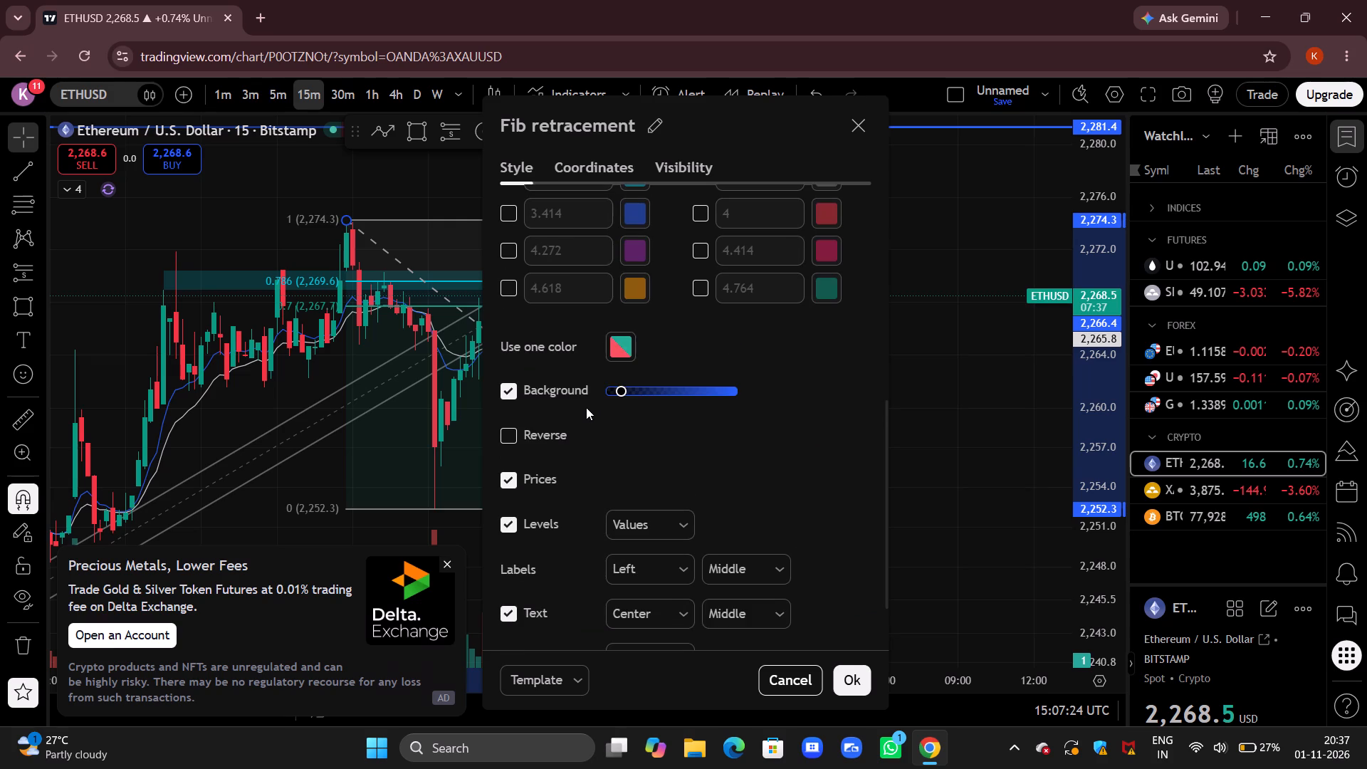
drag(621, 390, 633, 391)
drag(633, 391, 606, 409)
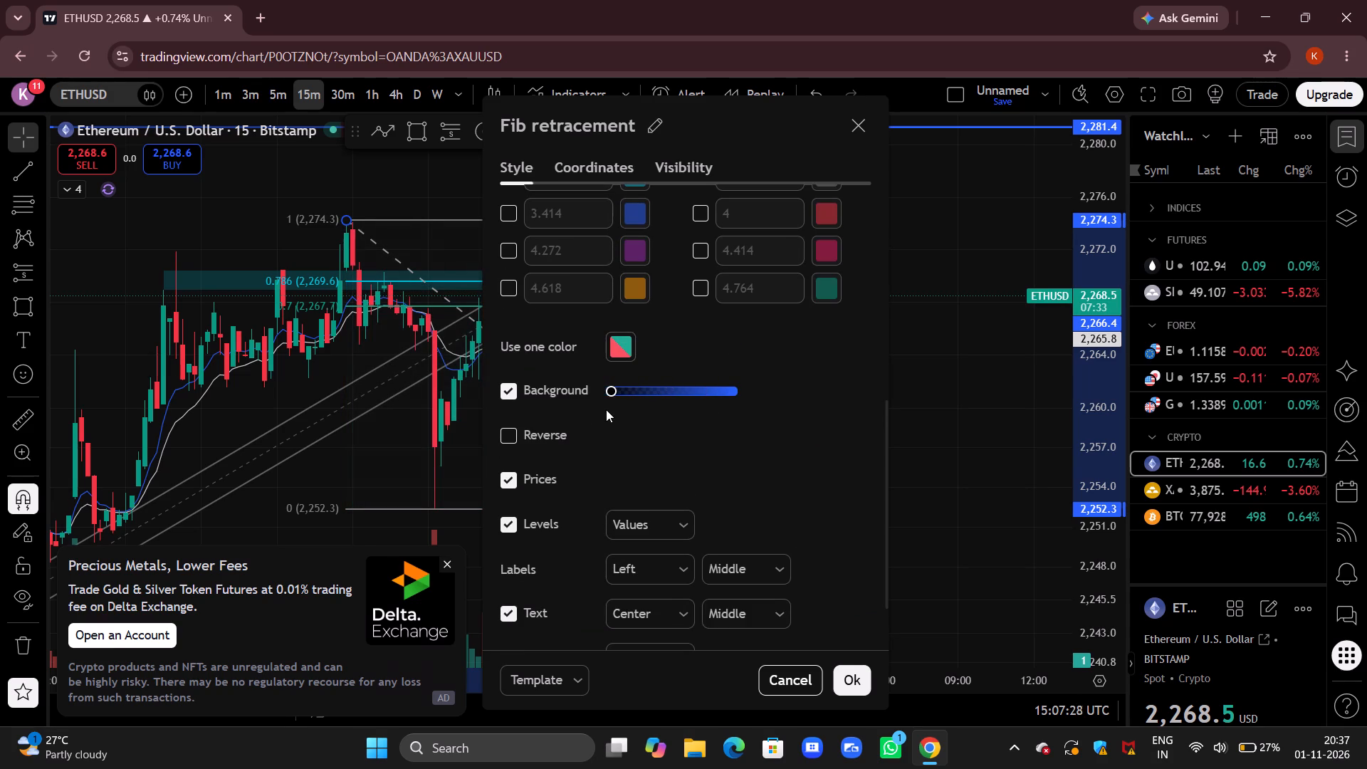
drag(606, 409, 620, 412)
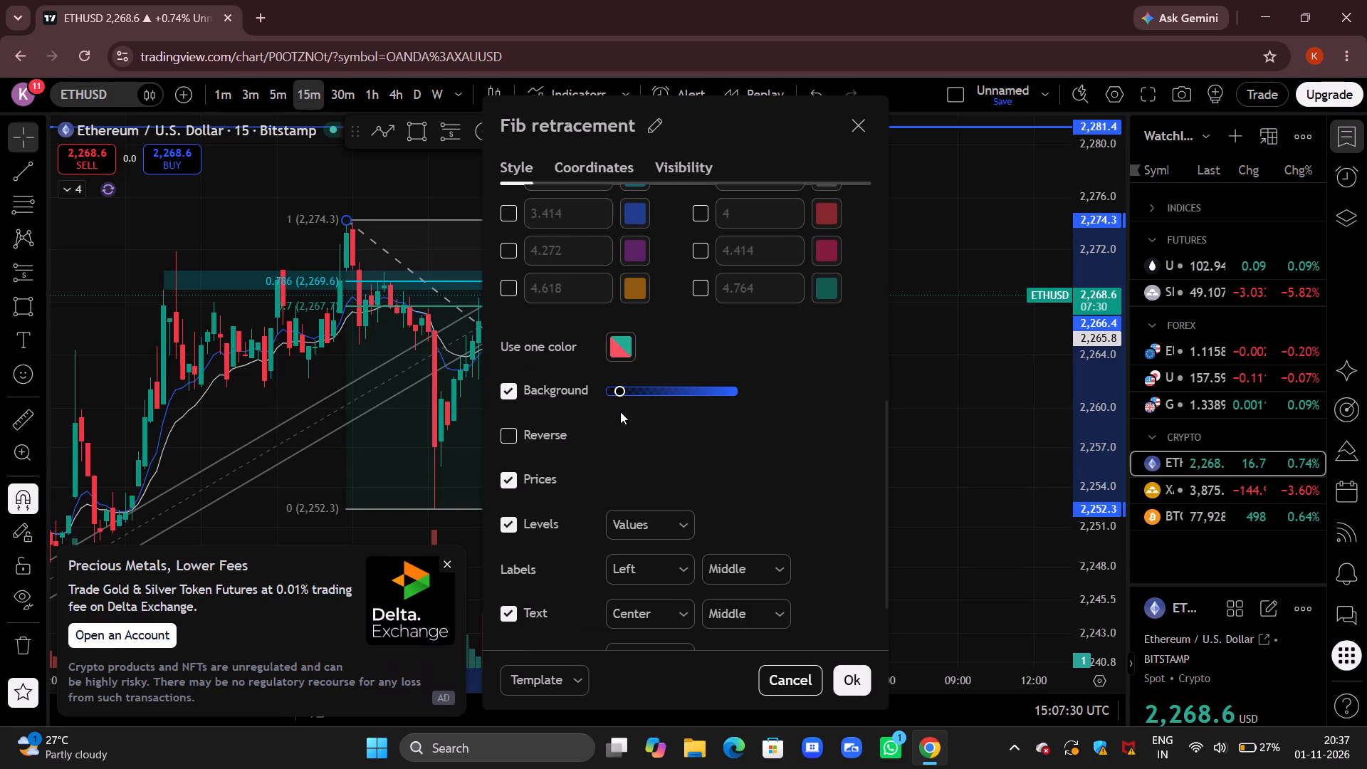
drag(620, 412, 612, 421)
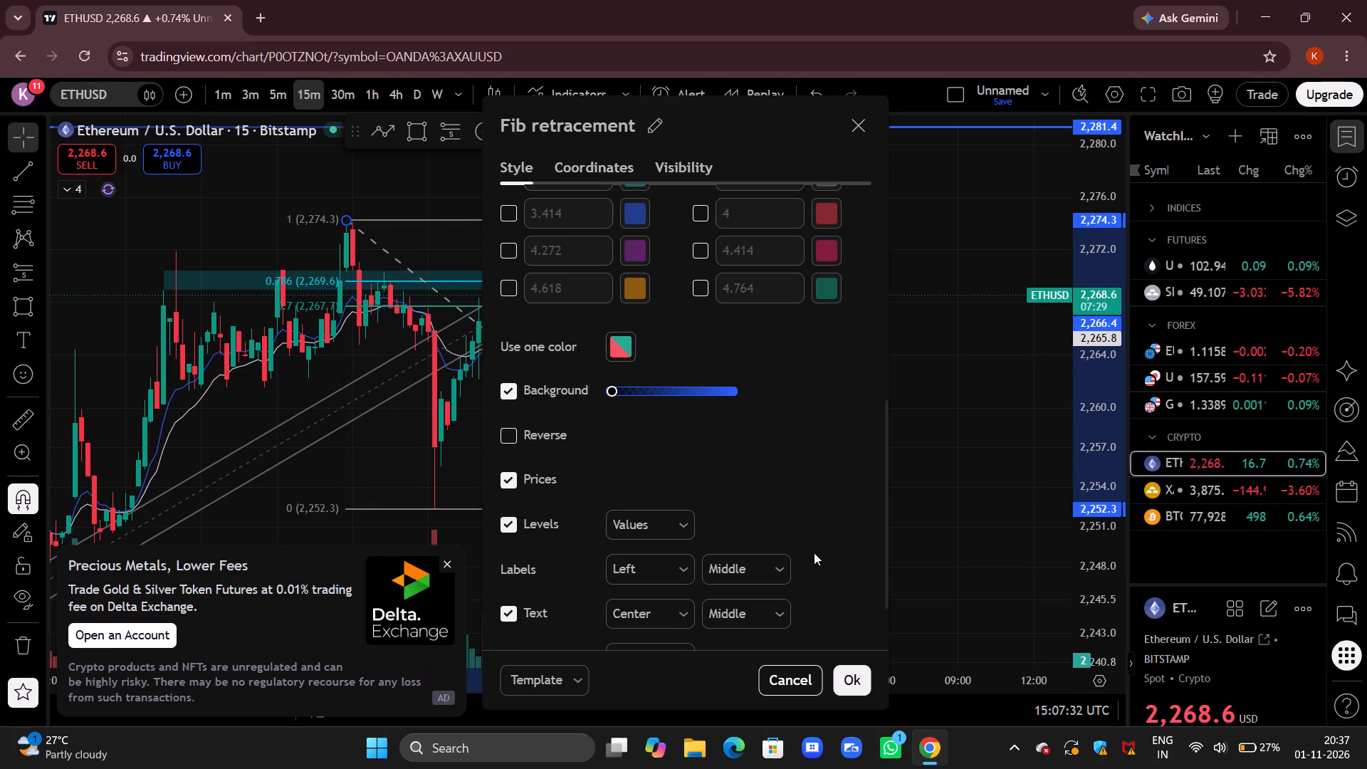
scroll(873, 633, down, 5)
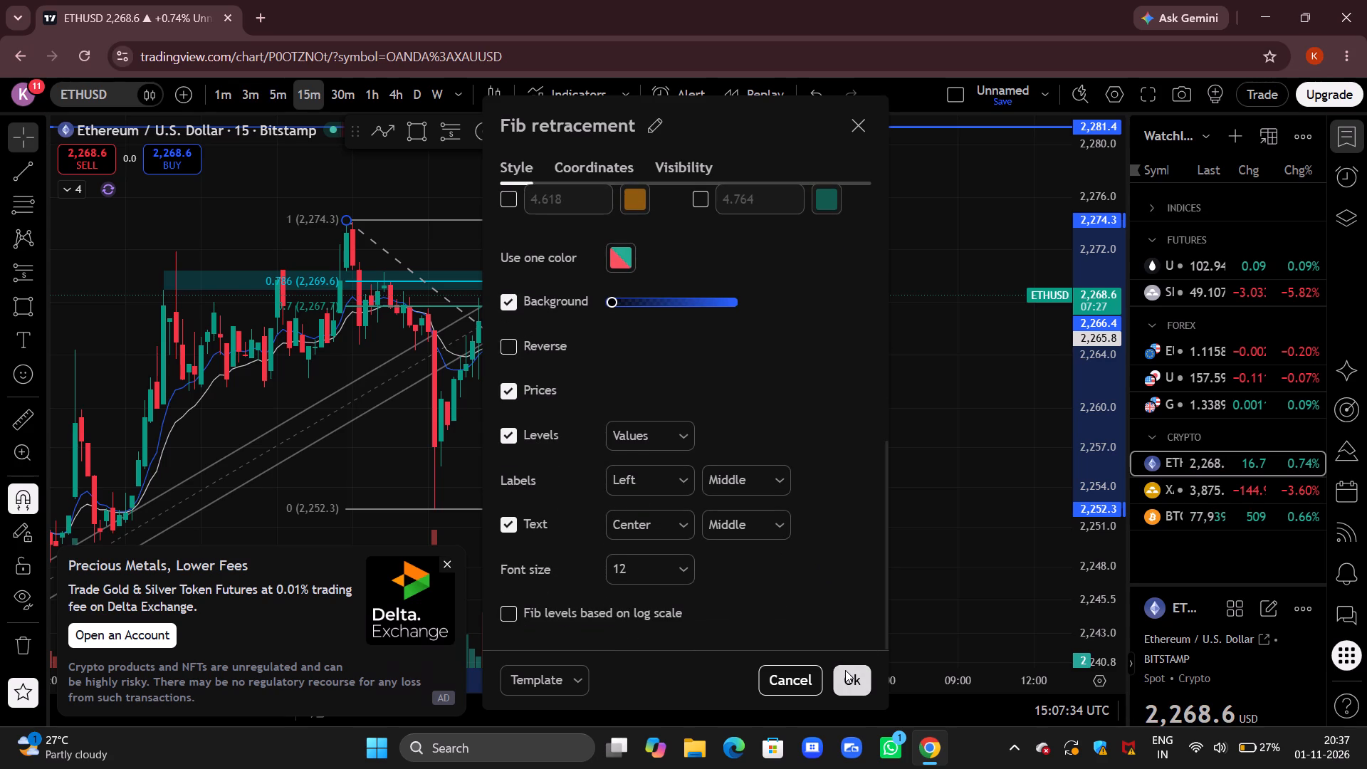
click(845, 670)
Examine the latest 15-minute ETHUSD candles against the restyled Fib levels, teal zone and channel.
drag(830, 545, 950, 545)
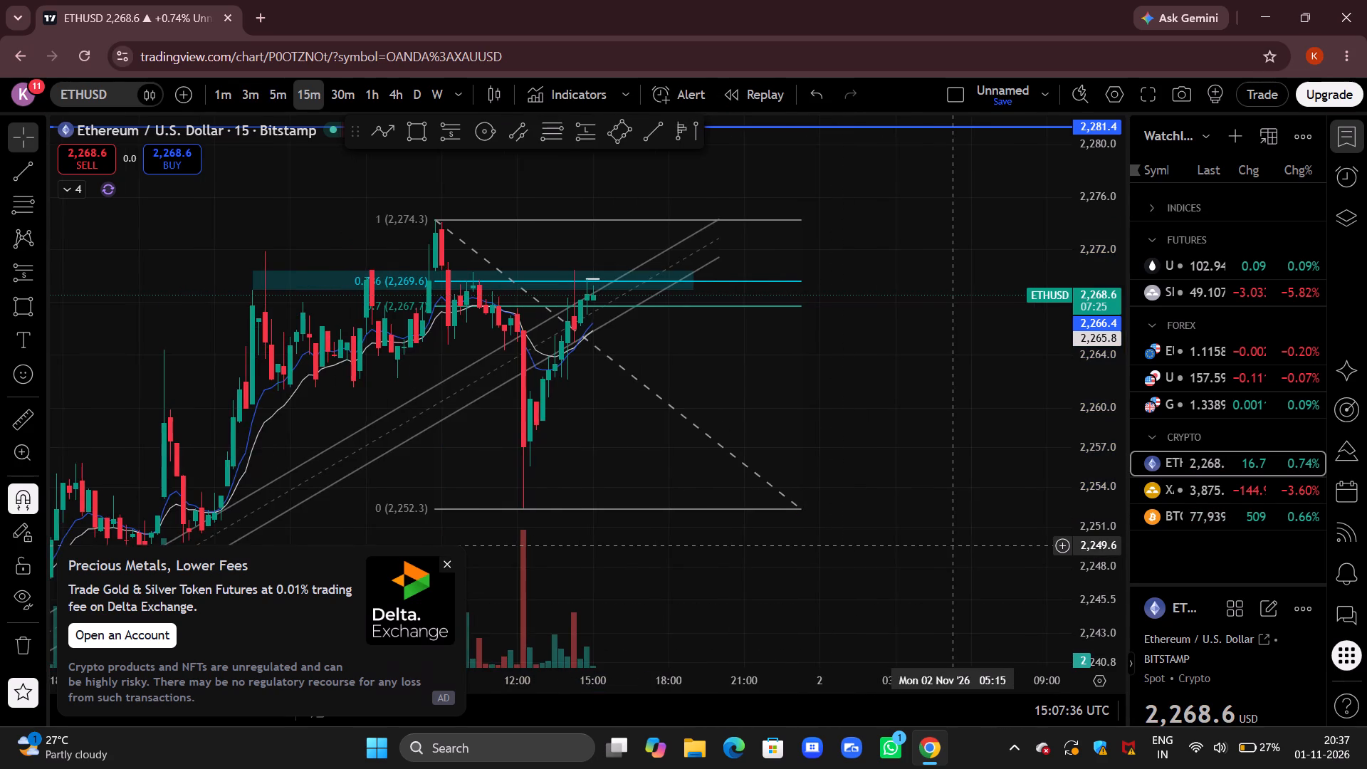
scroll(945, 546, up, 3)
drag(812, 568, 893, 543)
drag(1110, 633, 1089, 458)
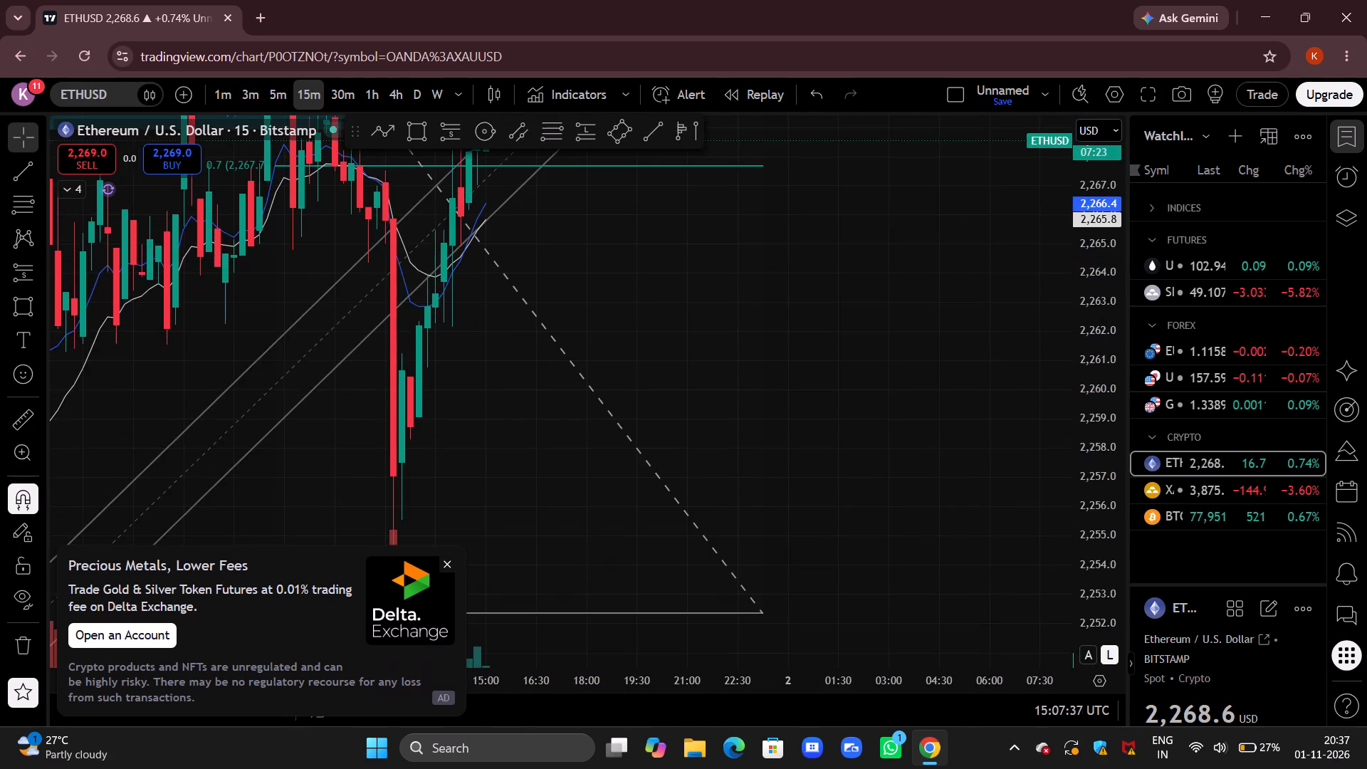
drag(968, 449, 947, 609)
scroll(931, 592, down, 4)
drag(1091, 410, 1089, 423)
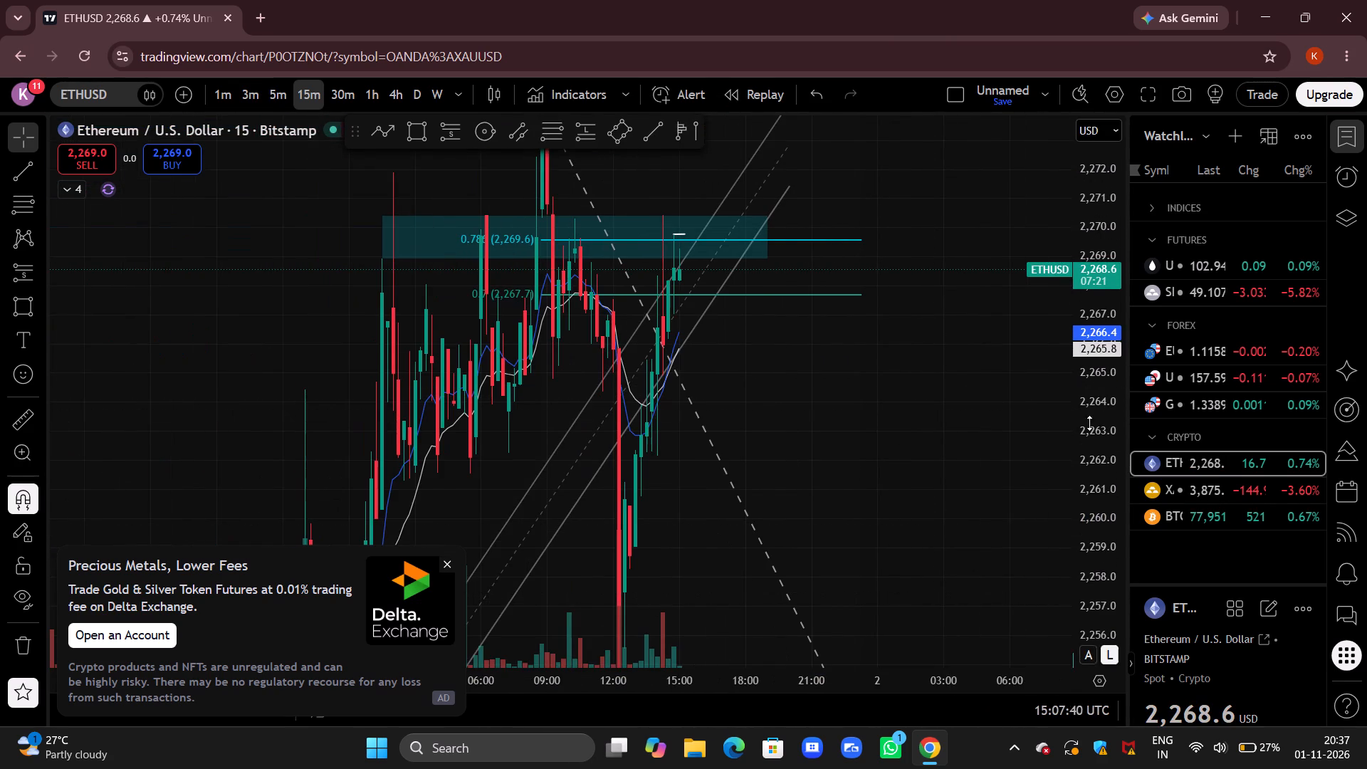
drag(1089, 423, 1031, 582)
scroll(956, 595, up, 3)
drag(899, 514, 921, 436)
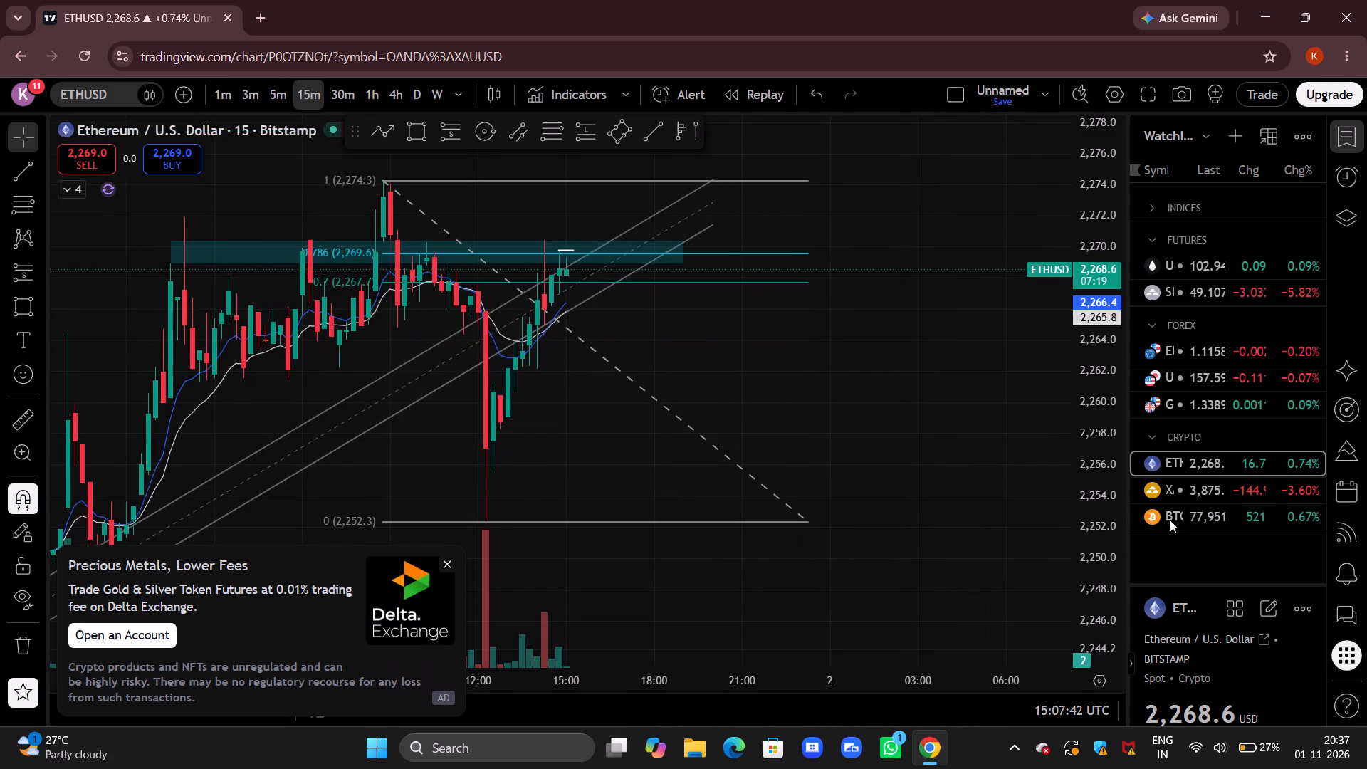
Switch to the BTCUSD chart from the watchlist and examine its recent 15-minute price action.
click(1192, 513)
scroll(629, 537, down, 5)
drag(860, 440, 849, 457)
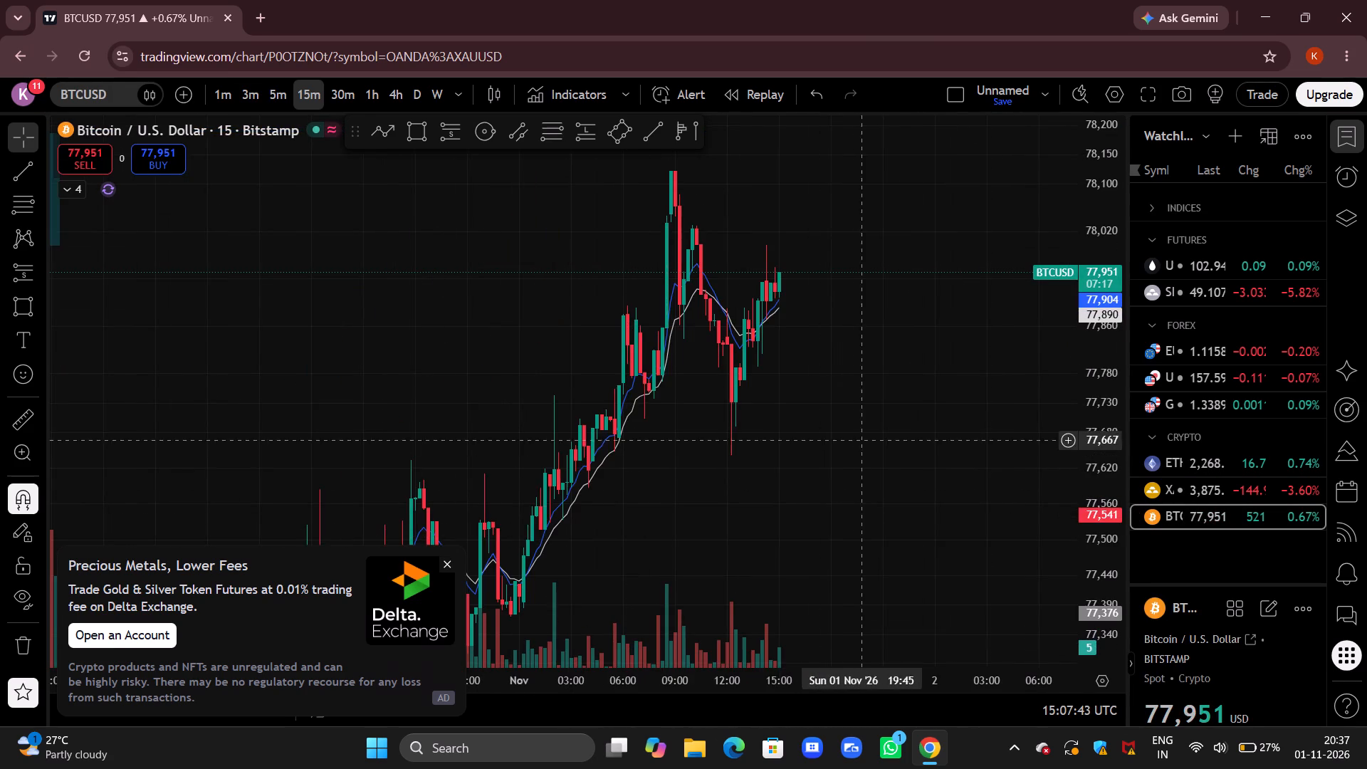
drag(849, 457, 818, 506)
drag(1081, 239, 1084, 342)
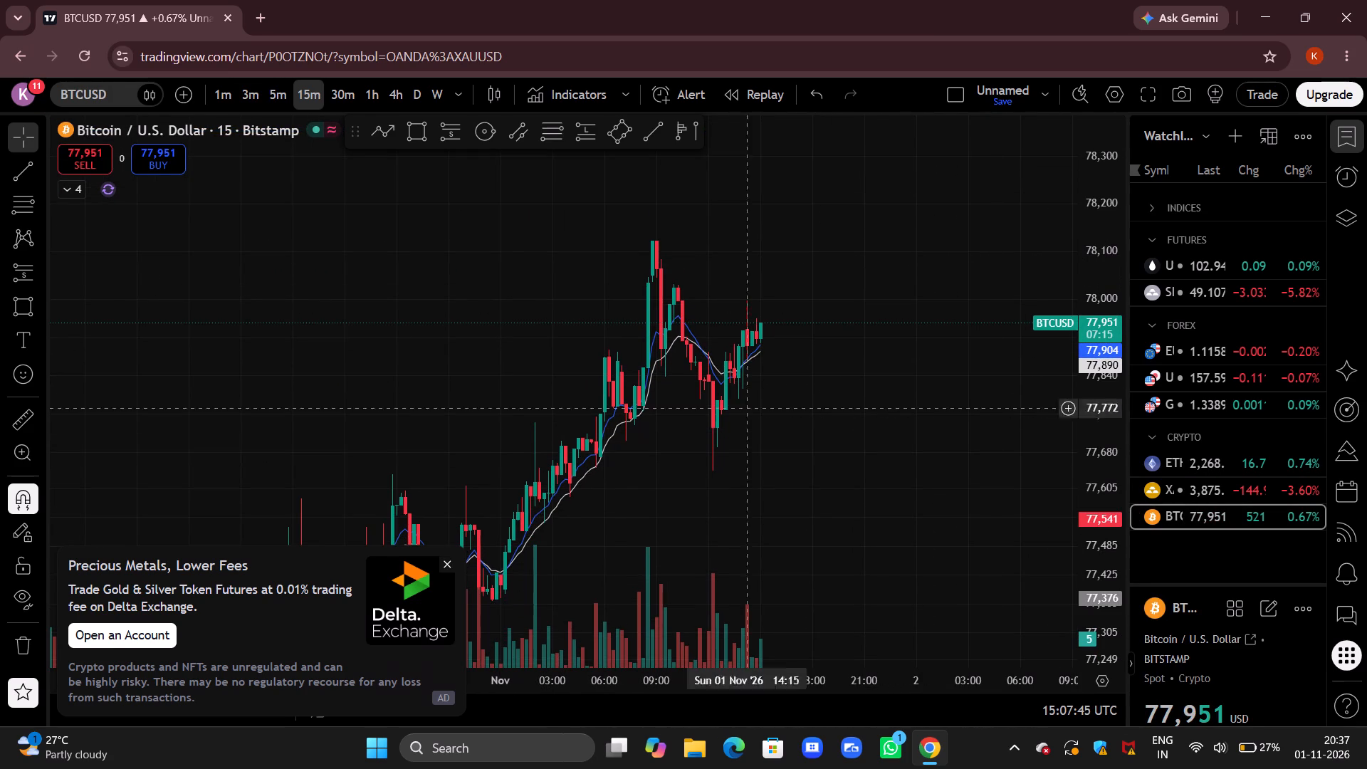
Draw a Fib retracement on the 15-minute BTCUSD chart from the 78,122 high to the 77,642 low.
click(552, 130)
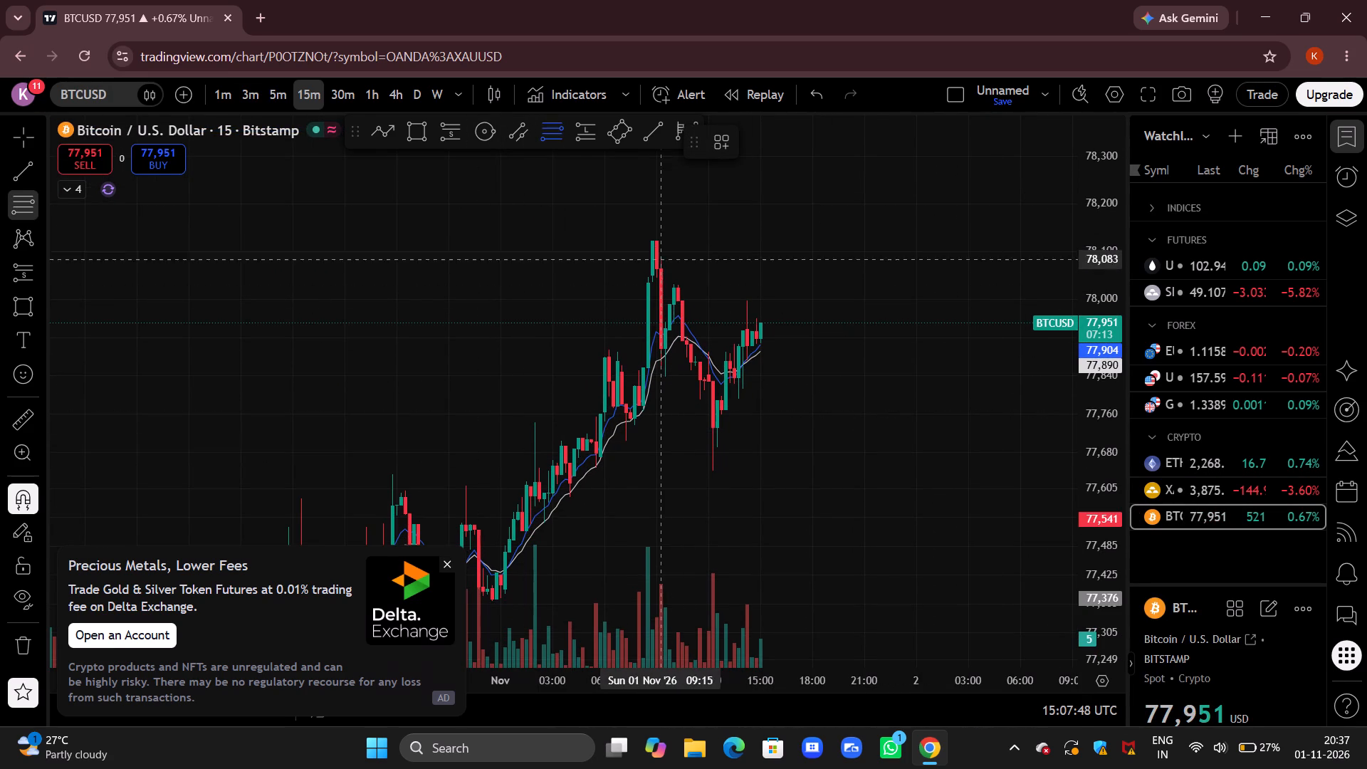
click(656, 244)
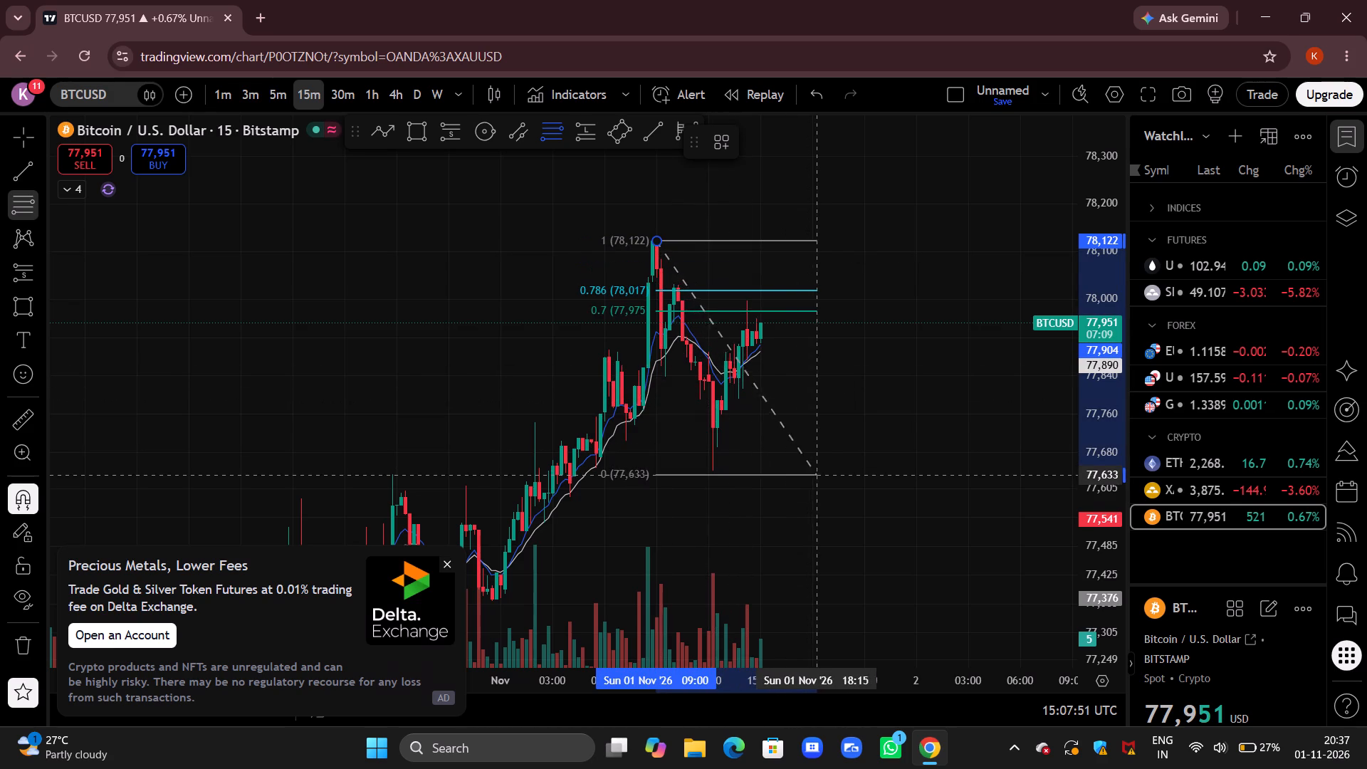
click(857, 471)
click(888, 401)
Draw a rectangle zone from about 78,025 down to 77,982, starting at the 10:15 BTCUSD candle and extending to about 20:30.
drag(921, 389, 890, 425)
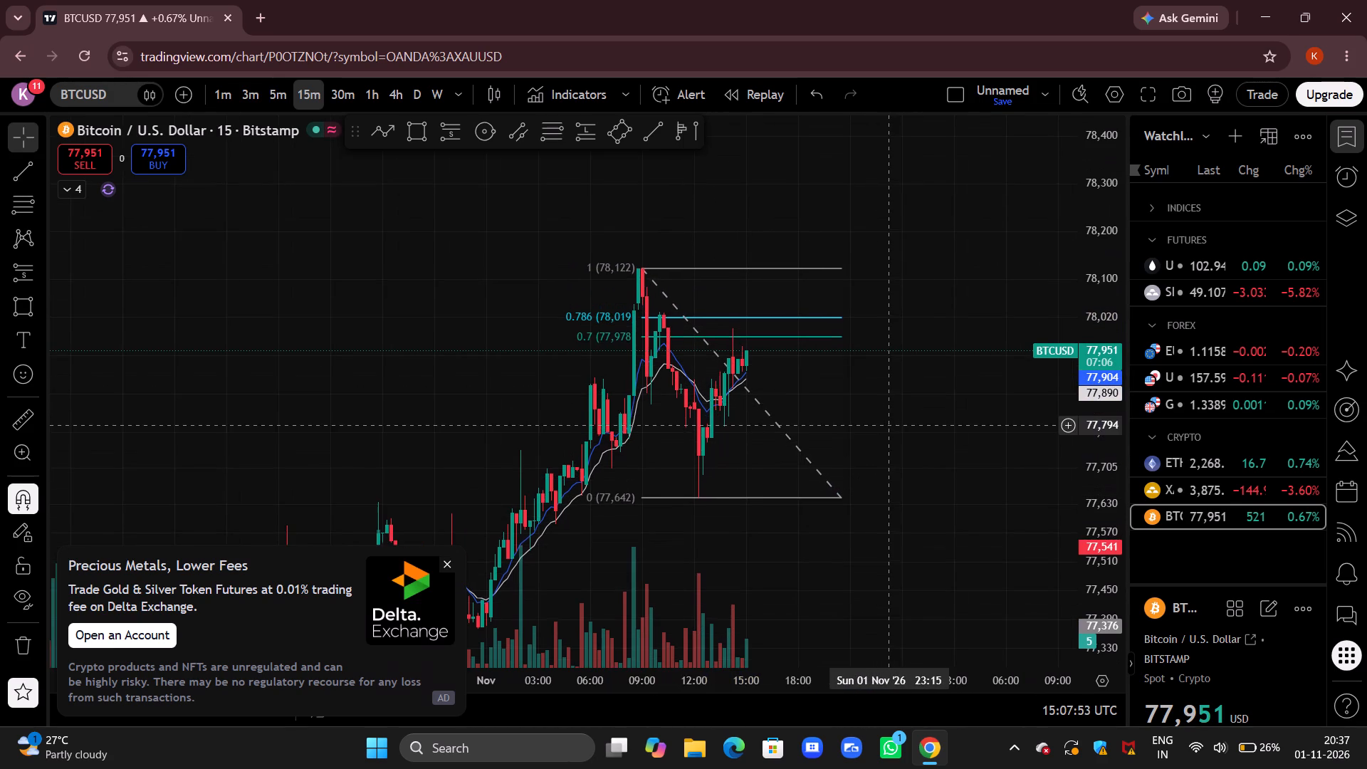
drag(898, 403, 847, 429)
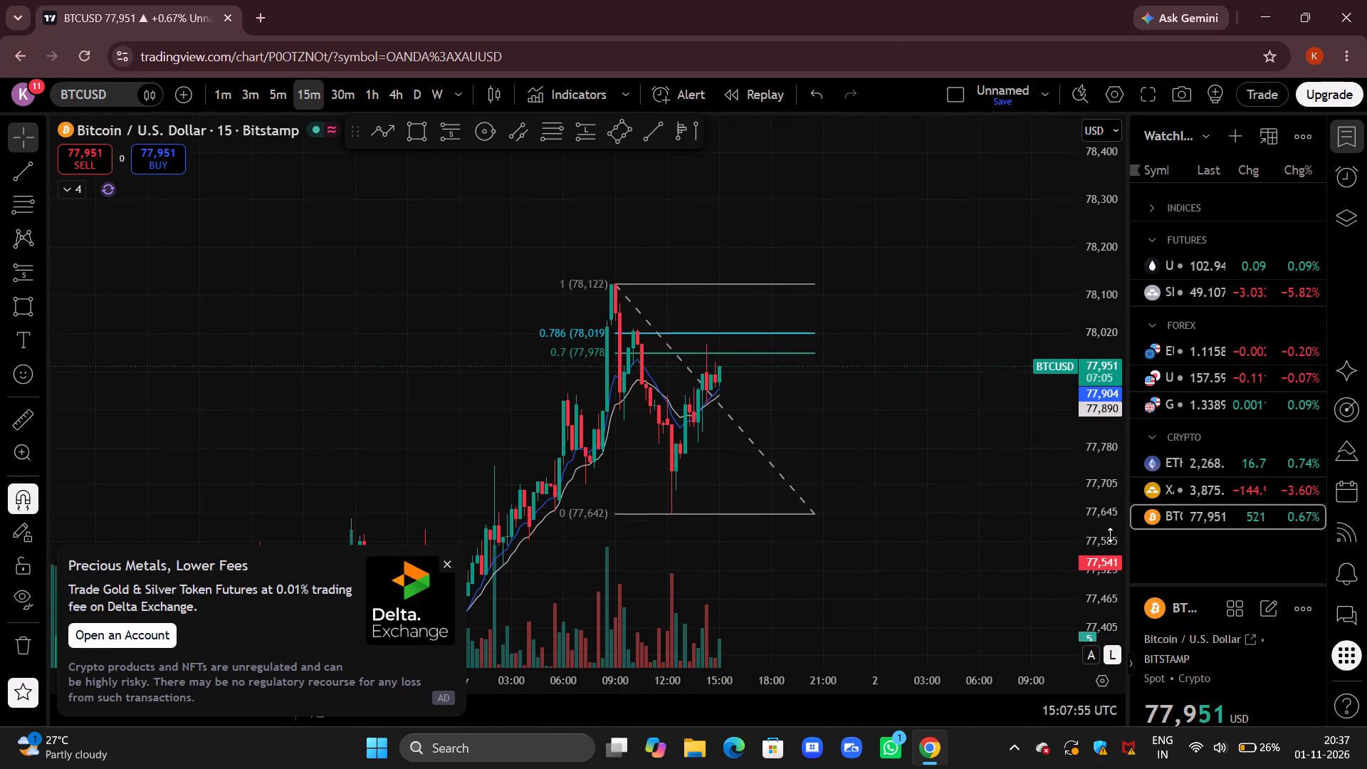
drag(1106, 538, 1078, 425)
drag(899, 469, 846, 488)
scroll(841, 488, up, 3)
drag(839, 488, 903, 398)
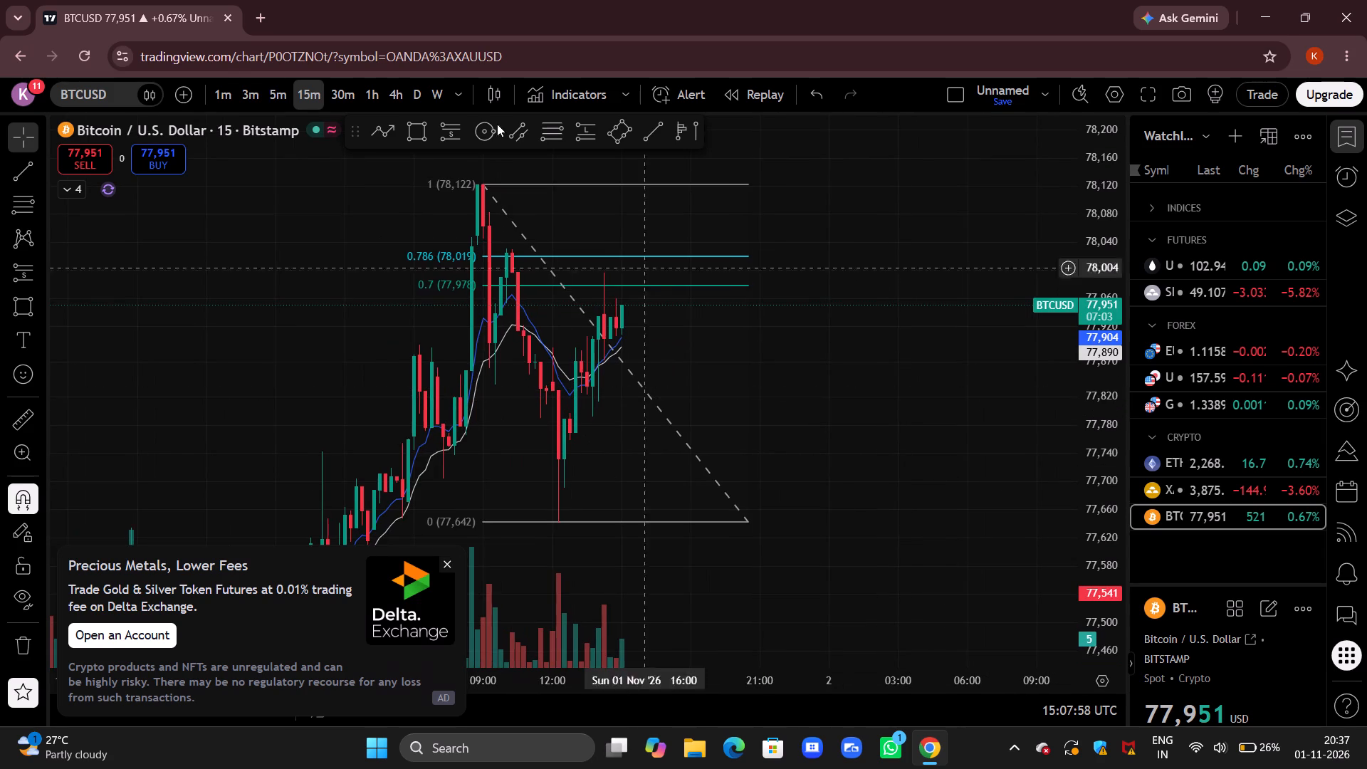
click(415, 127)
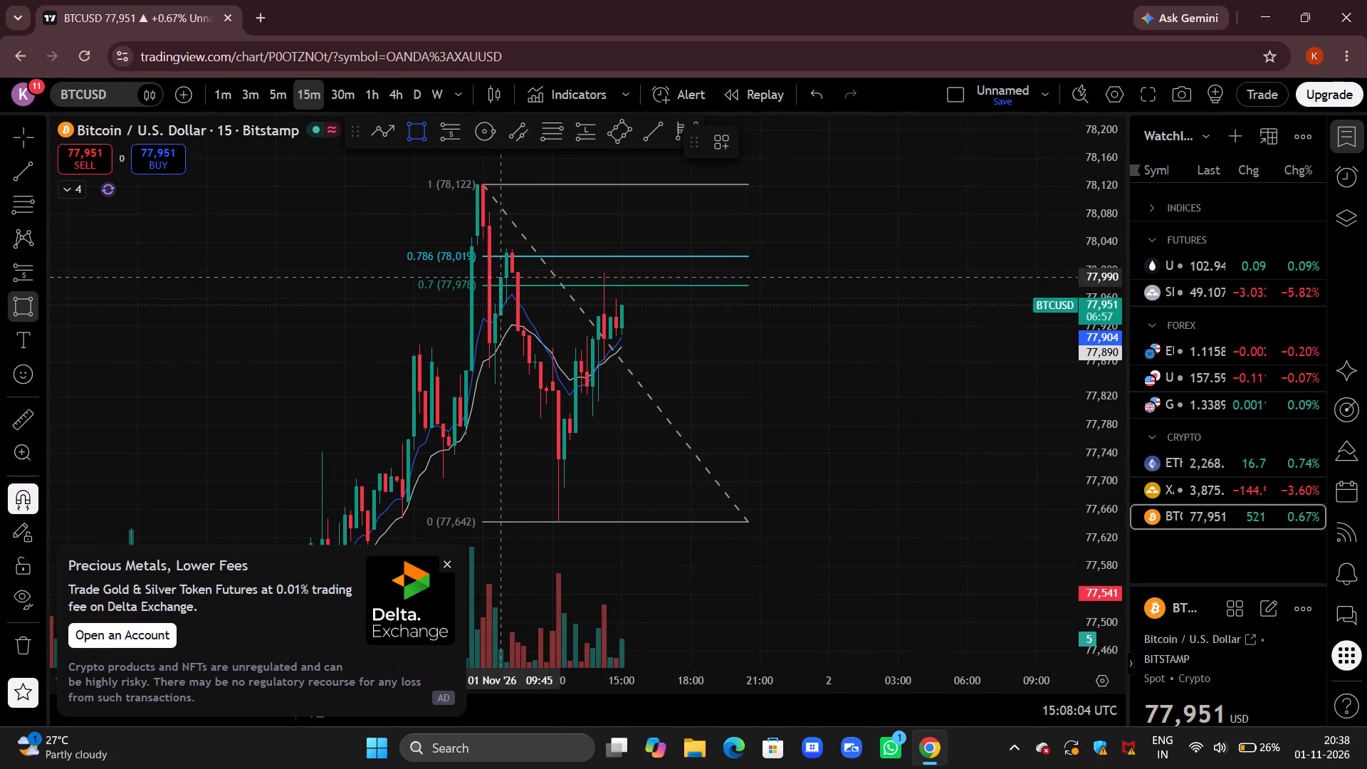
click(510, 257)
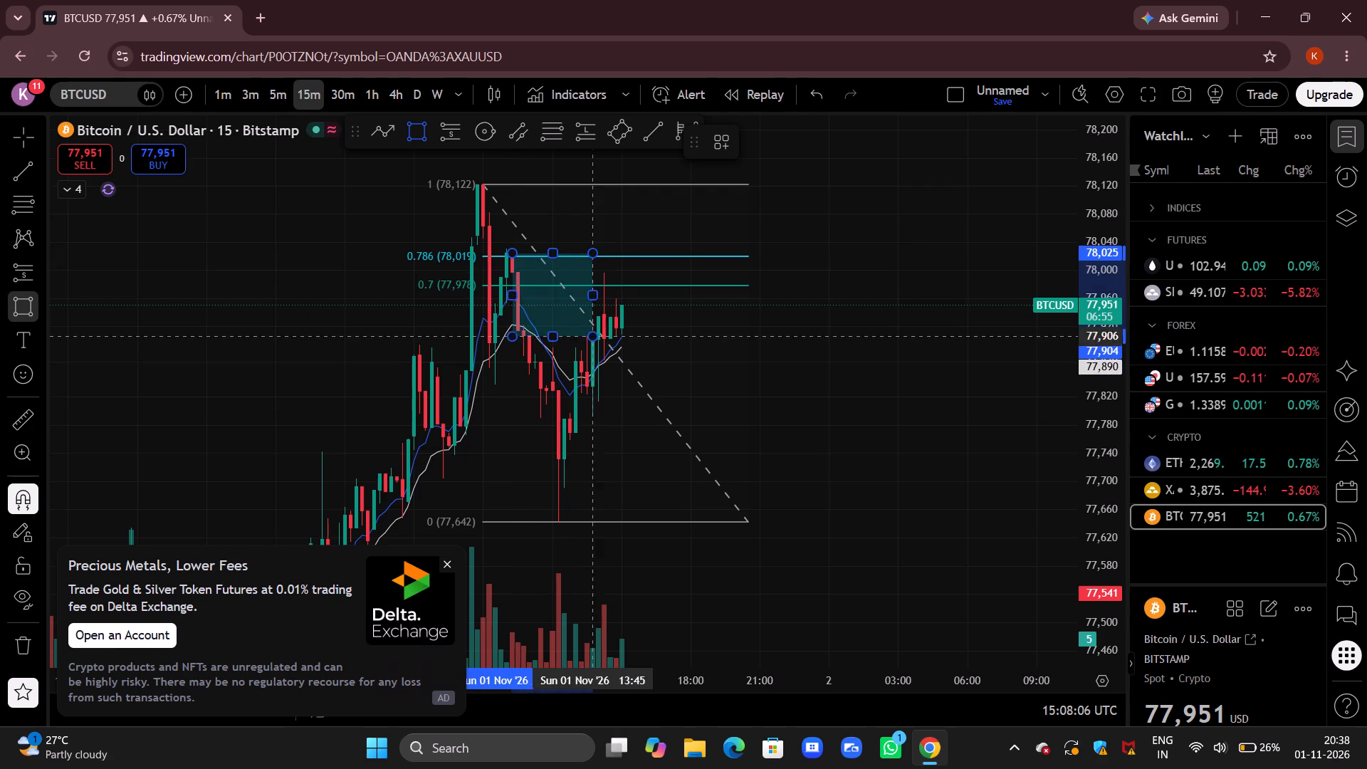
click(748, 283)
click(794, 248)
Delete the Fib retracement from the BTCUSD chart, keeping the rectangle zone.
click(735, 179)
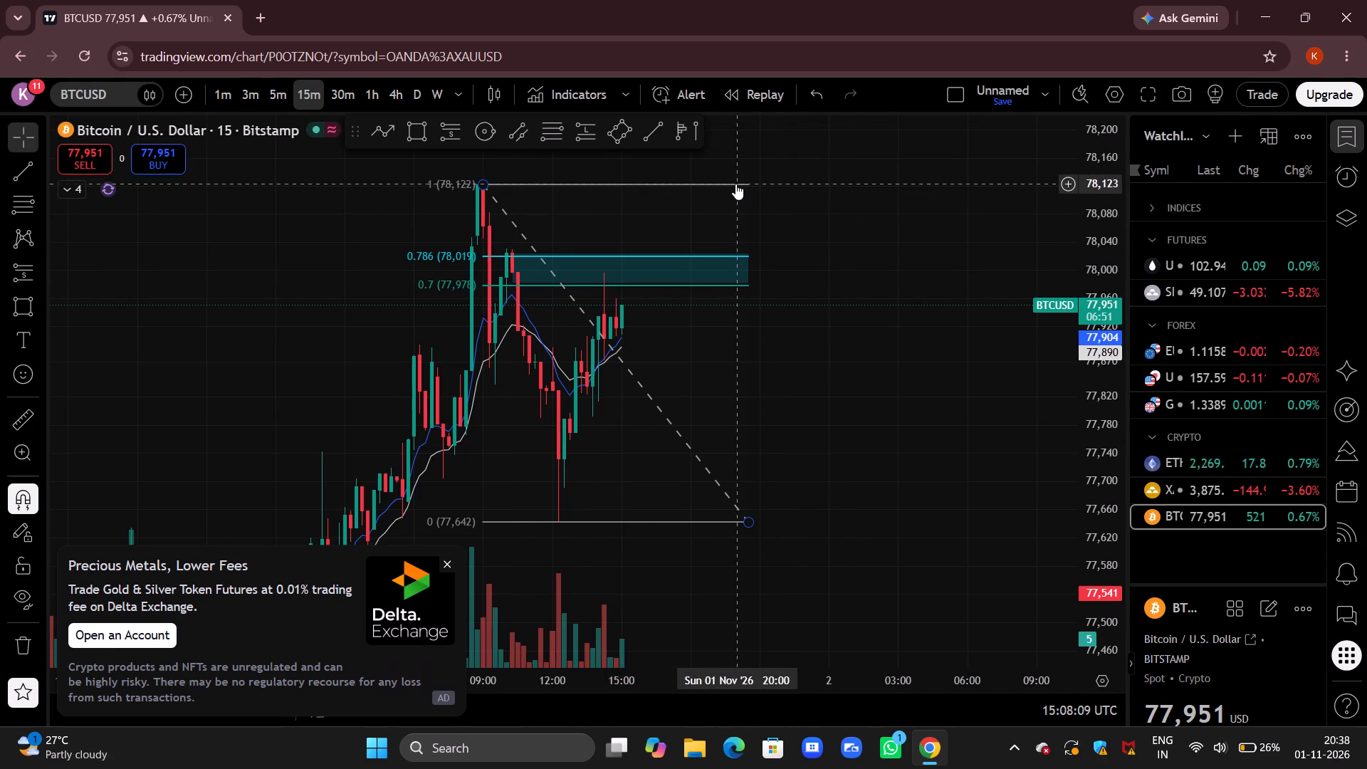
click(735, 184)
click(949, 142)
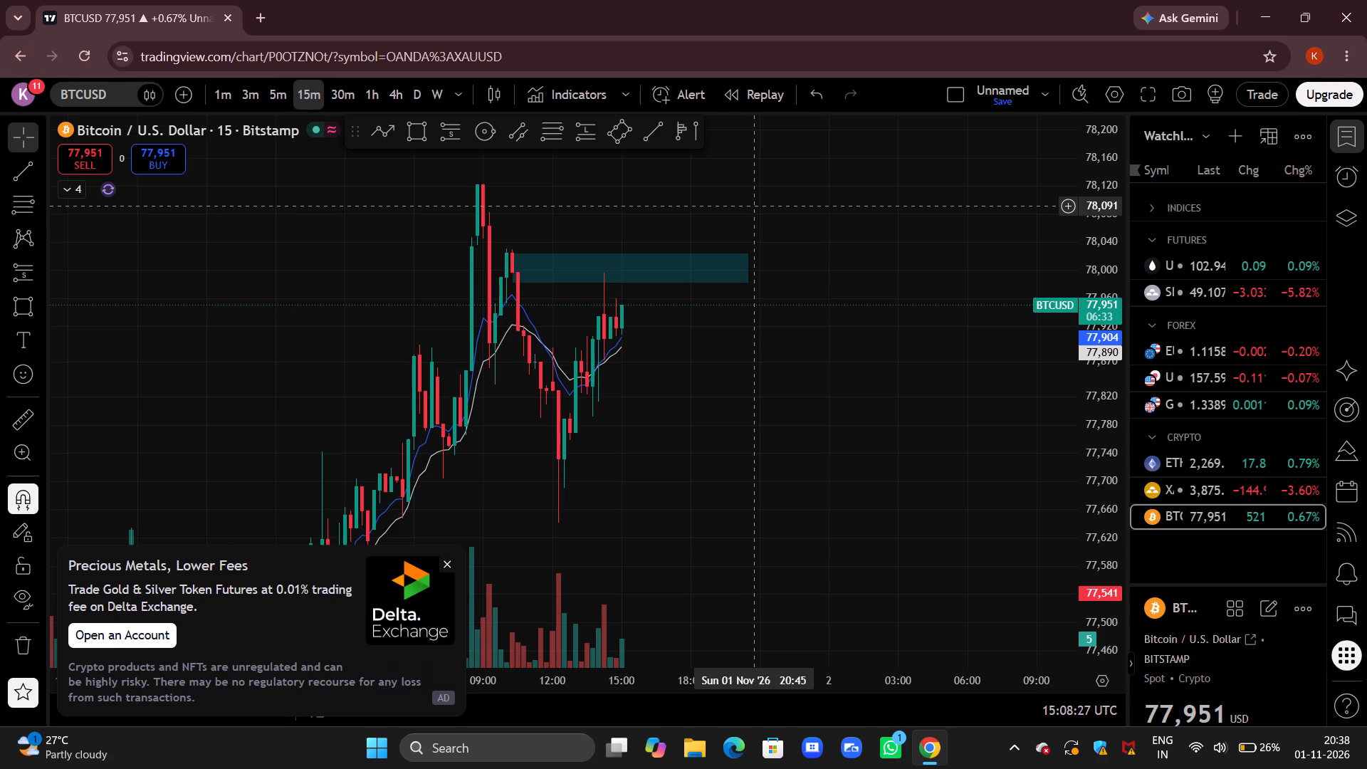
Switch BTCUSD to the 5-minute timeframe and examine price action against the new teal zone.
scroll(773, 190, up, 3)
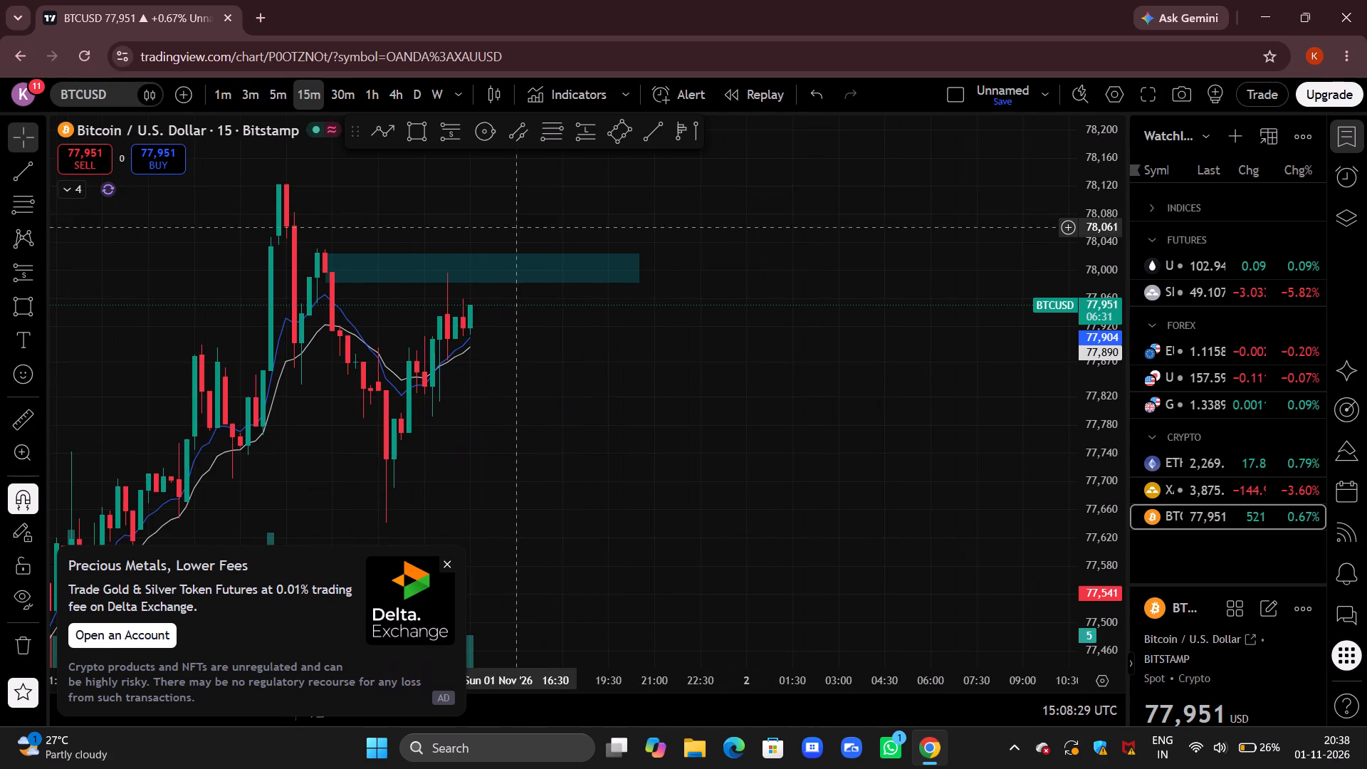
drag(510, 218, 558, 206)
click(276, 89)
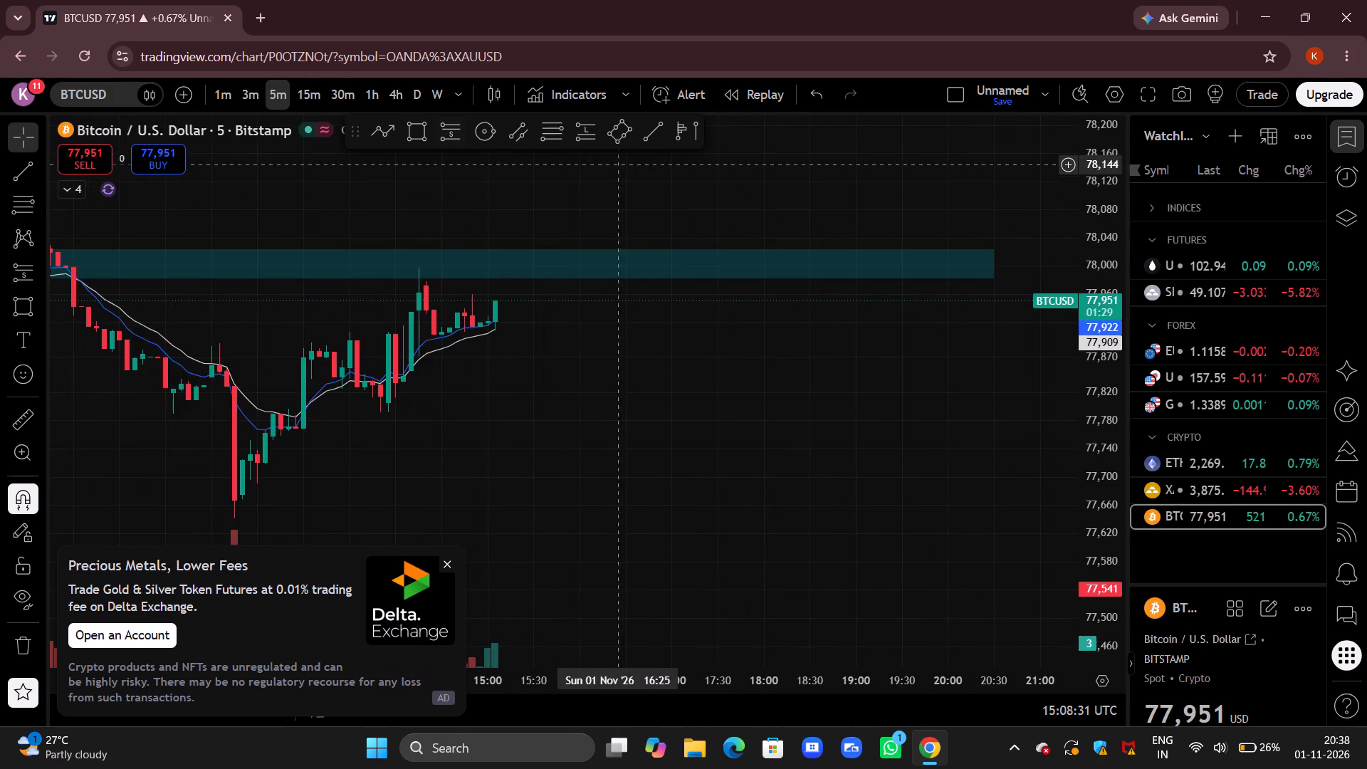
scroll(659, 172, down, 5)
drag(800, 204, 733, 220)
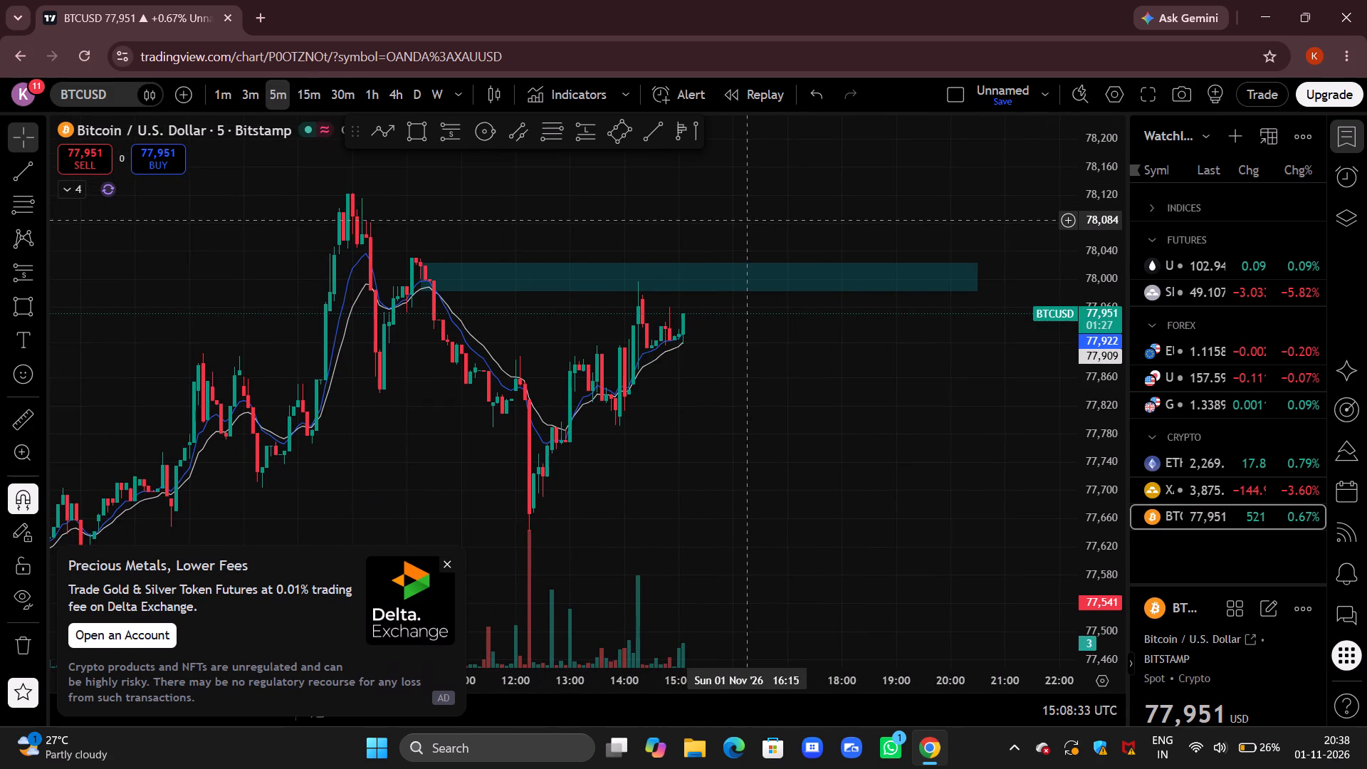
drag(1106, 457, 1106, 345)
drag(923, 445, 815, 491)
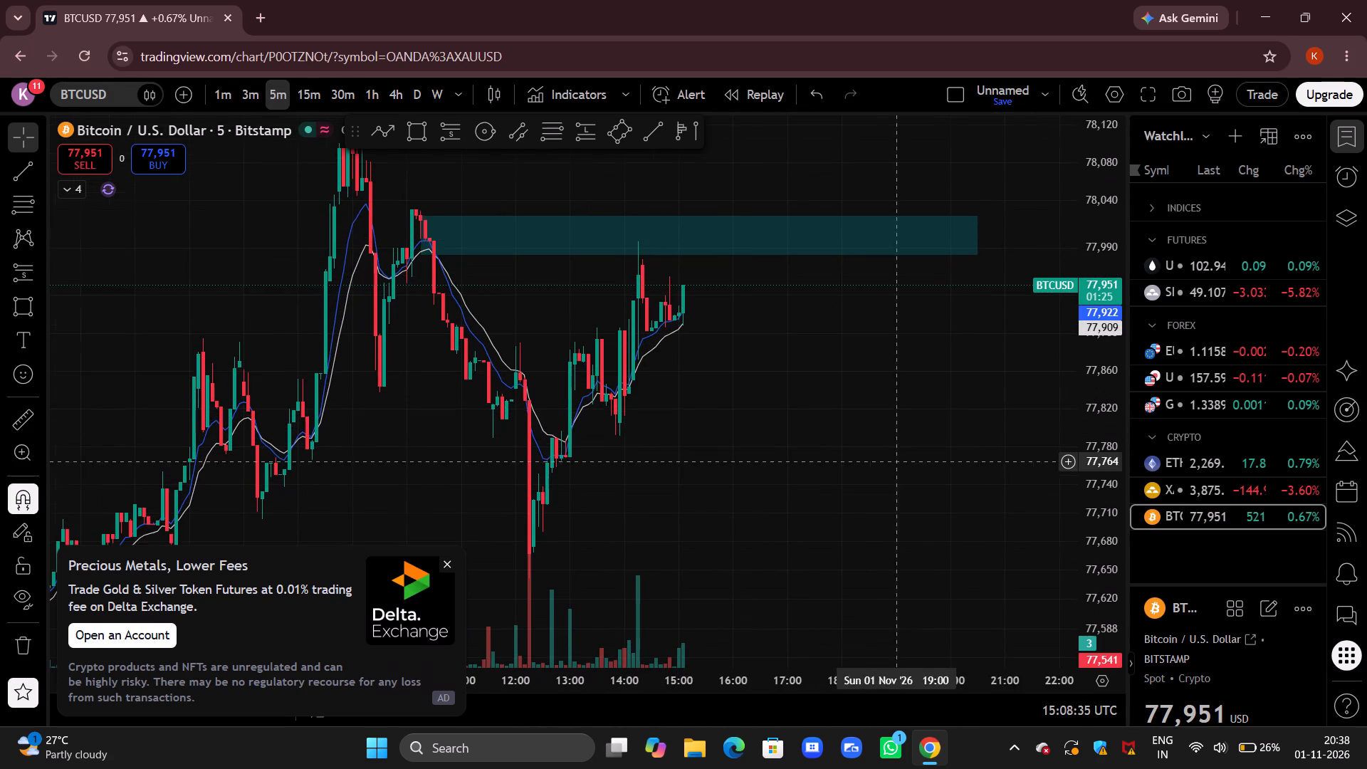
drag(815, 491, 808, 491)
Switch to the XAUUSD chart and check its latest 5-minute candles against the short-position targets.
click(1215, 492)
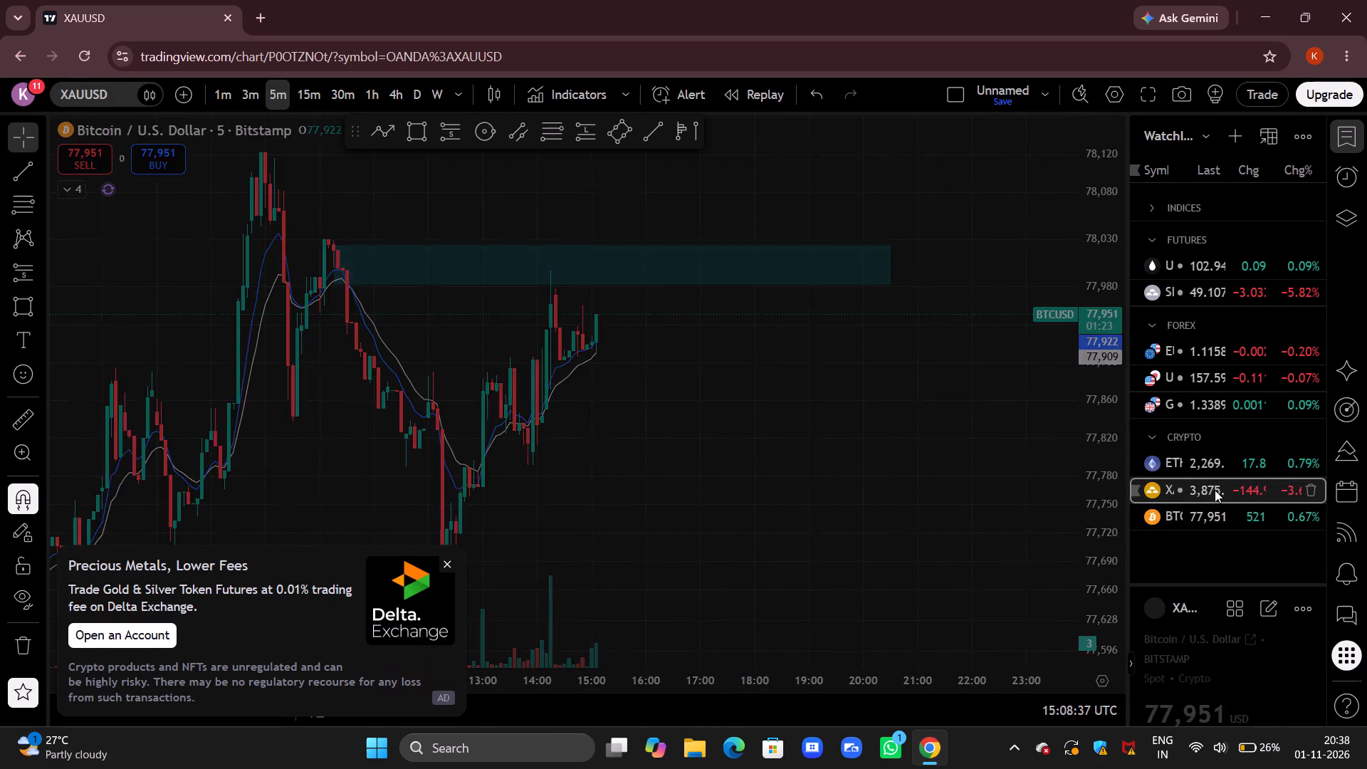
scroll(888, 415, down, 5)
drag(854, 387, 854, 213)
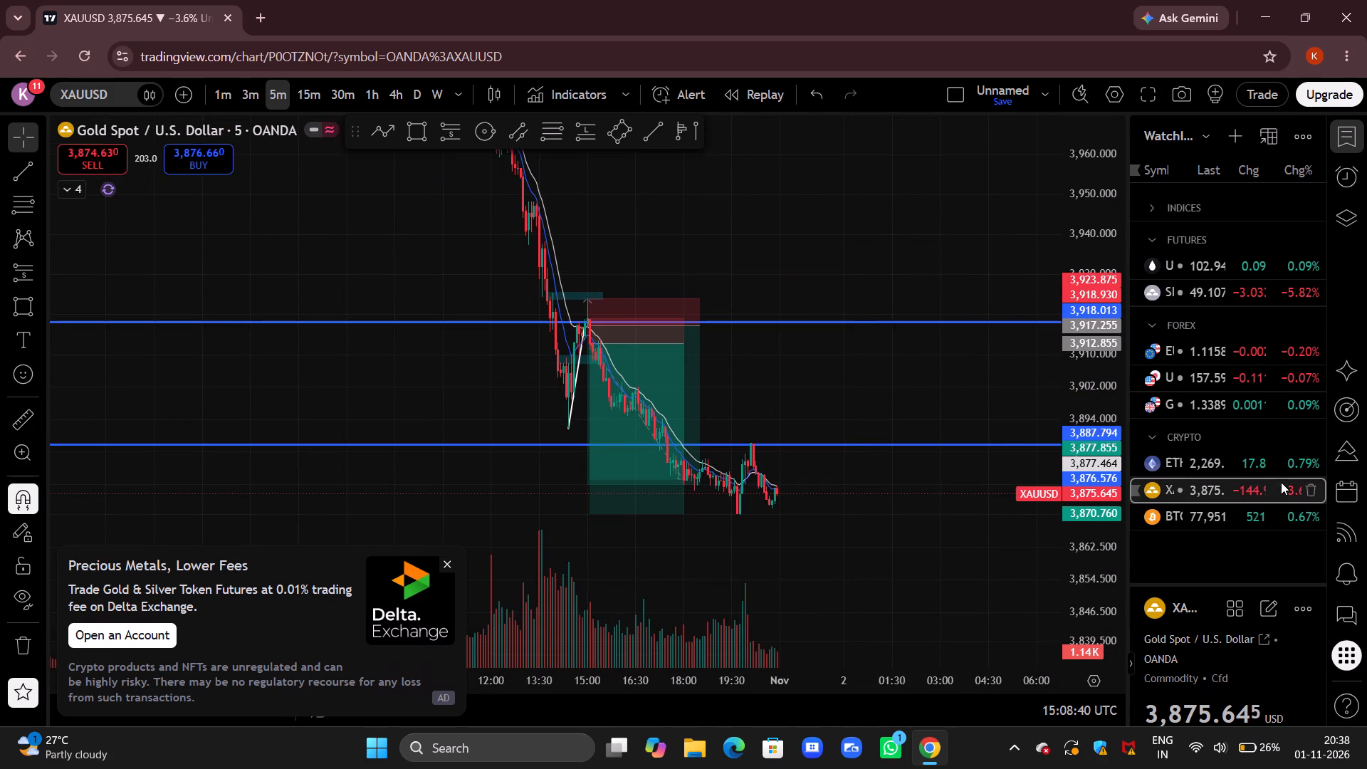
Switch to the ETHUSD chart, dismiss the advertisement and examine the 5-minute price action along the rising channel.
click(1259, 464)
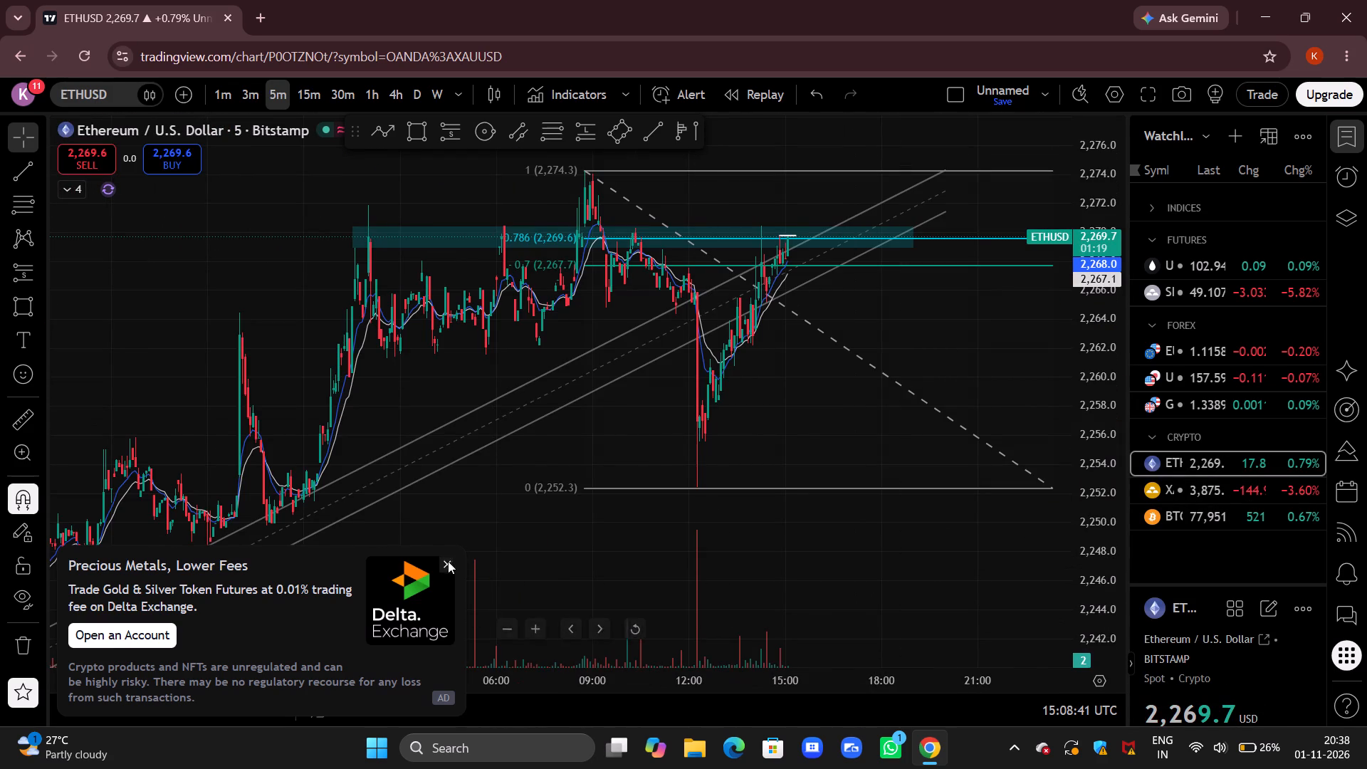
click(447, 563)
drag(905, 592, 755, 594)
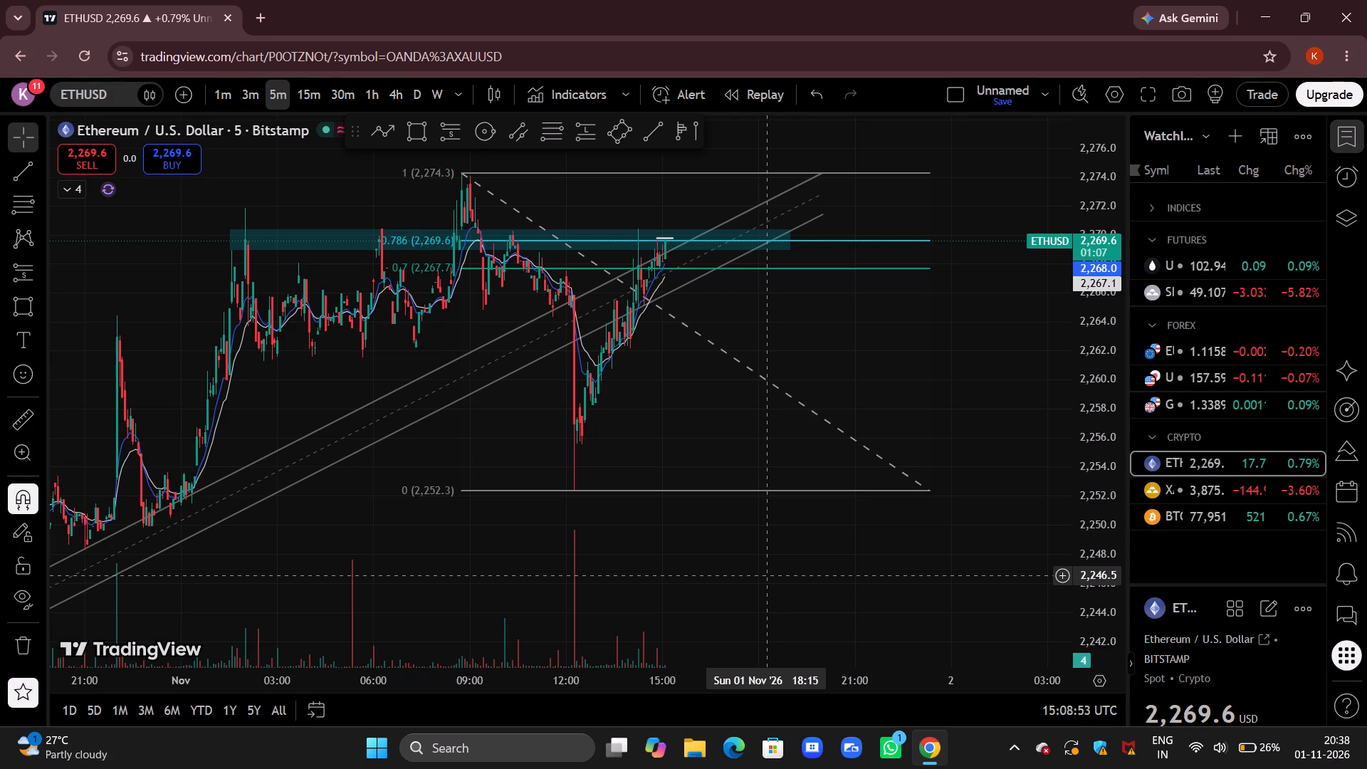
scroll(760, 519, down, 5)
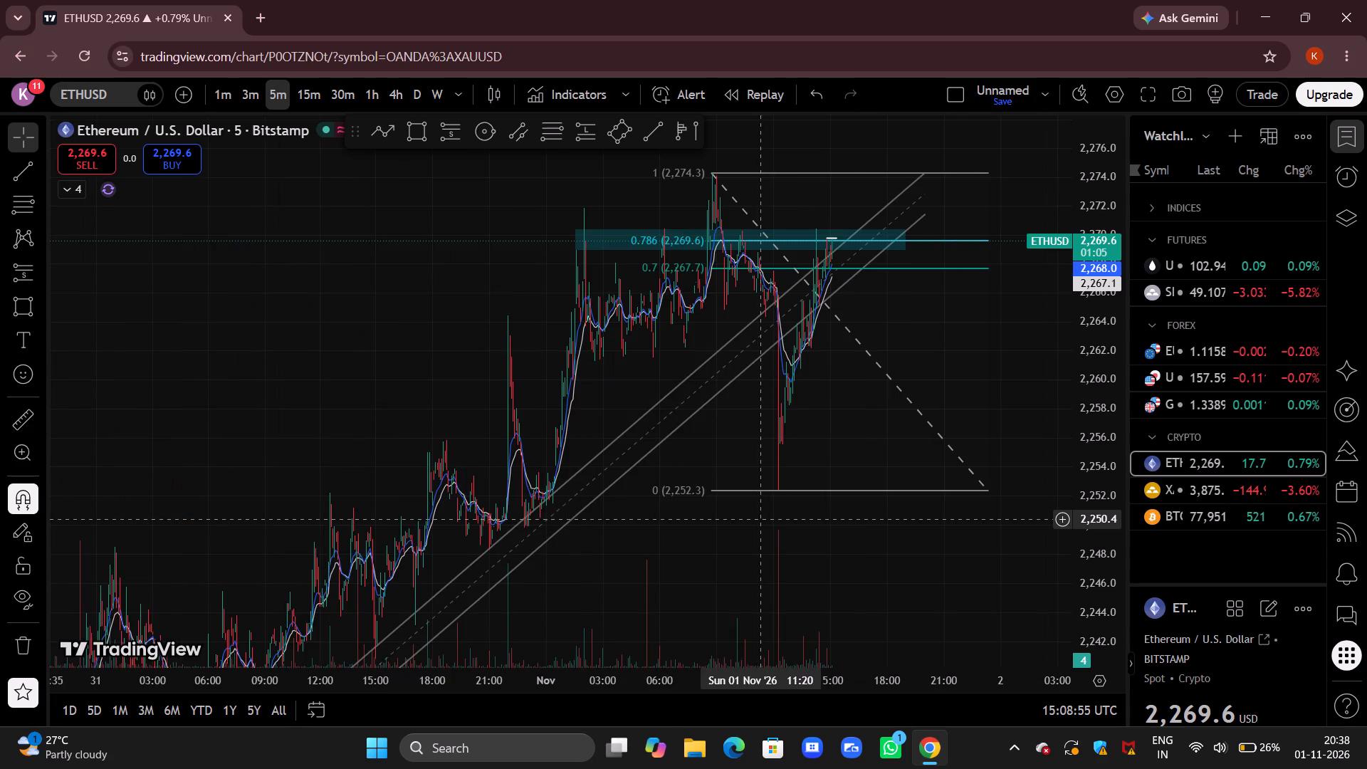
drag(629, 597, 713, 460)
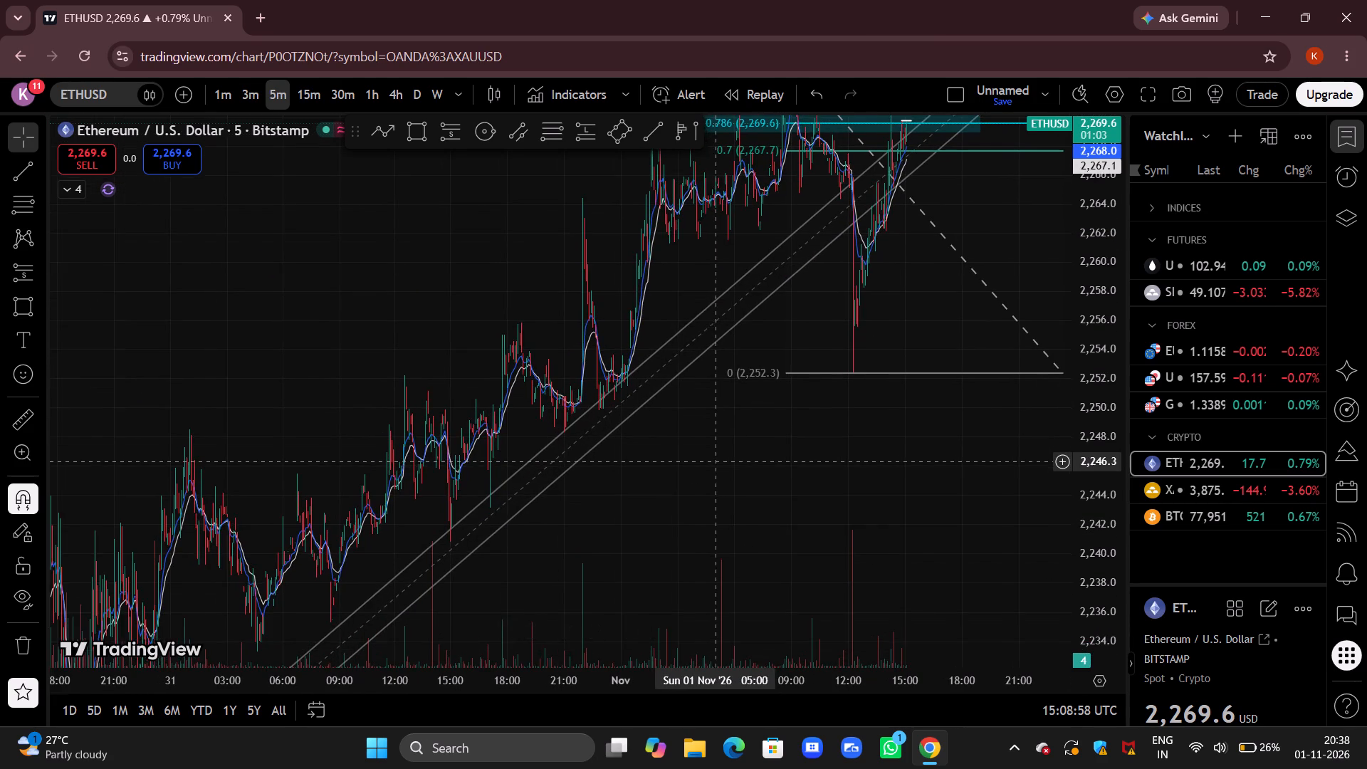
scroll(716, 461, up, 3)
drag(646, 505, 847, 455)
scroll(844, 455, up, 4)
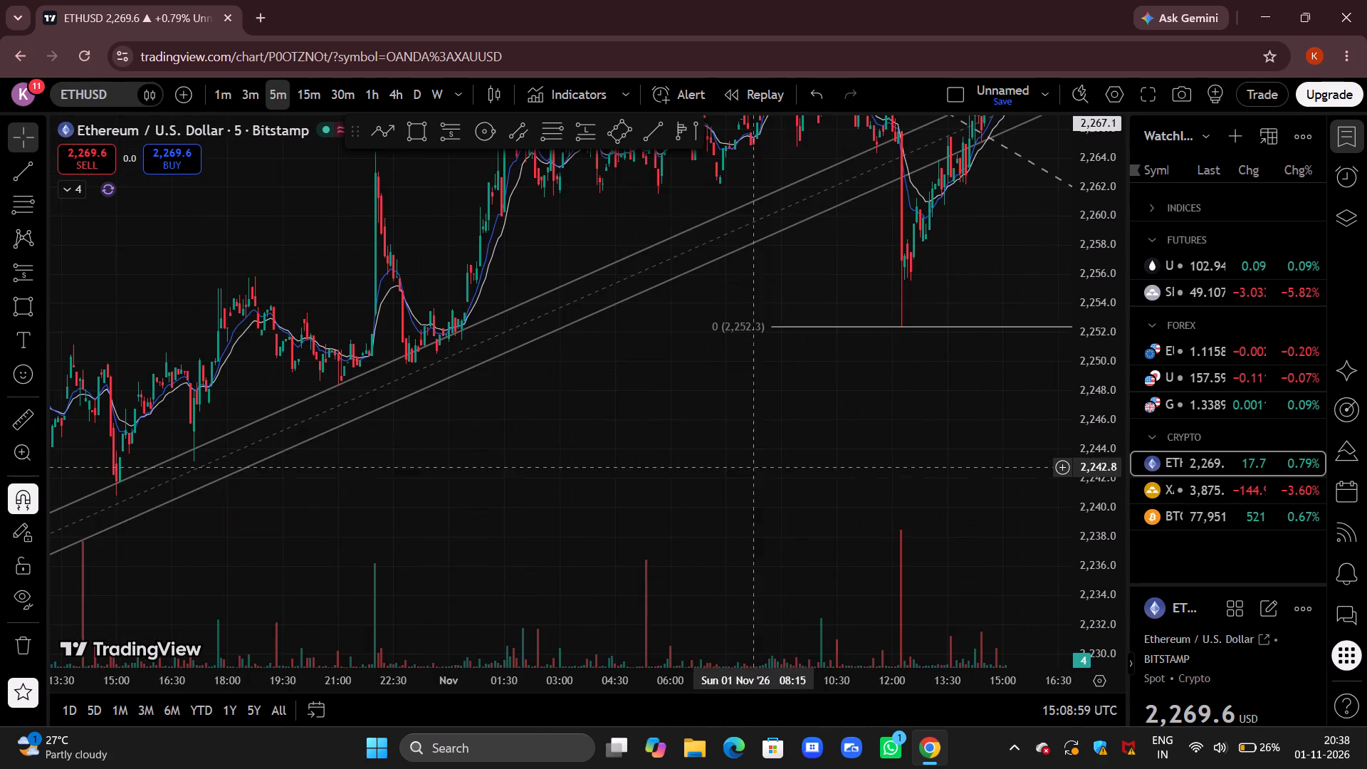
drag(689, 478, 719, 471)
drag(701, 463, 668, 562)
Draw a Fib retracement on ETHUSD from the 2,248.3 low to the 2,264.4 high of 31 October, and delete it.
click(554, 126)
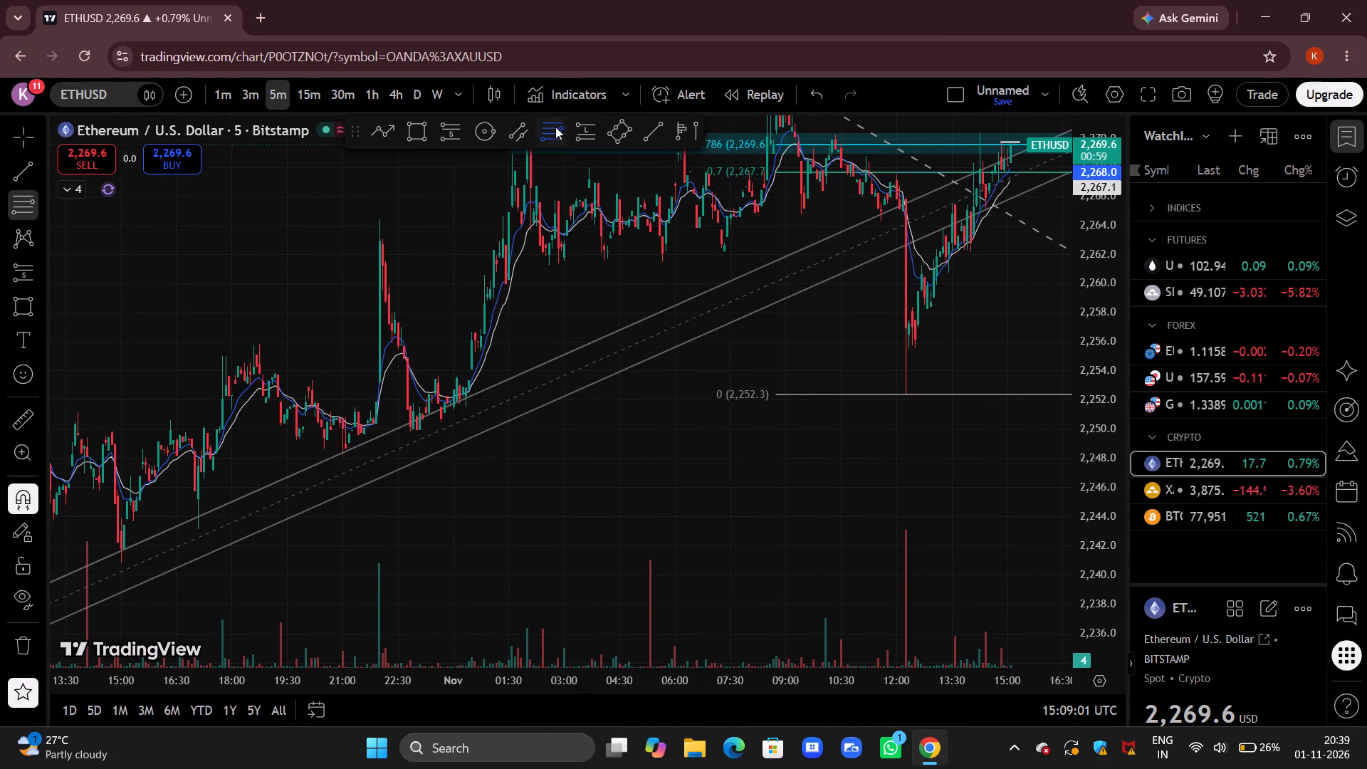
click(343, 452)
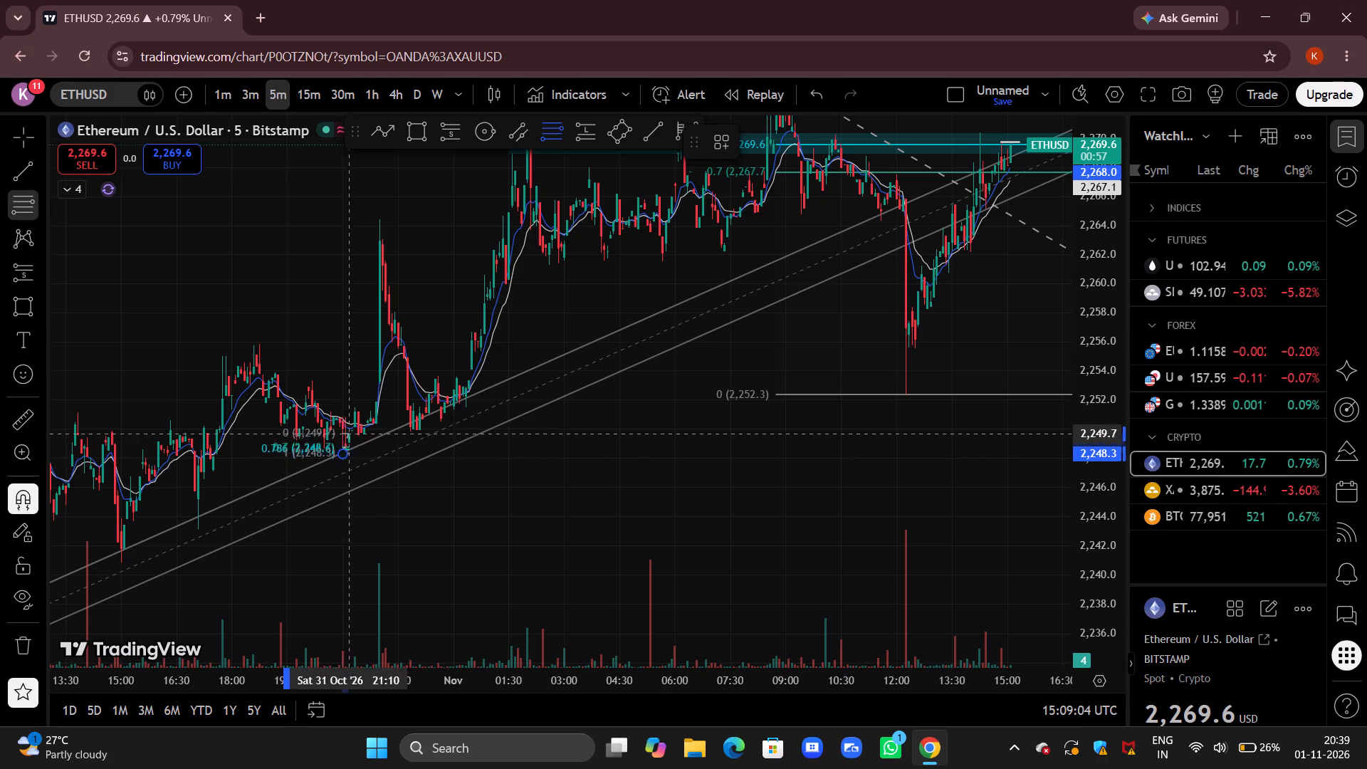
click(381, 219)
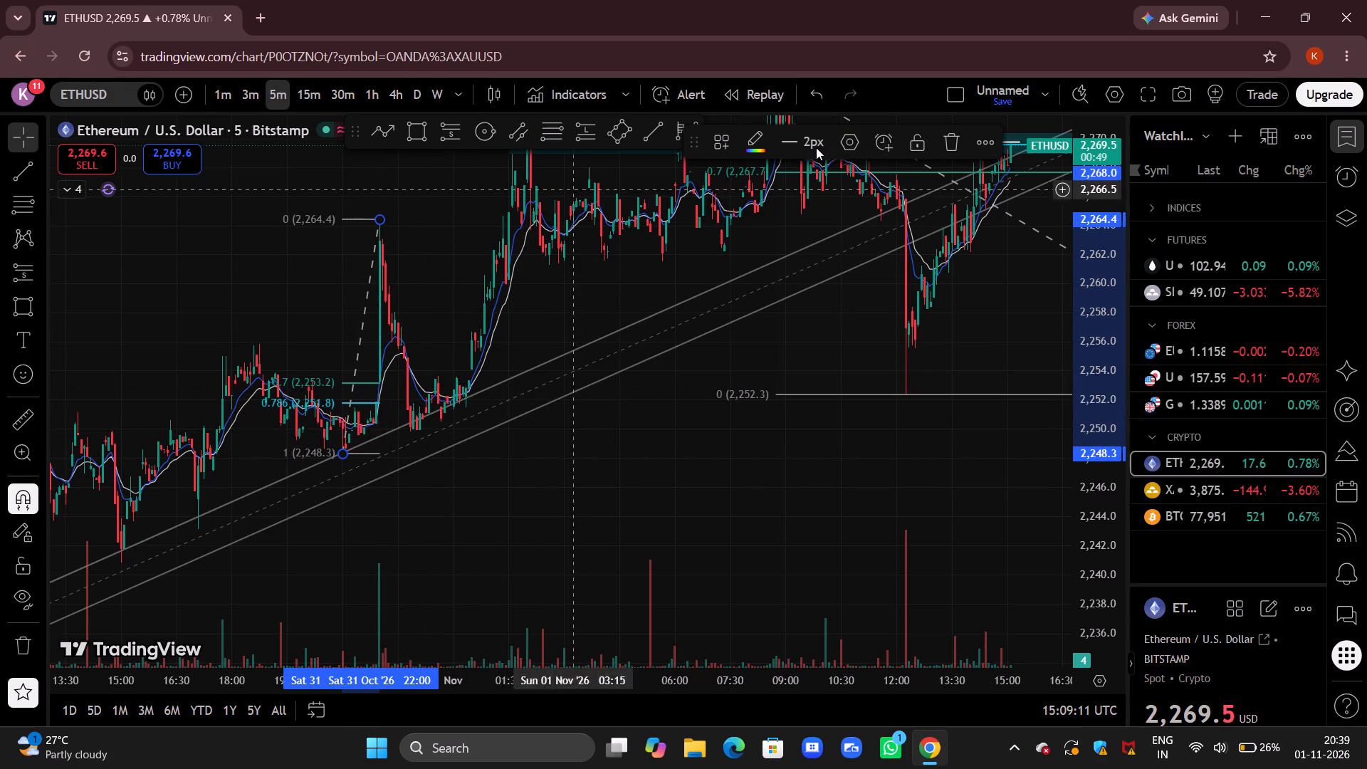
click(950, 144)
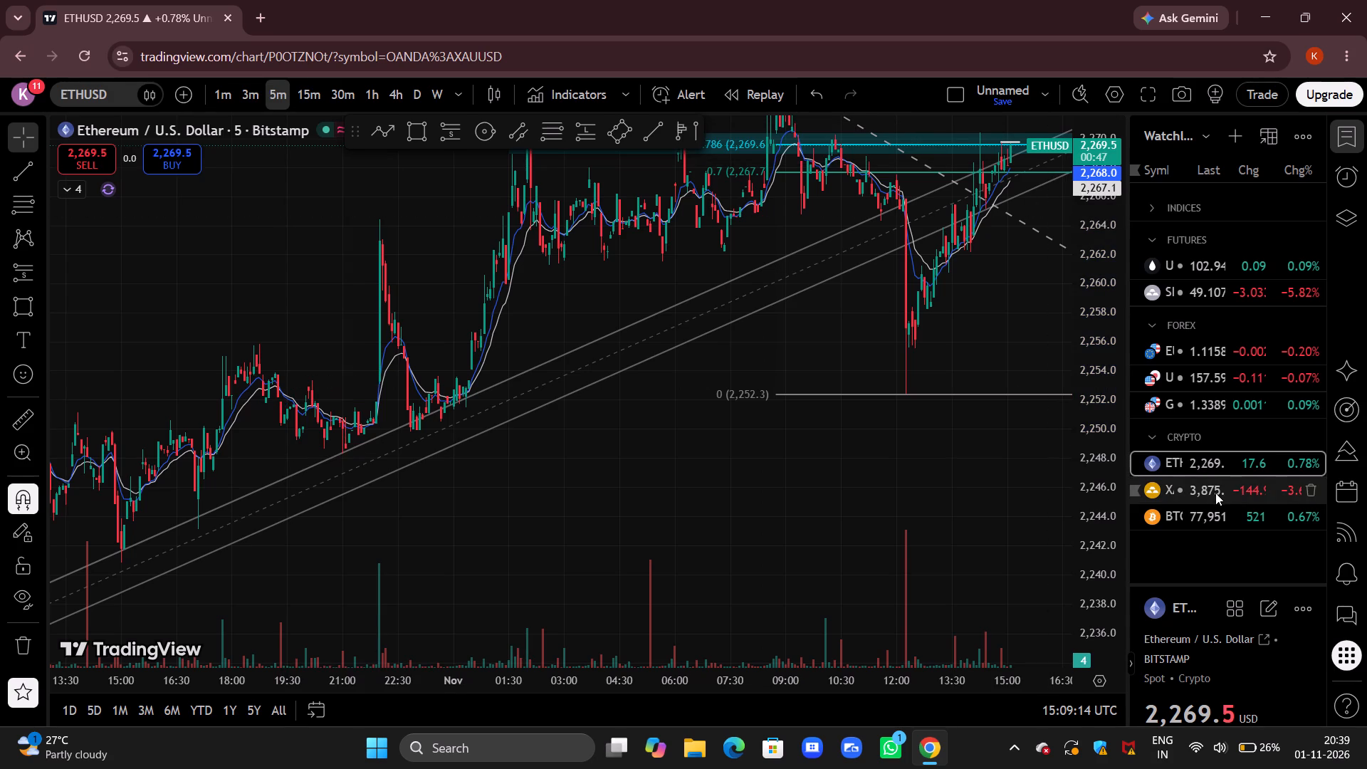
Switch to the BTCUSD chart and examine its 5-minute price action around the 31 October lows.
click(1215, 493)
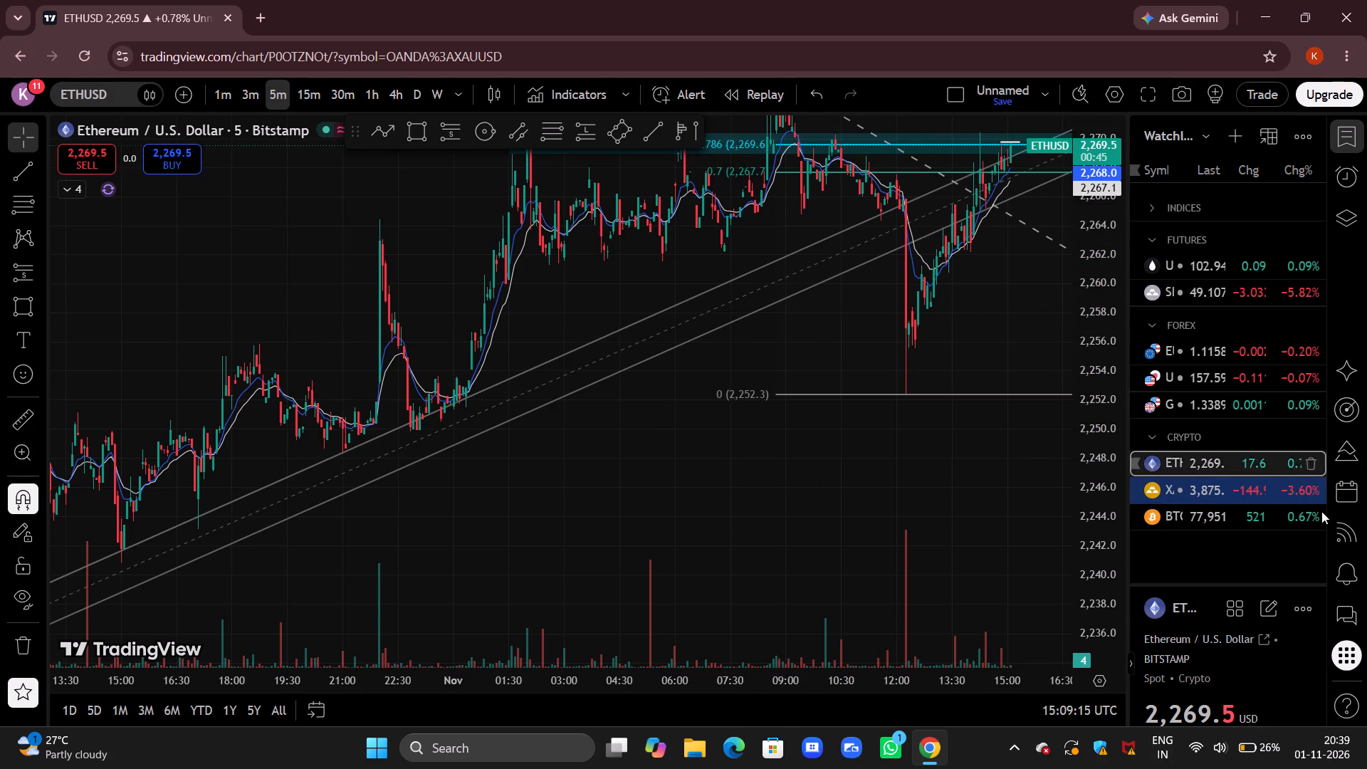
click(1226, 520)
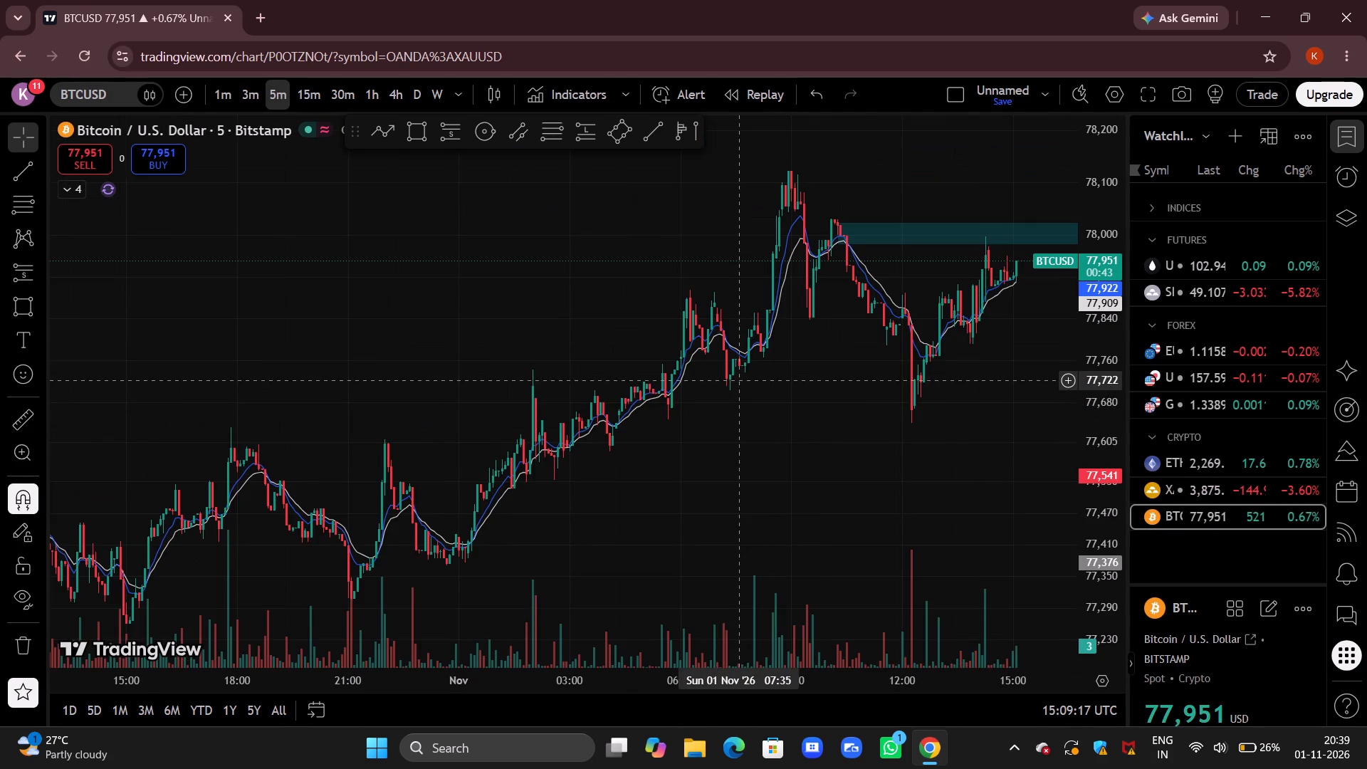
drag(873, 402, 690, 430)
scroll(688, 422, down, 5)
drag(780, 468, 780, 417)
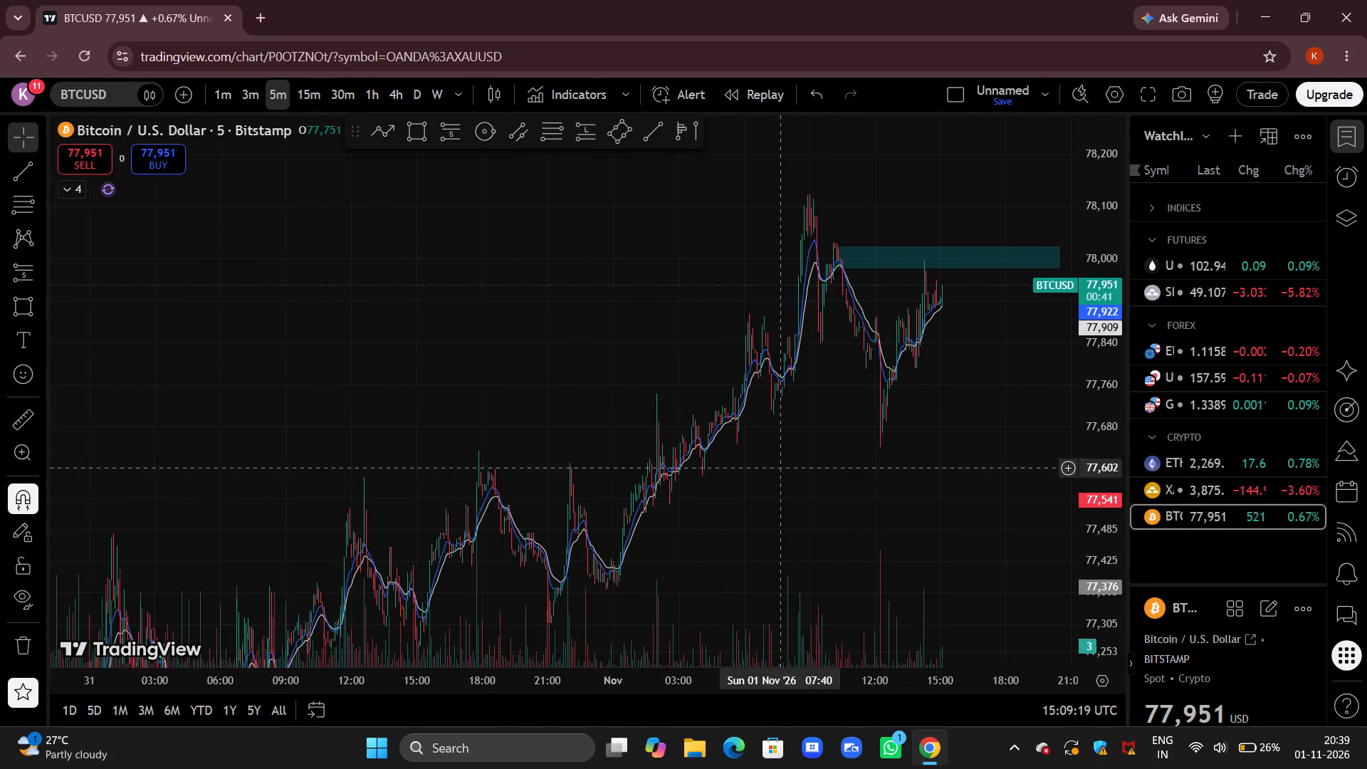
drag(780, 417, 783, 248)
scroll(796, 249, up, 3)
drag(745, 324, 848, 287)
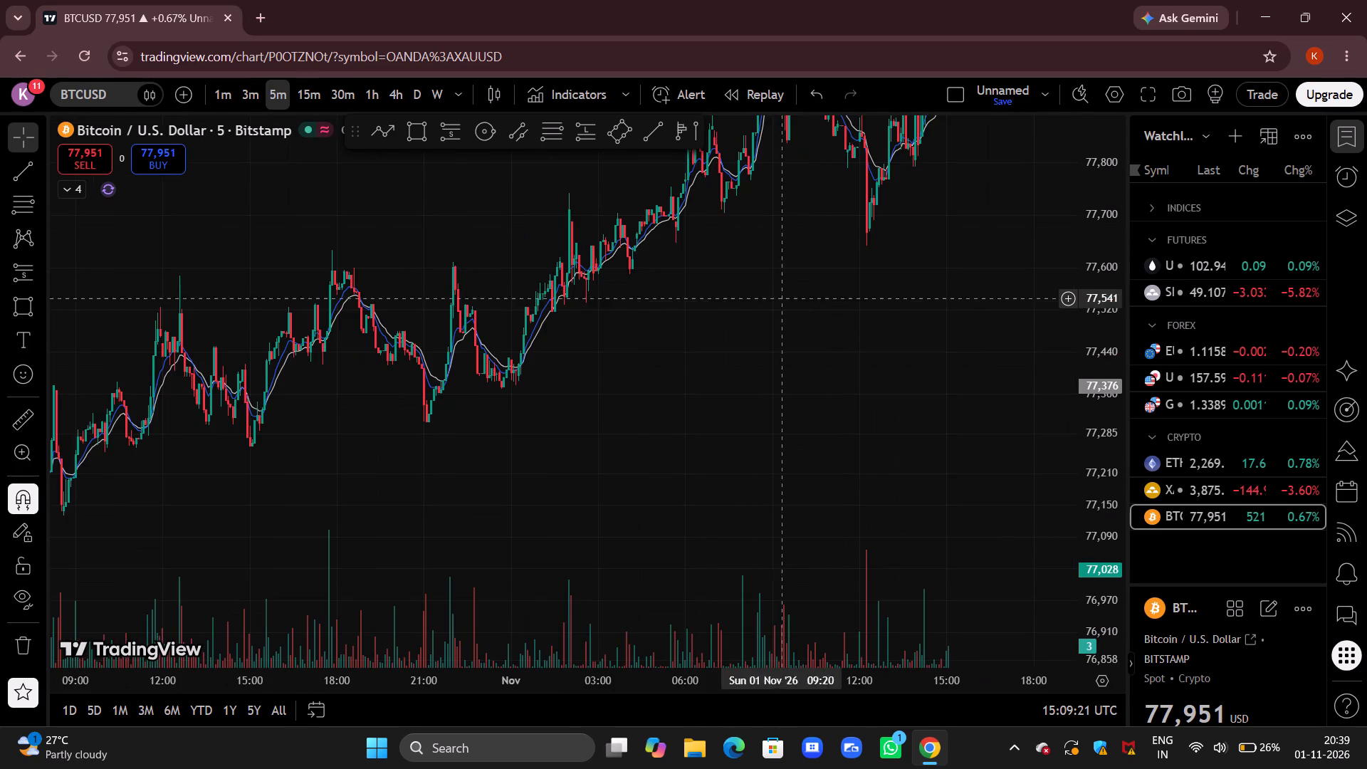
scroll(651, 325, up, 1)
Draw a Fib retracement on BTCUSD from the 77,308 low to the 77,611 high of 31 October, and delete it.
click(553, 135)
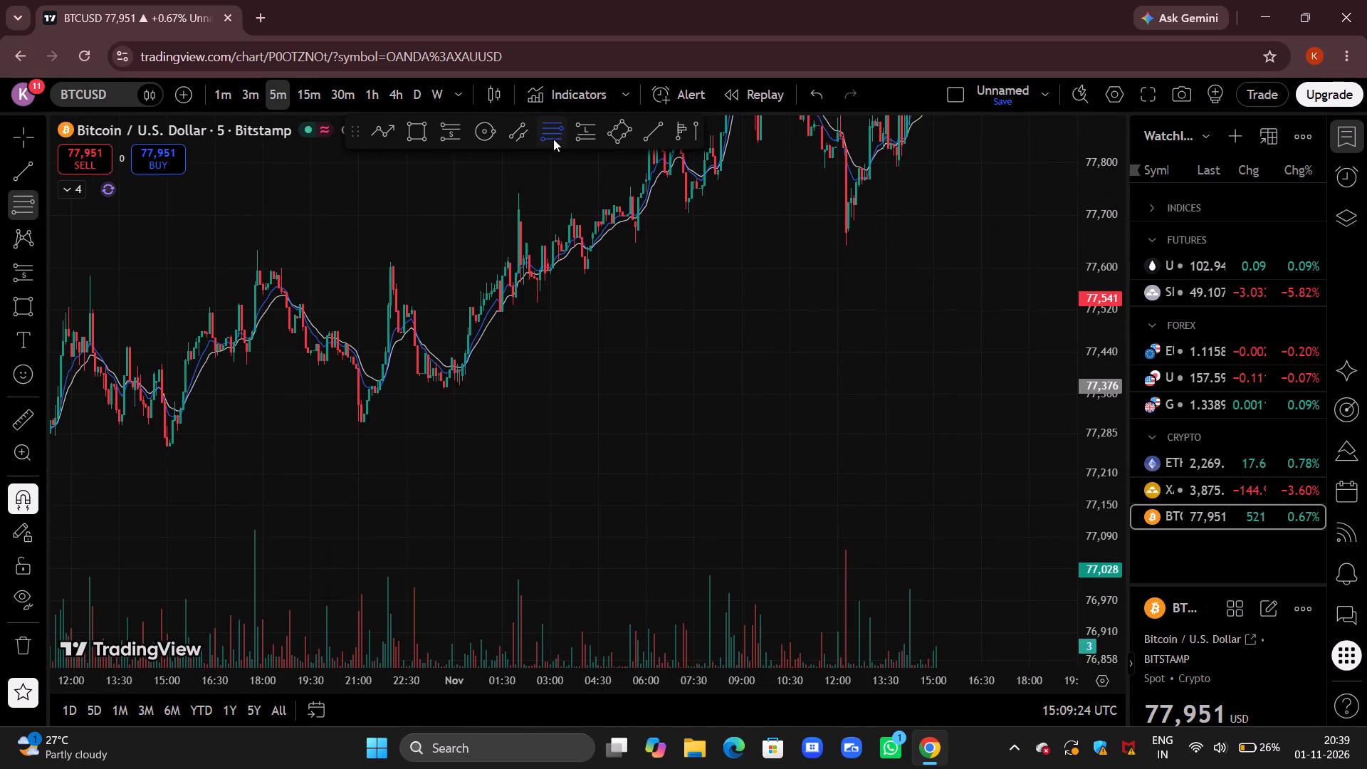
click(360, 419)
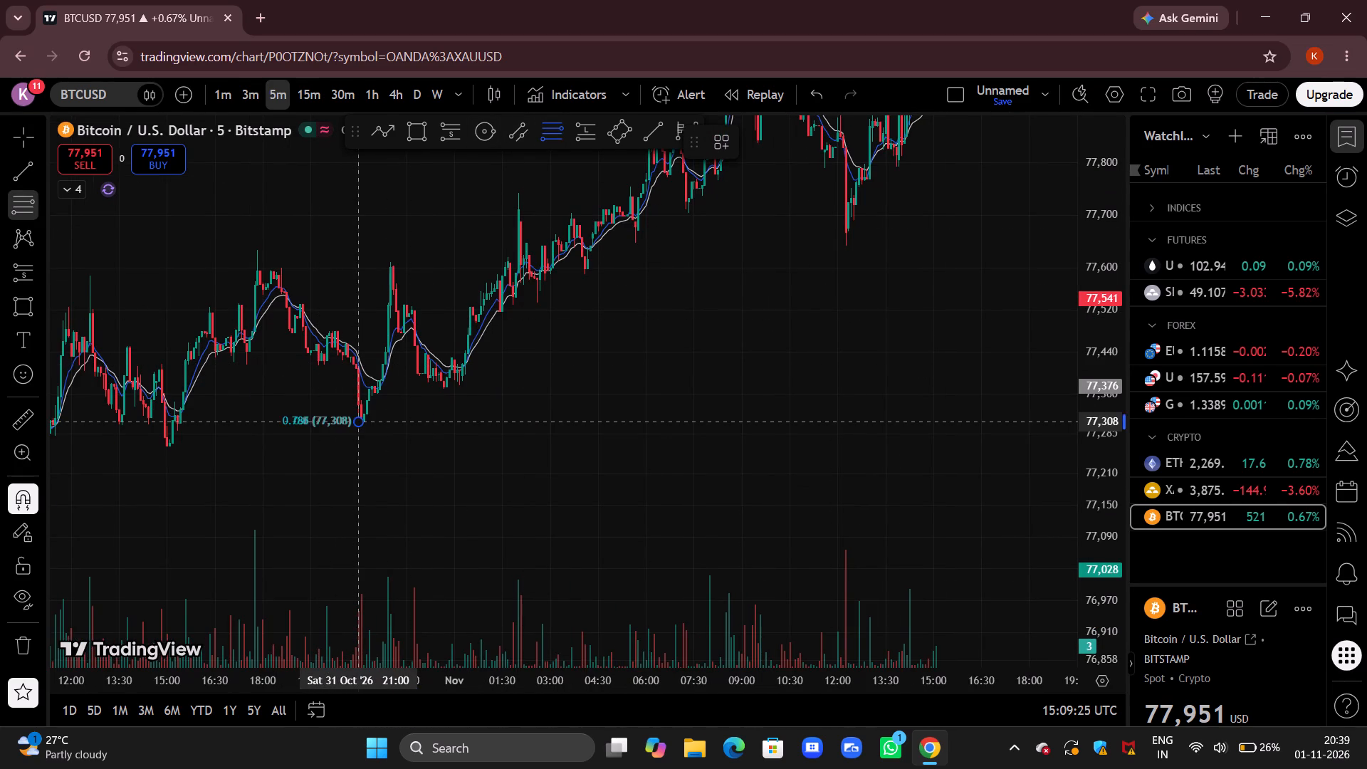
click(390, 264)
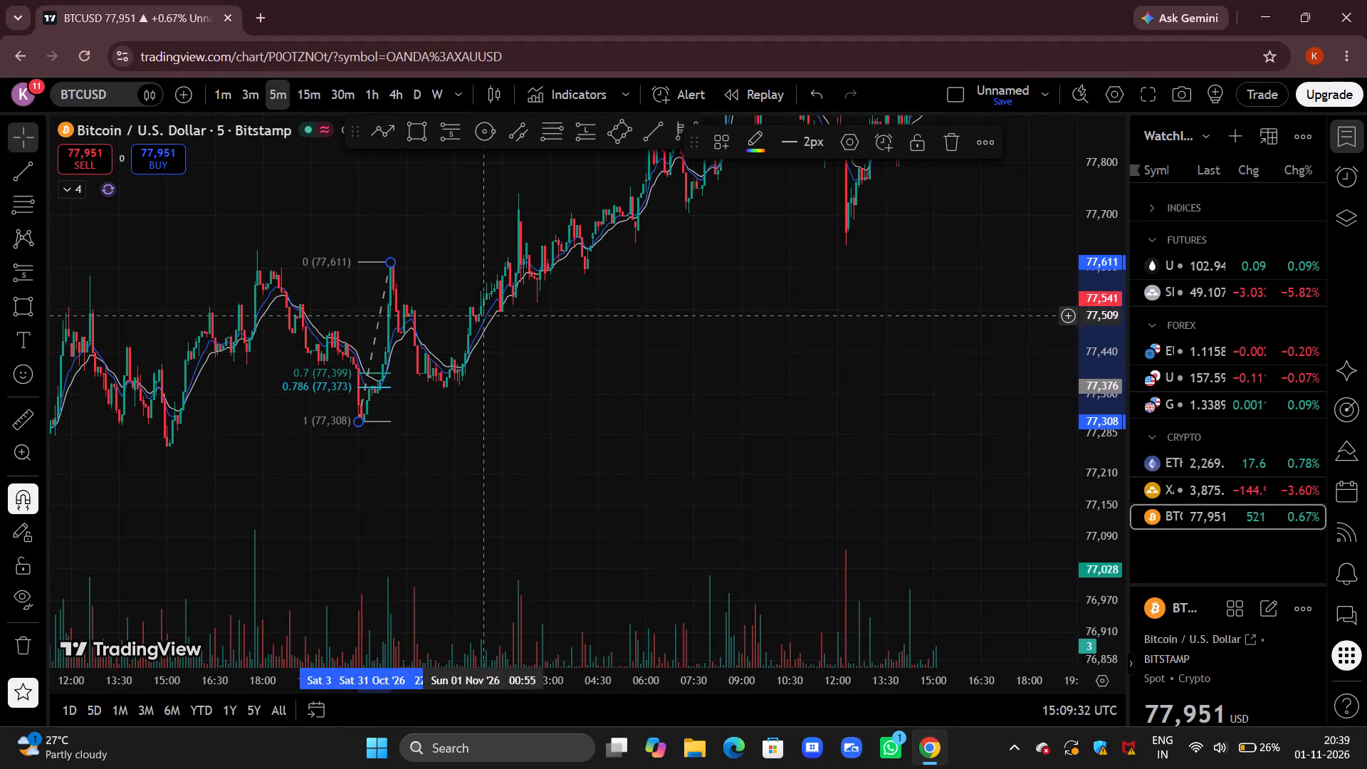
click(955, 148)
Examine the recent and earlier 5-minute BTCUSD price action around the teal zone near 78,000.
drag(885, 308, 594, 464)
scroll(659, 405, up, 4)
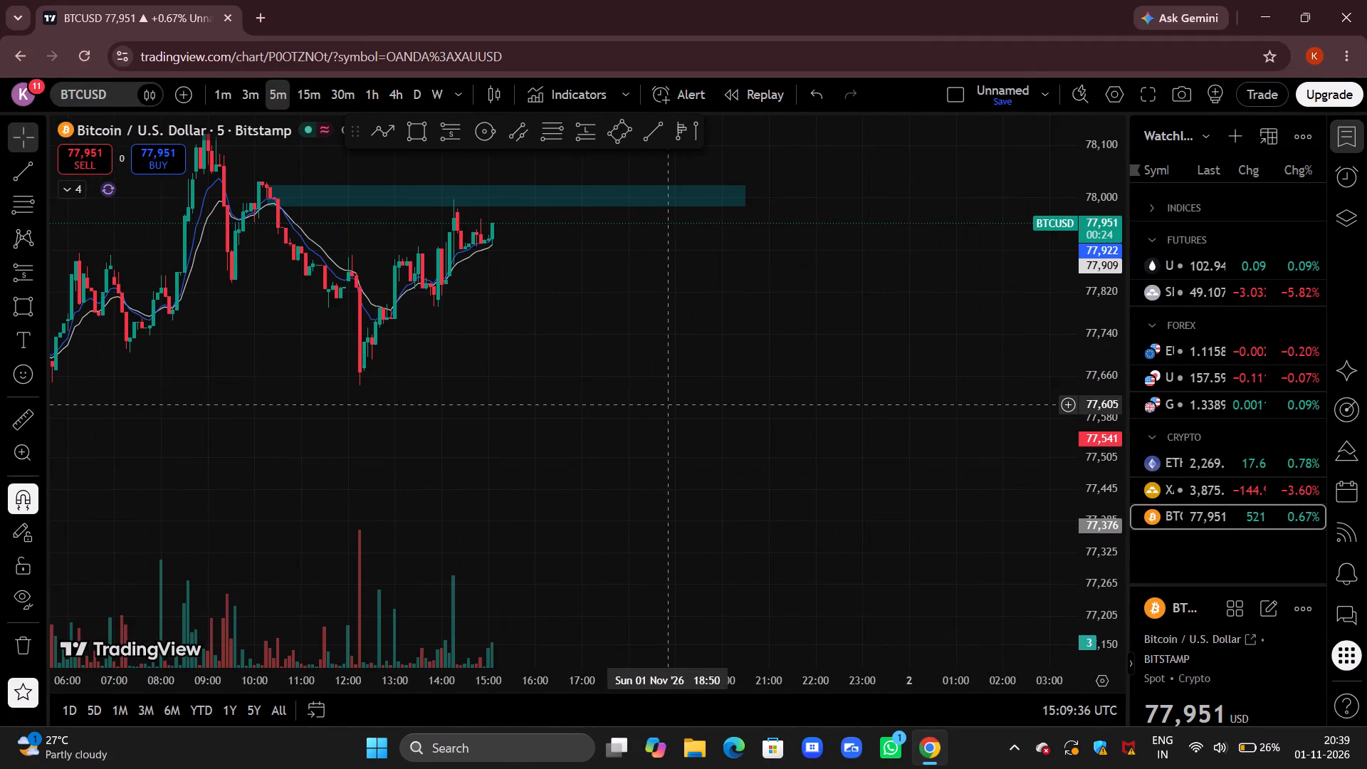
drag(607, 377, 787, 362)
scroll(787, 362, down, 4)
drag(825, 338, 753, 483)
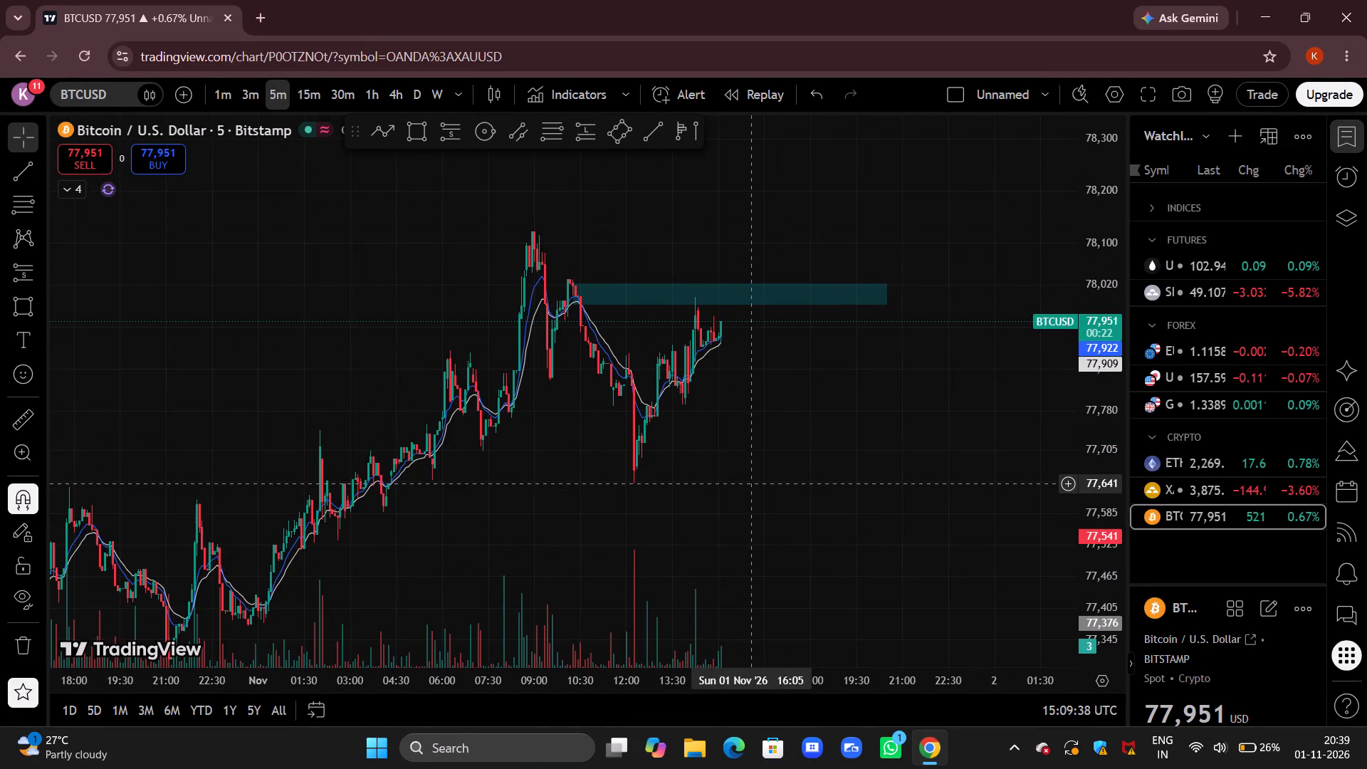
scroll(753, 483, up, 2)
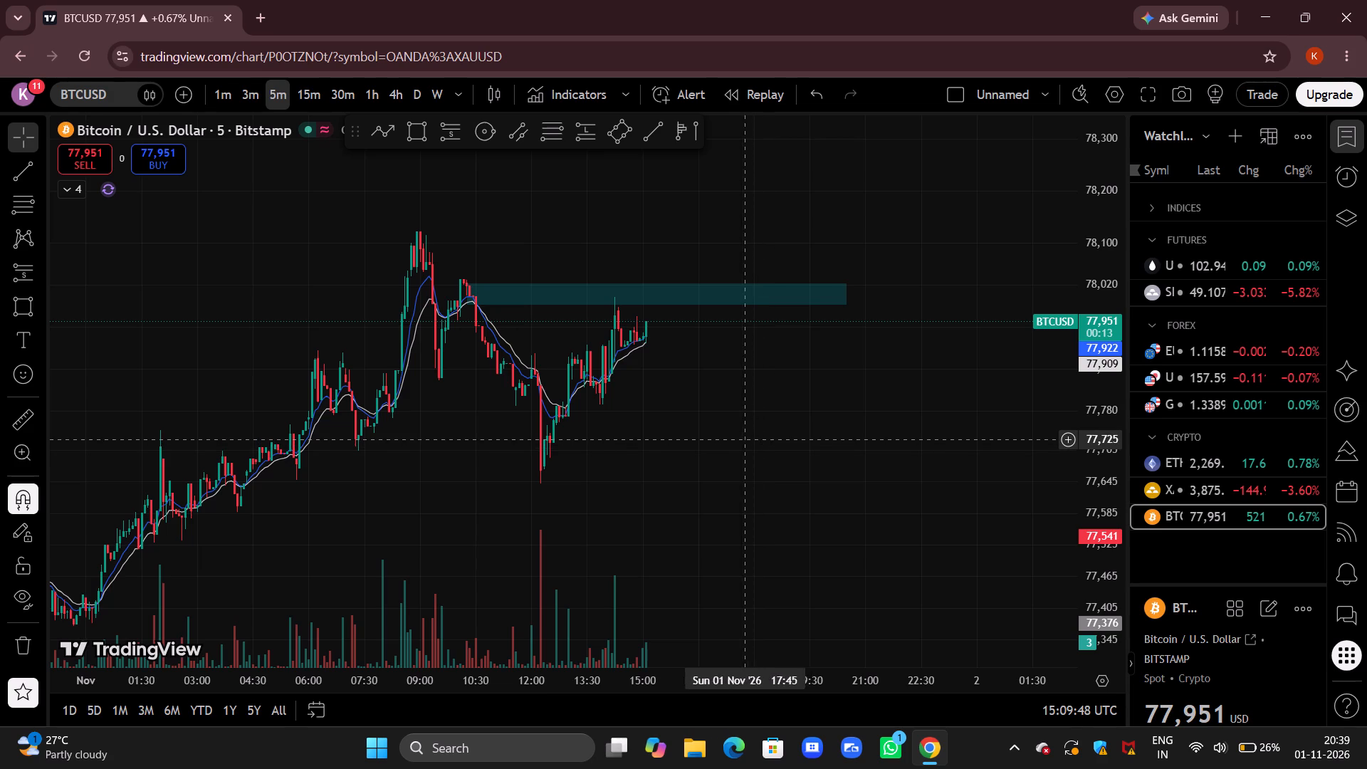
scroll(760, 401, down, 12)
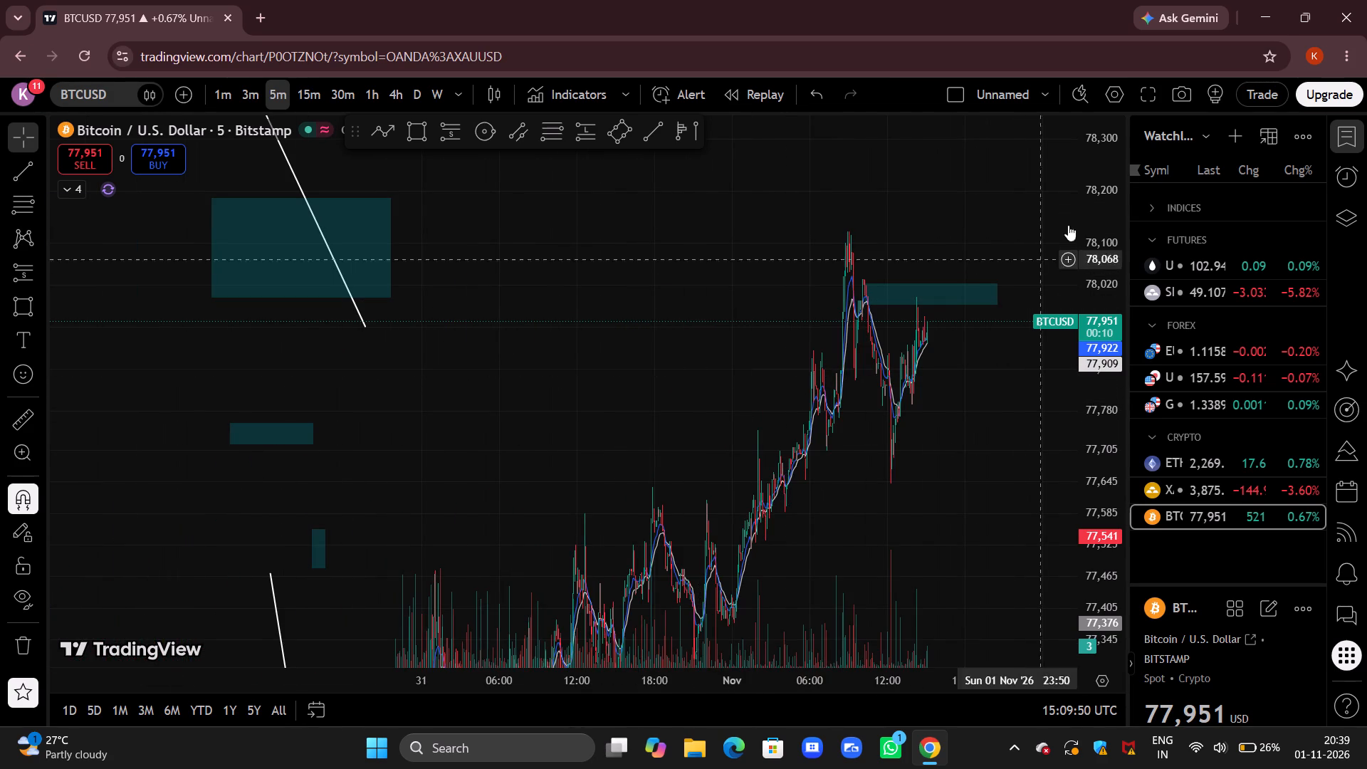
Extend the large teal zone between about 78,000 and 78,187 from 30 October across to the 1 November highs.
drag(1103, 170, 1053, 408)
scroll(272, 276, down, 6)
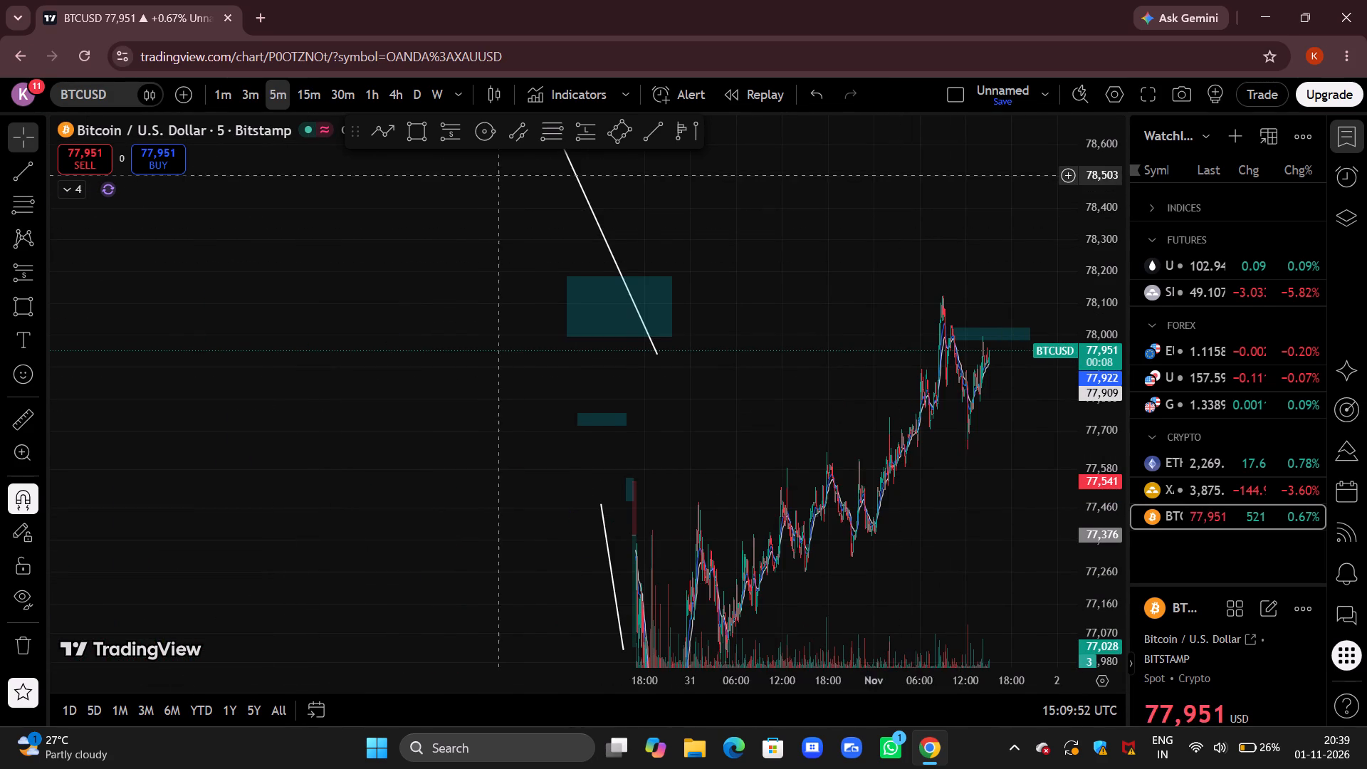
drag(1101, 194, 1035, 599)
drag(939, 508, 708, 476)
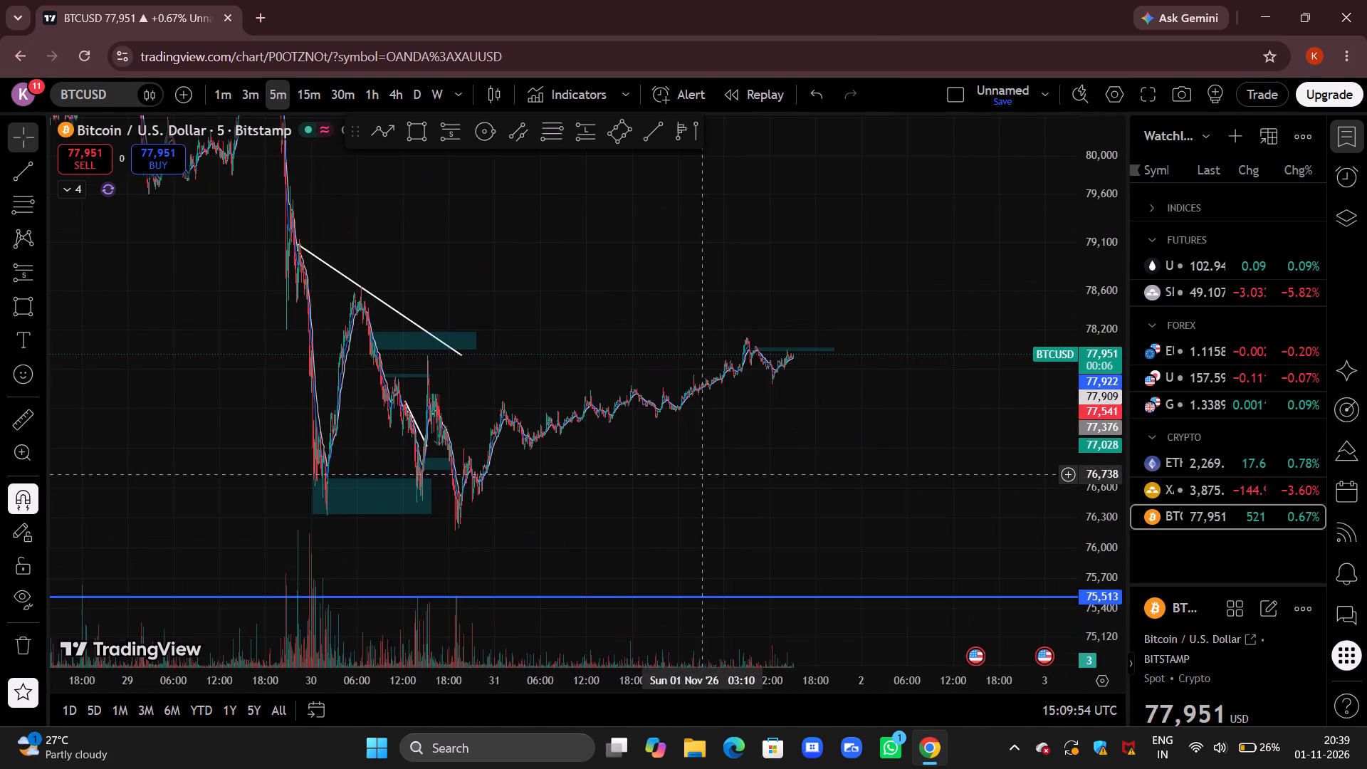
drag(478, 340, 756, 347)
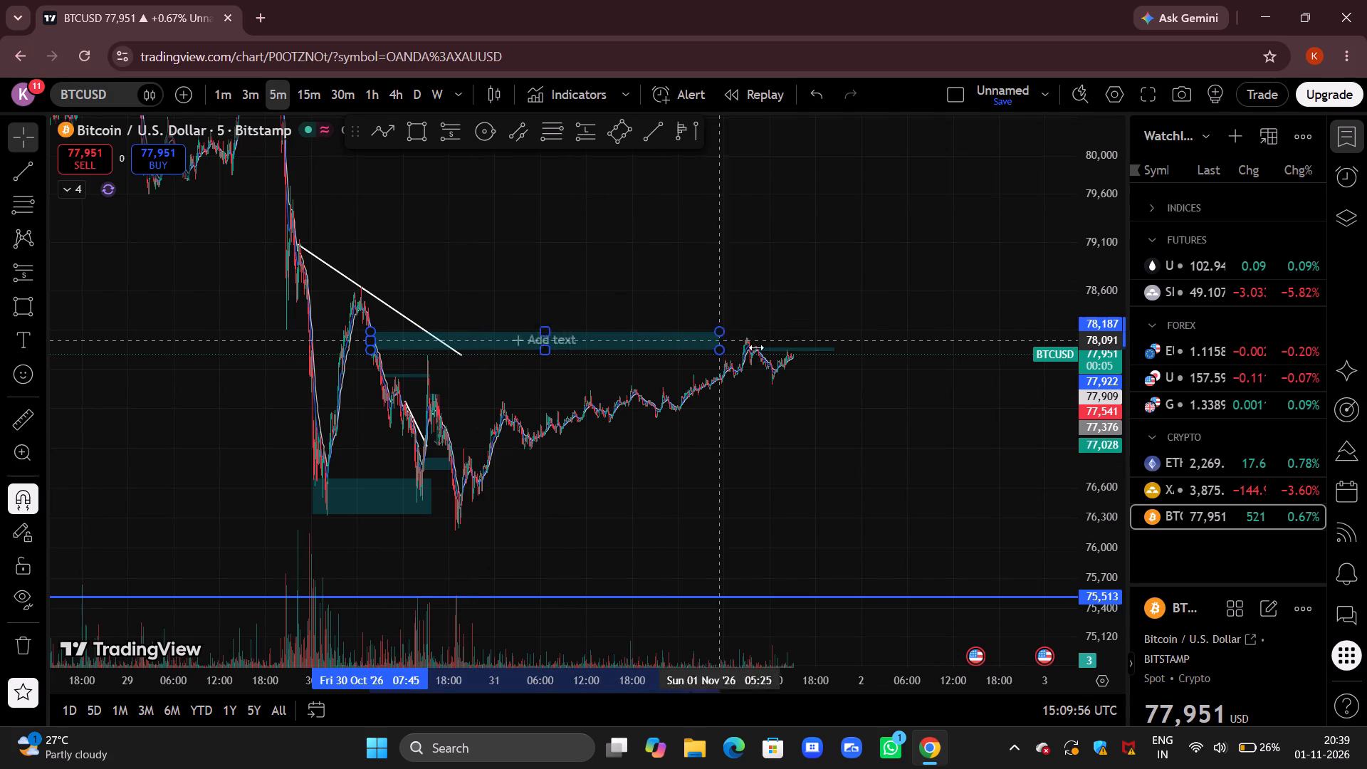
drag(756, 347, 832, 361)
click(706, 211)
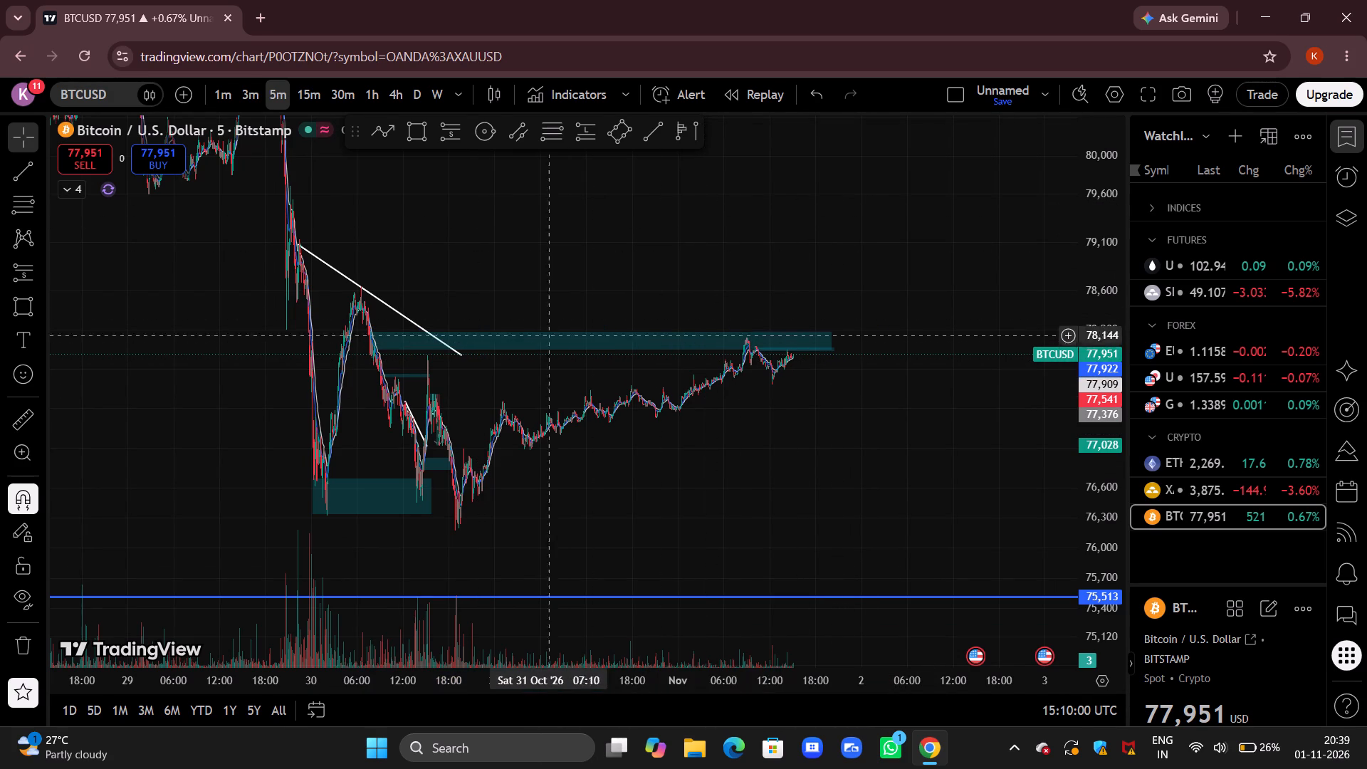
Review the extended teal zone between about 78,000 and 78,187 against the price action, and delete it.
scroll(518, 299, up, 4)
drag(348, 315, 694, 279)
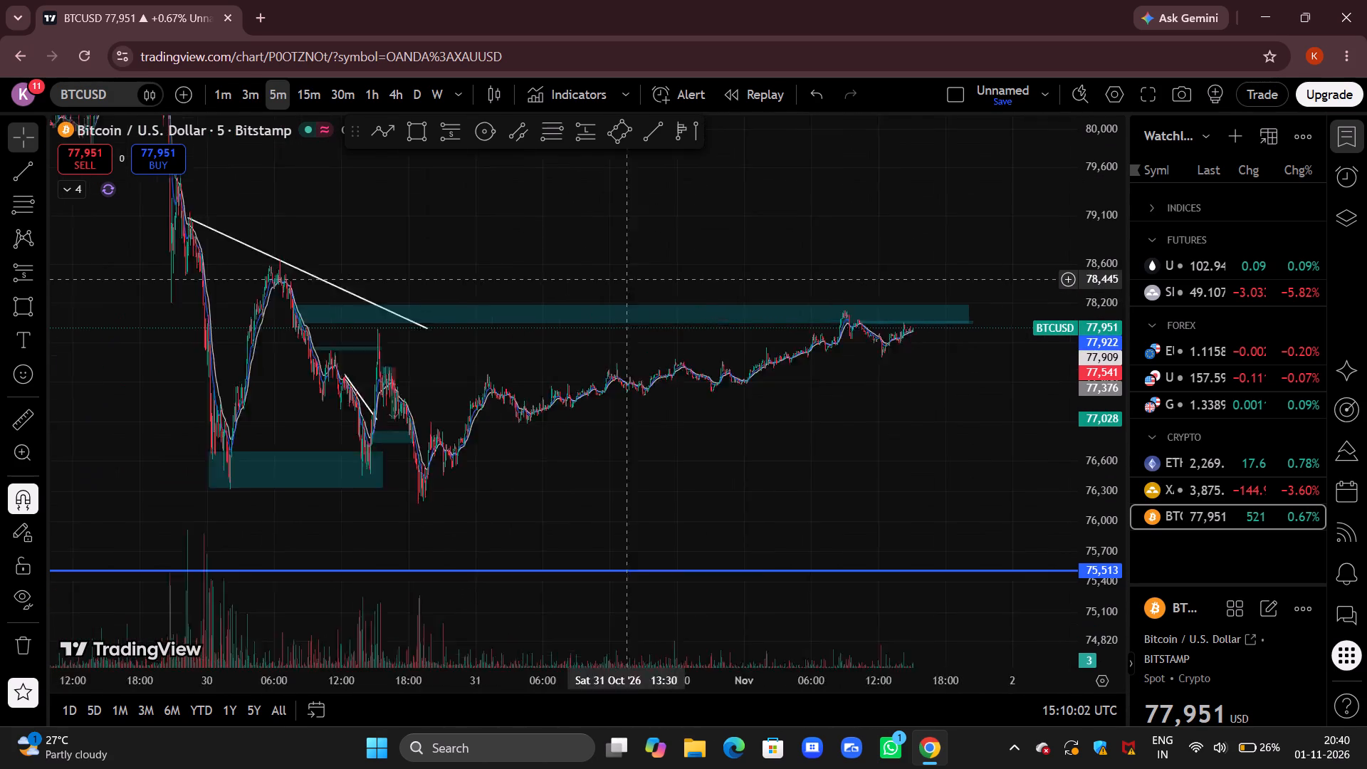
drag(694, 279, 849, 279)
drag(1109, 525, 1093, 273)
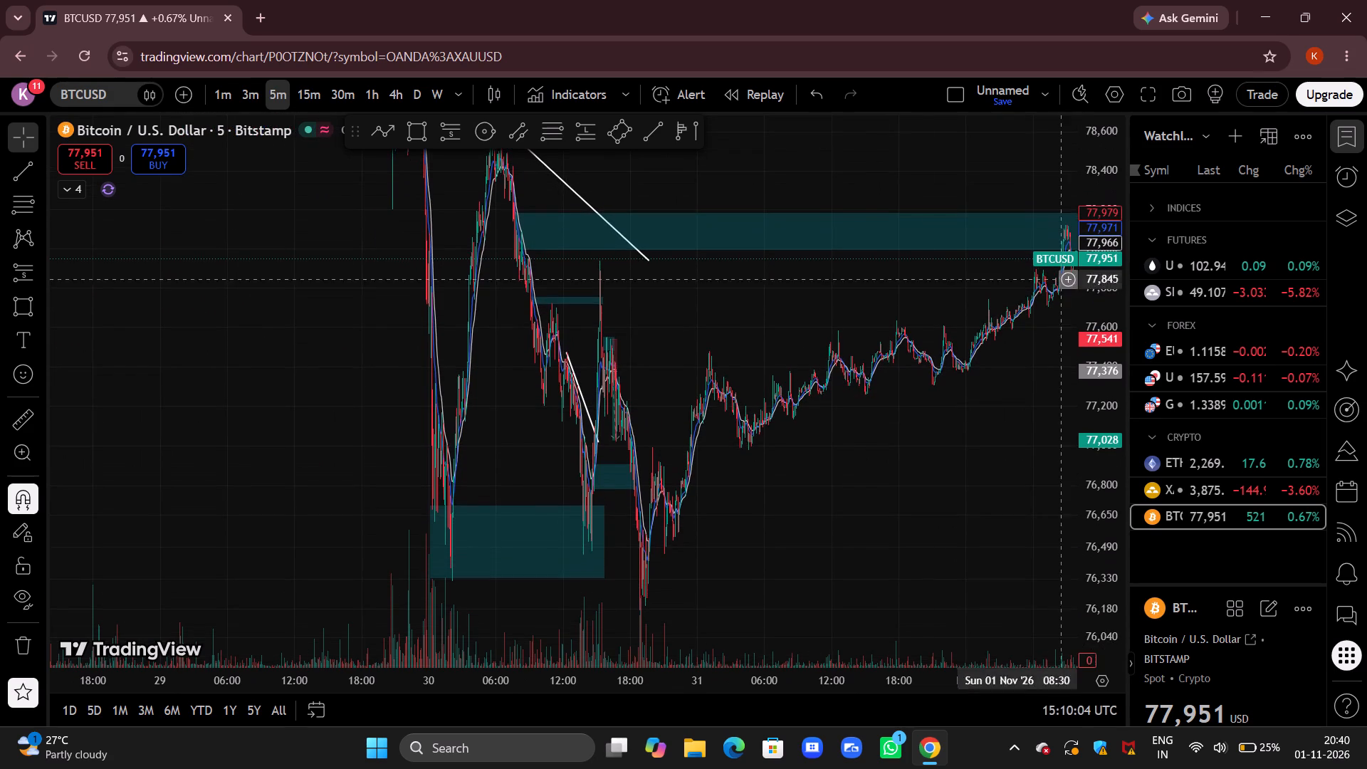
drag(829, 315, 609, 391)
scroll(605, 392, up, 7)
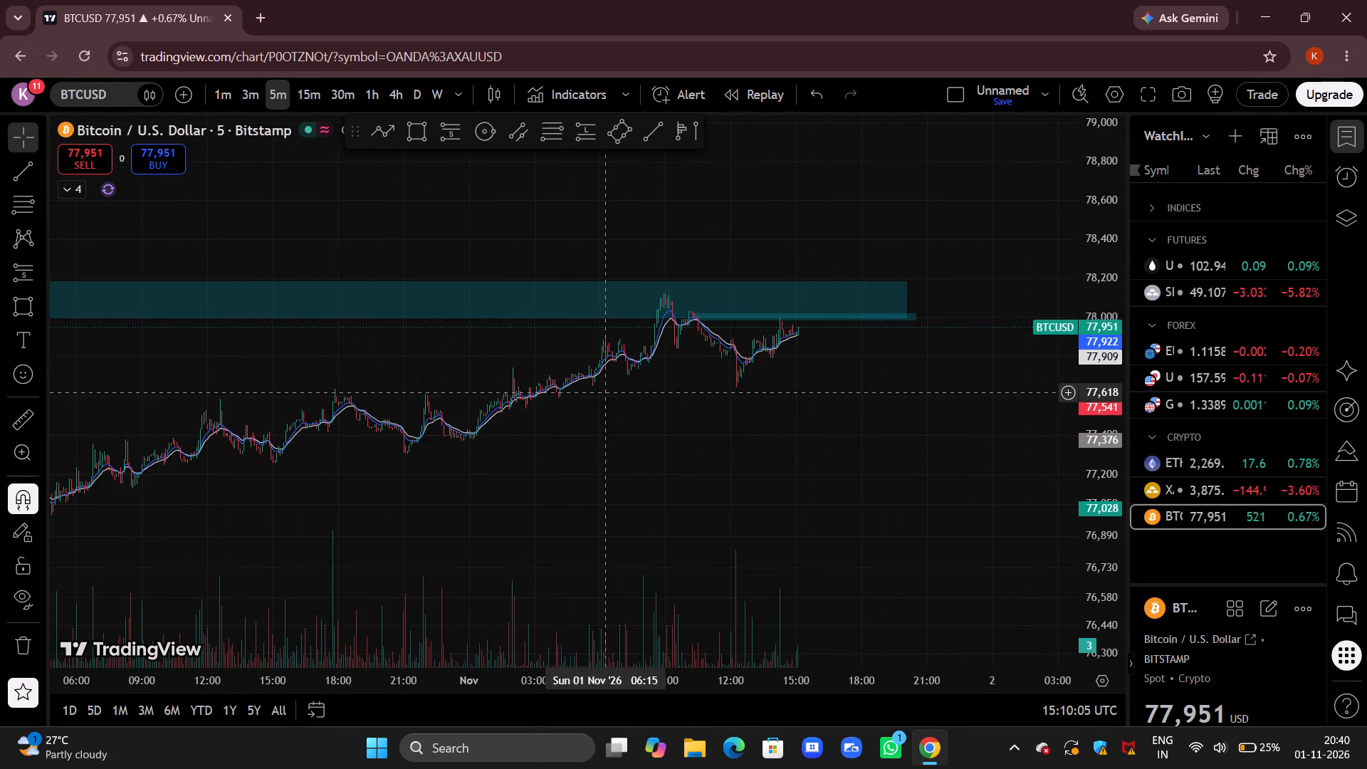
drag(97, 342, 692, 333)
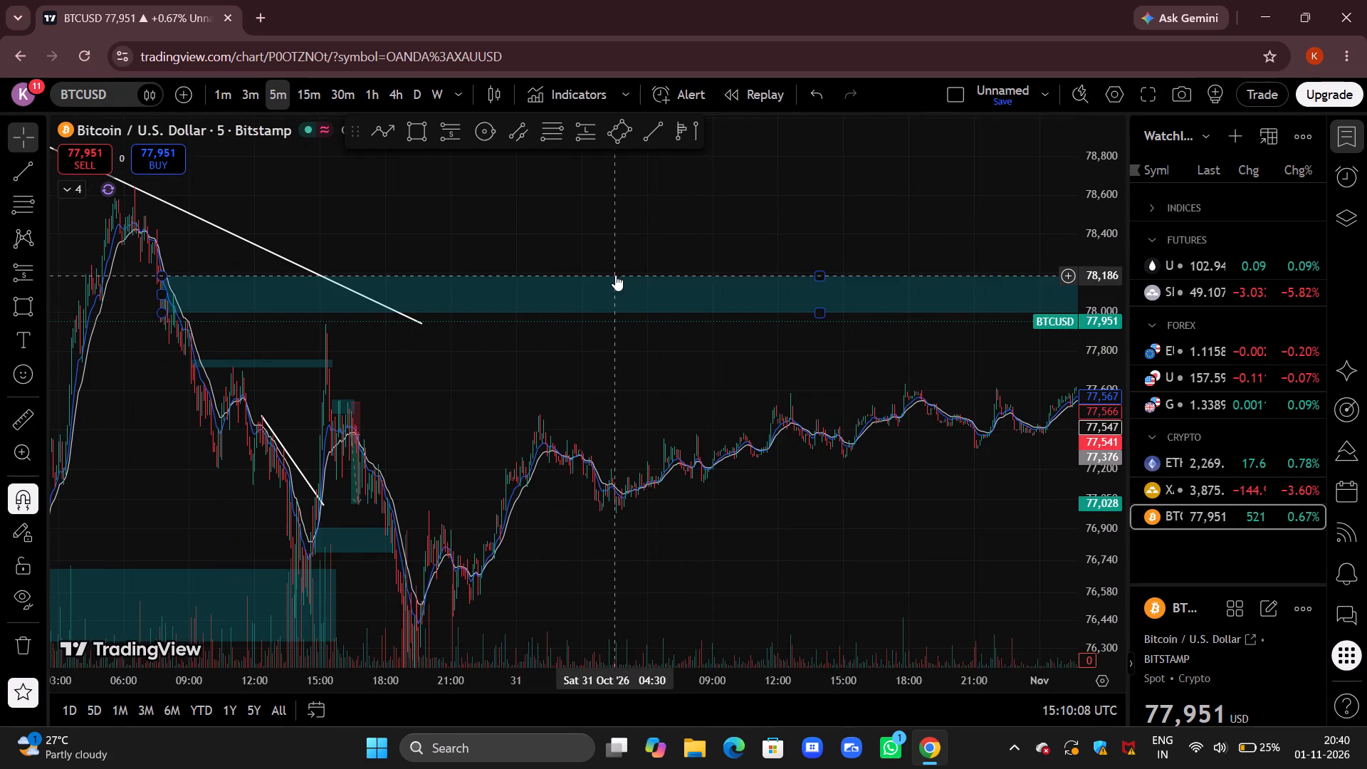
click(615, 275)
click(1048, 146)
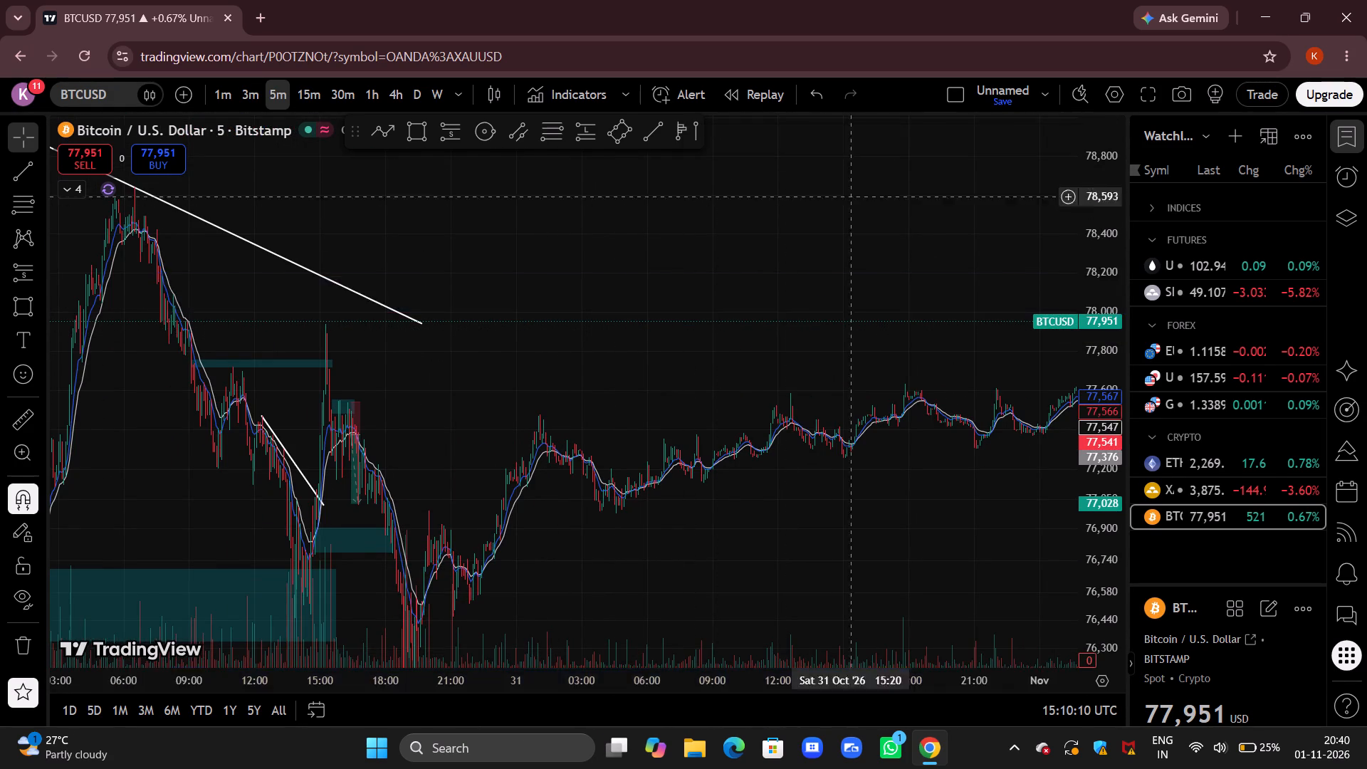
Switch the BTCUSD chart to the 15-minute timeframe and bring the 30 October to 1 November candles into view.
scroll(585, 268, down, 6)
click(295, 103)
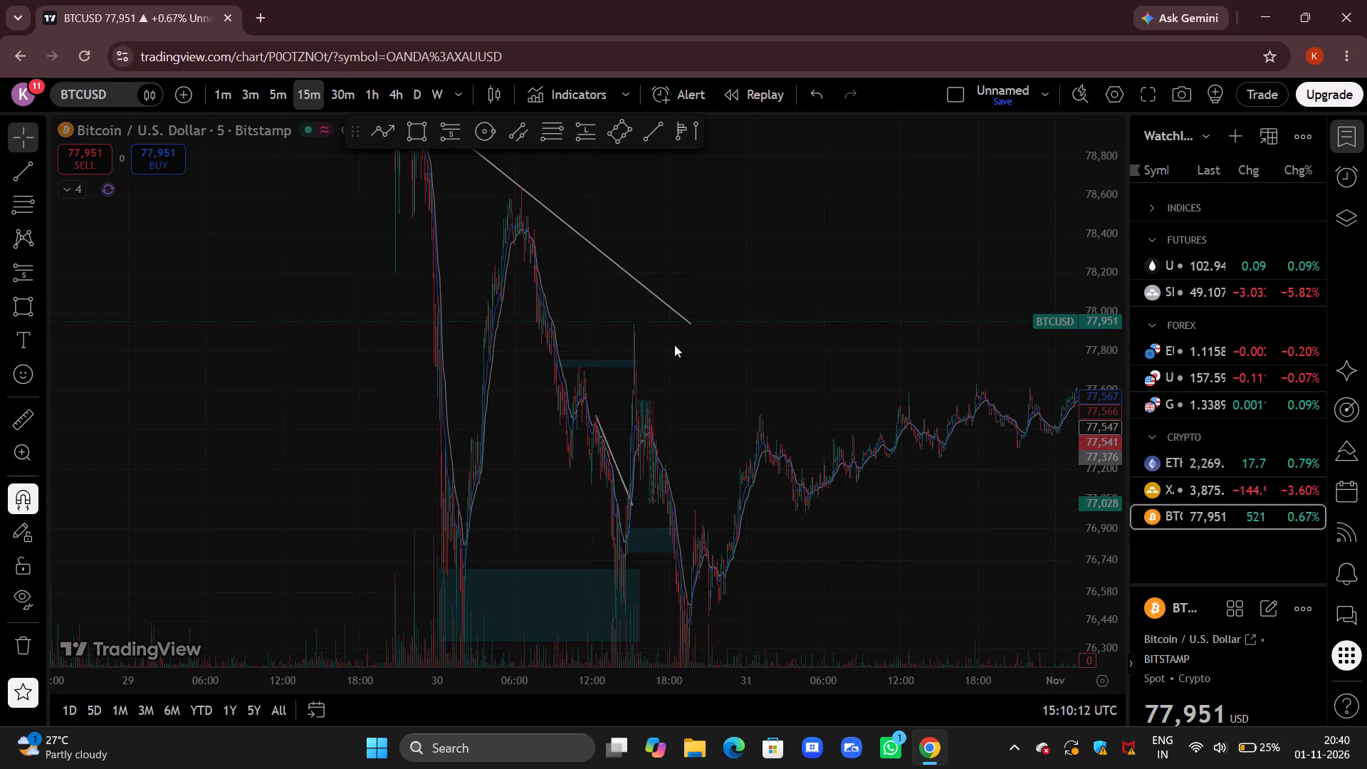
scroll(682, 359, up, 5)
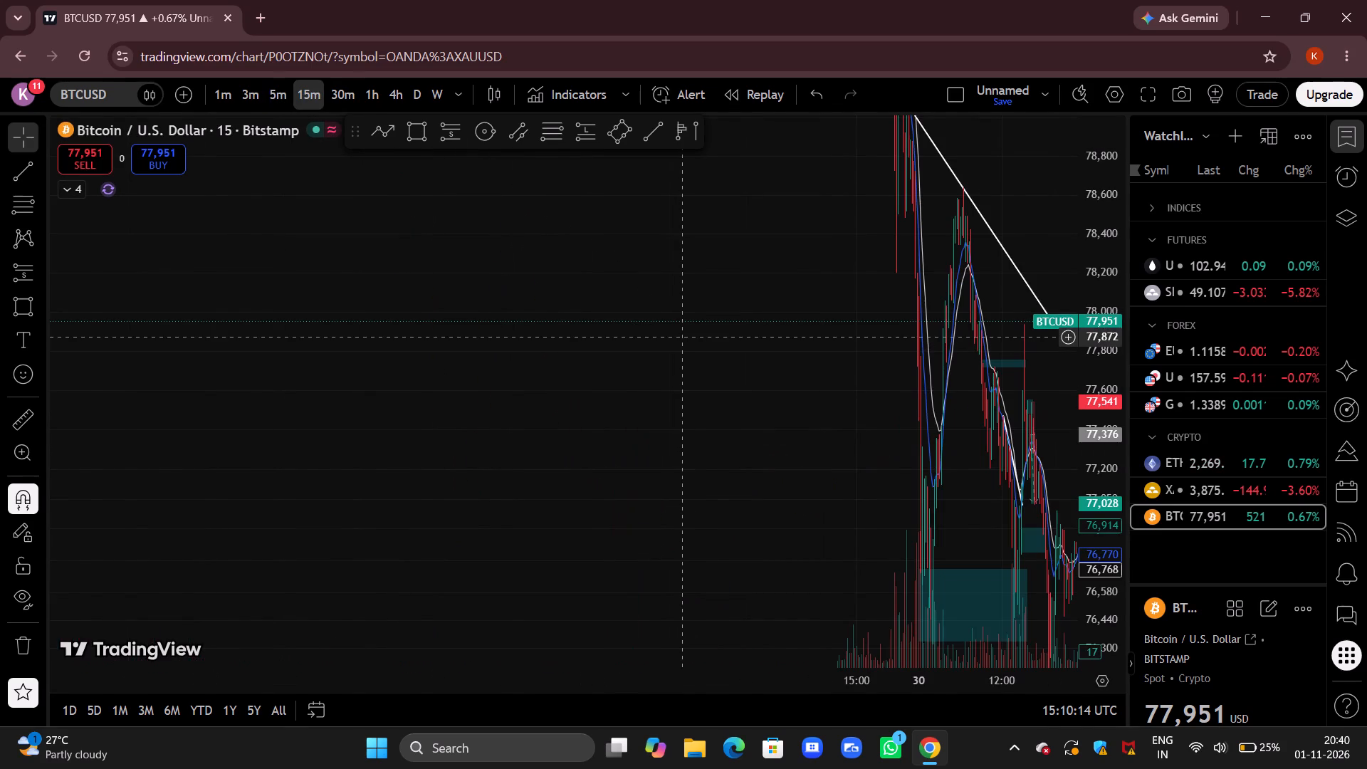
scroll(839, 436, up, 12)
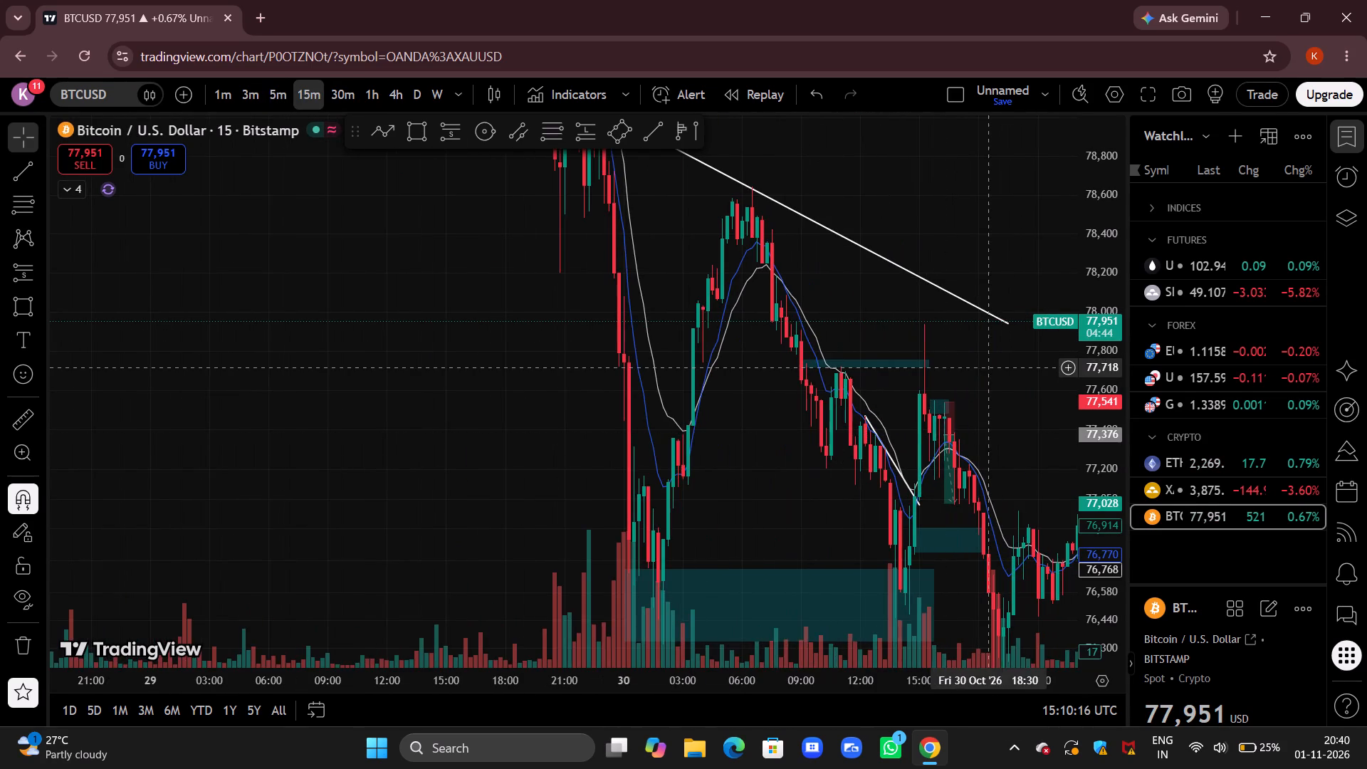
drag(990, 367, 513, 342)
drag(693, 343, 348, 343)
scroll(348, 343, down, 3)
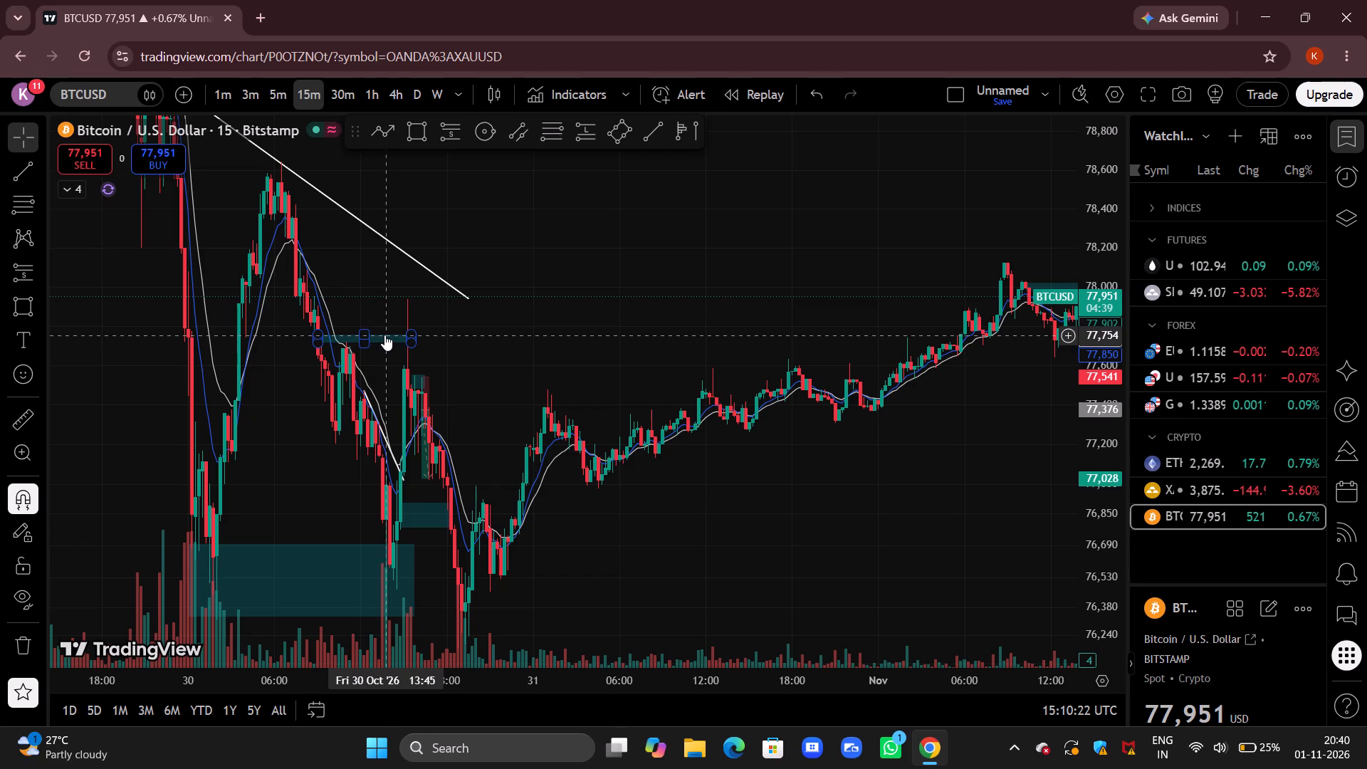
Move the thin teal zone of 30 October up to 77,934–77,976 and extend its end to 1 November 11:00.
drag(384, 335, 374, 293)
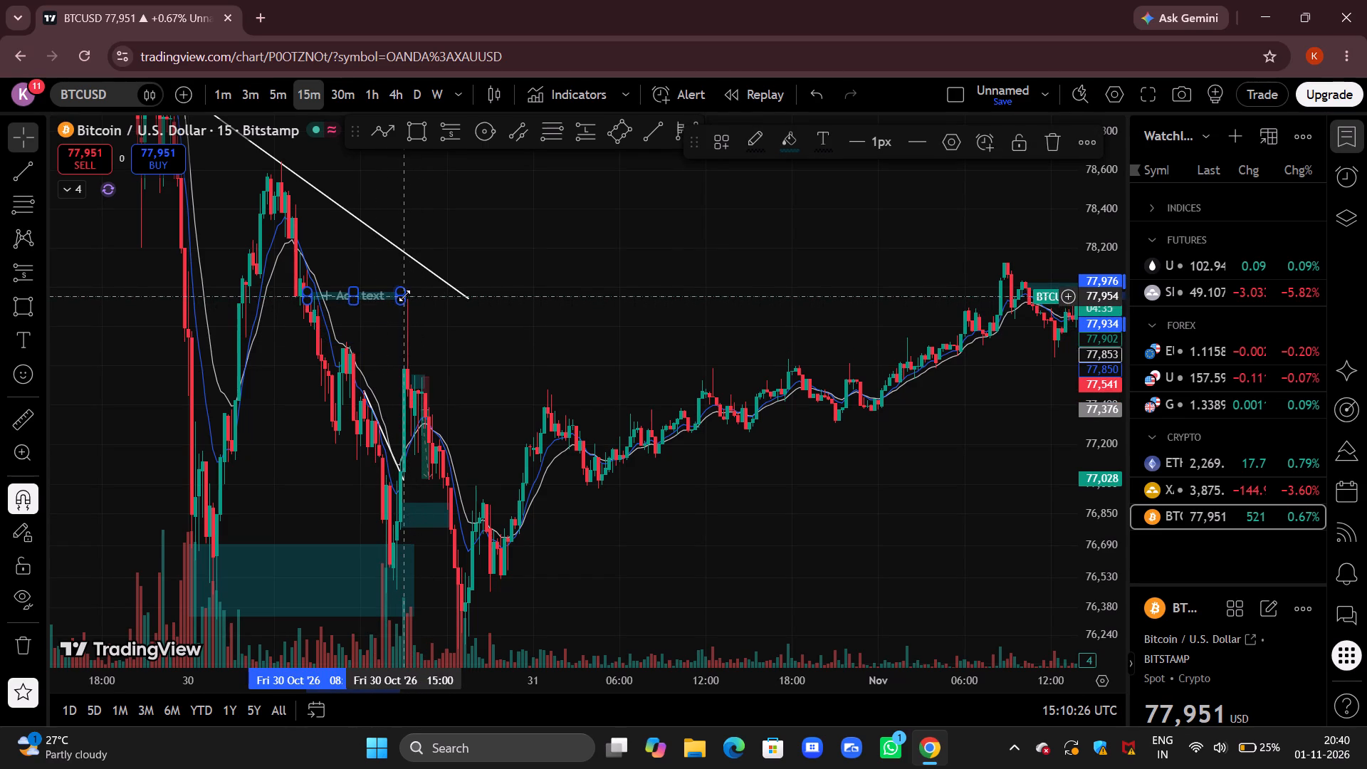
drag(1106, 607, 1089, 239)
drag(651, 389, 651, 508)
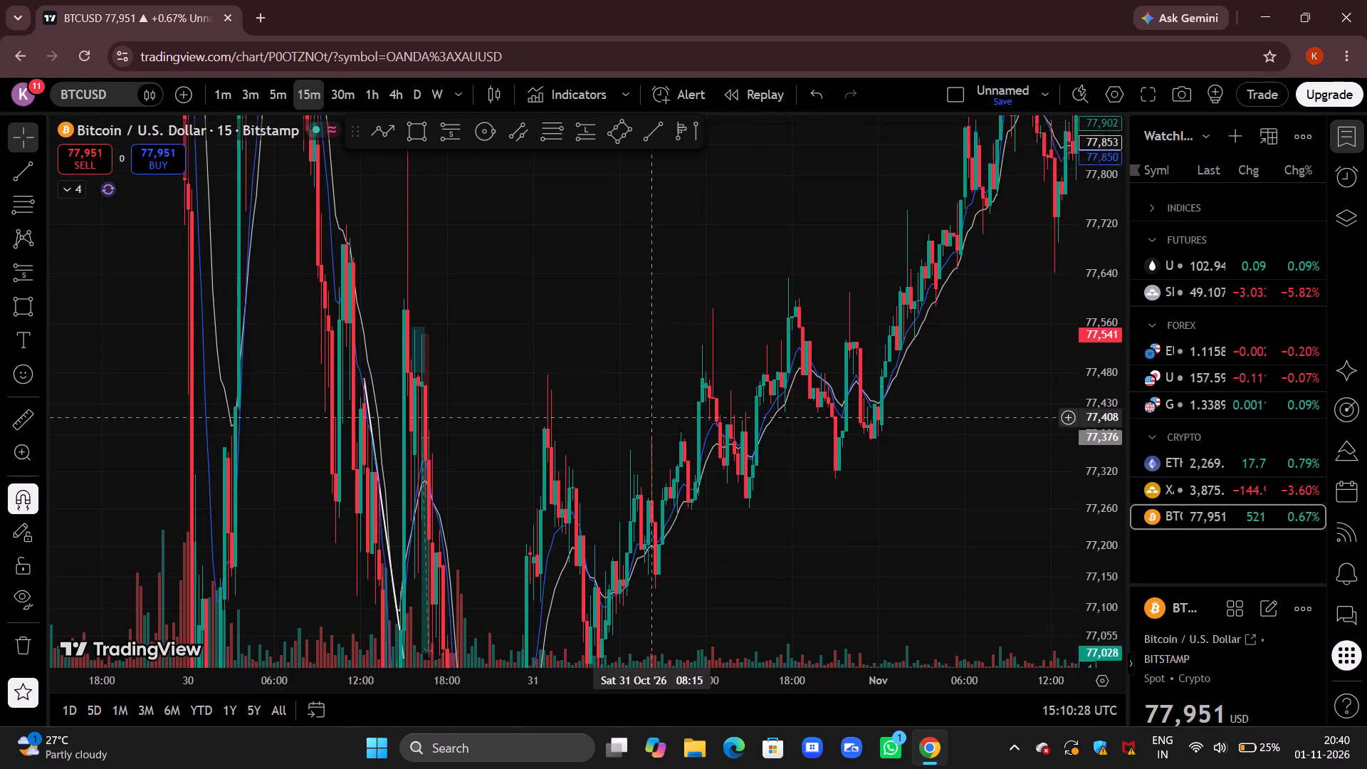
drag(651, 508, 632, 638)
drag(384, 301, 709, 299)
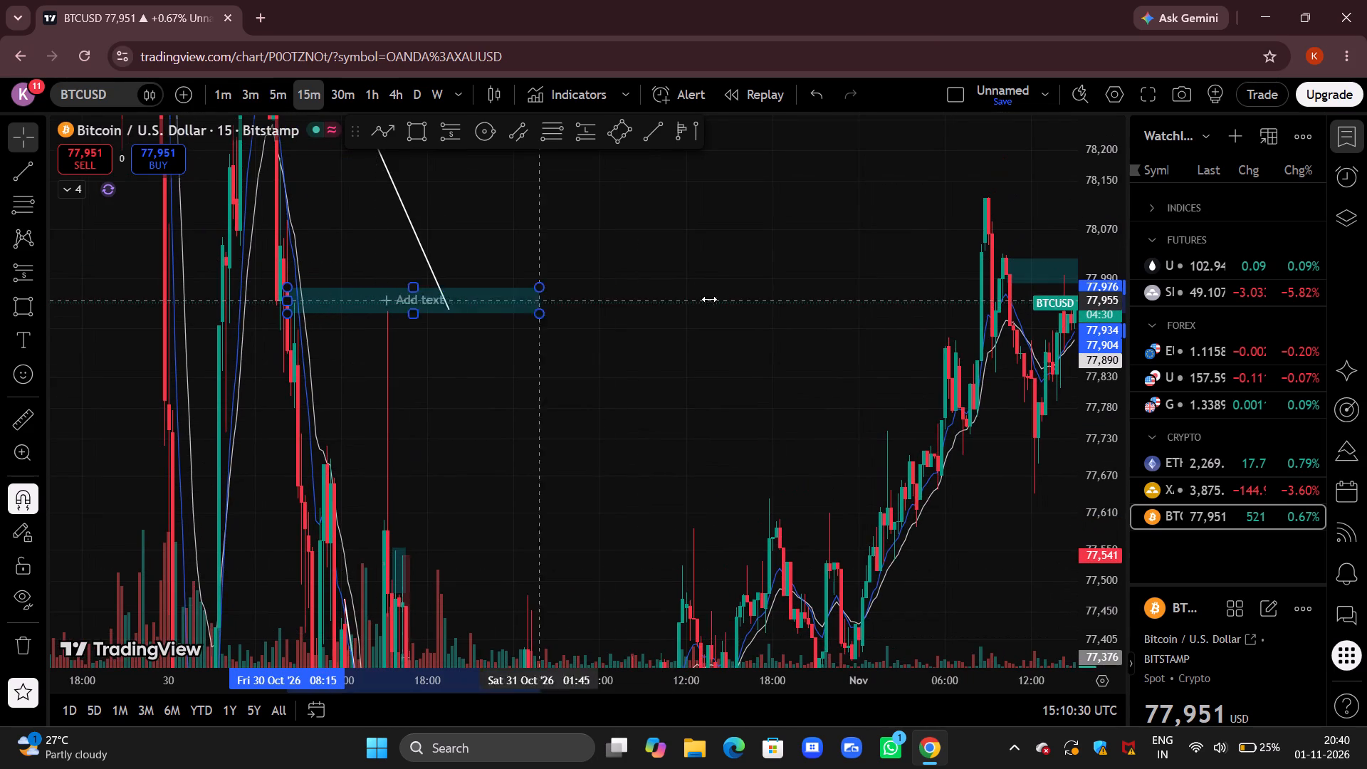
drag(709, 299, 1018, 275)
drag(908, 447, 940, 409)
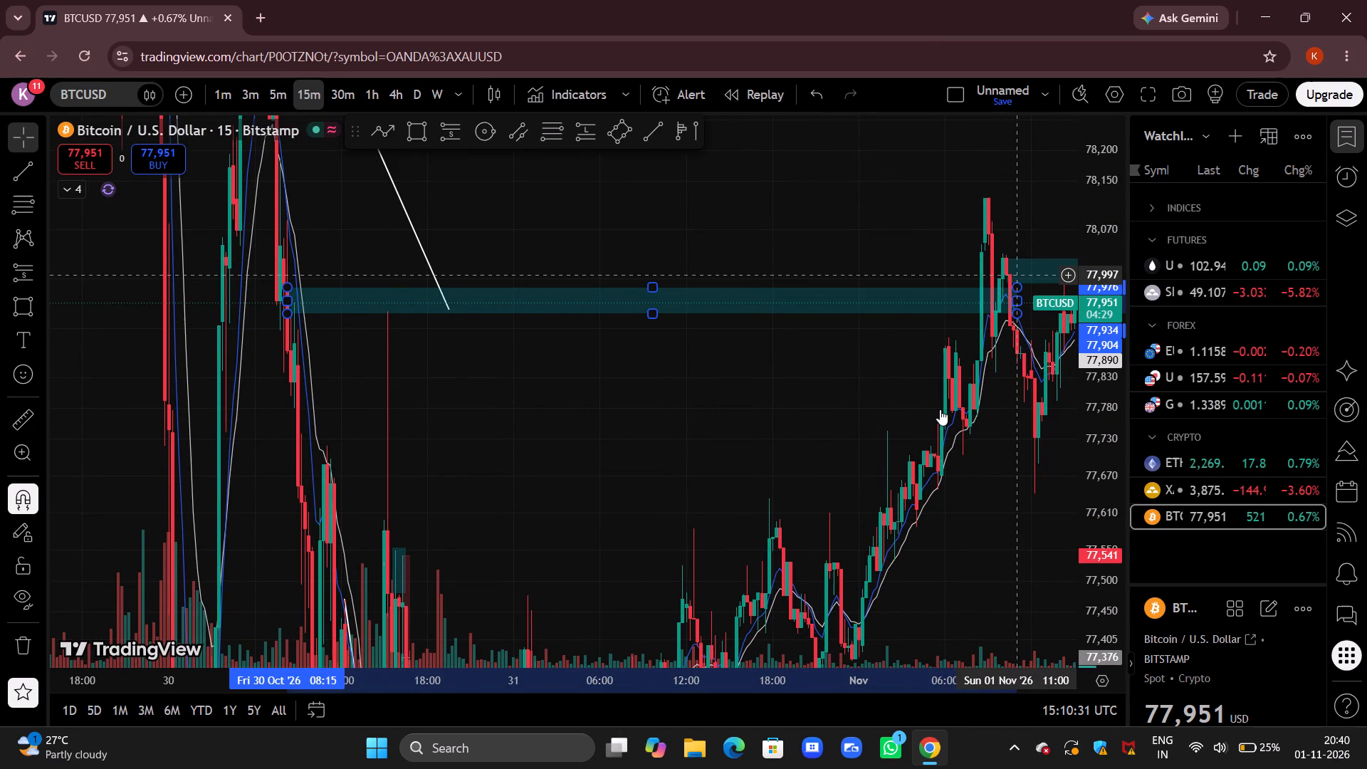
drag(940, 409, 515, 432)
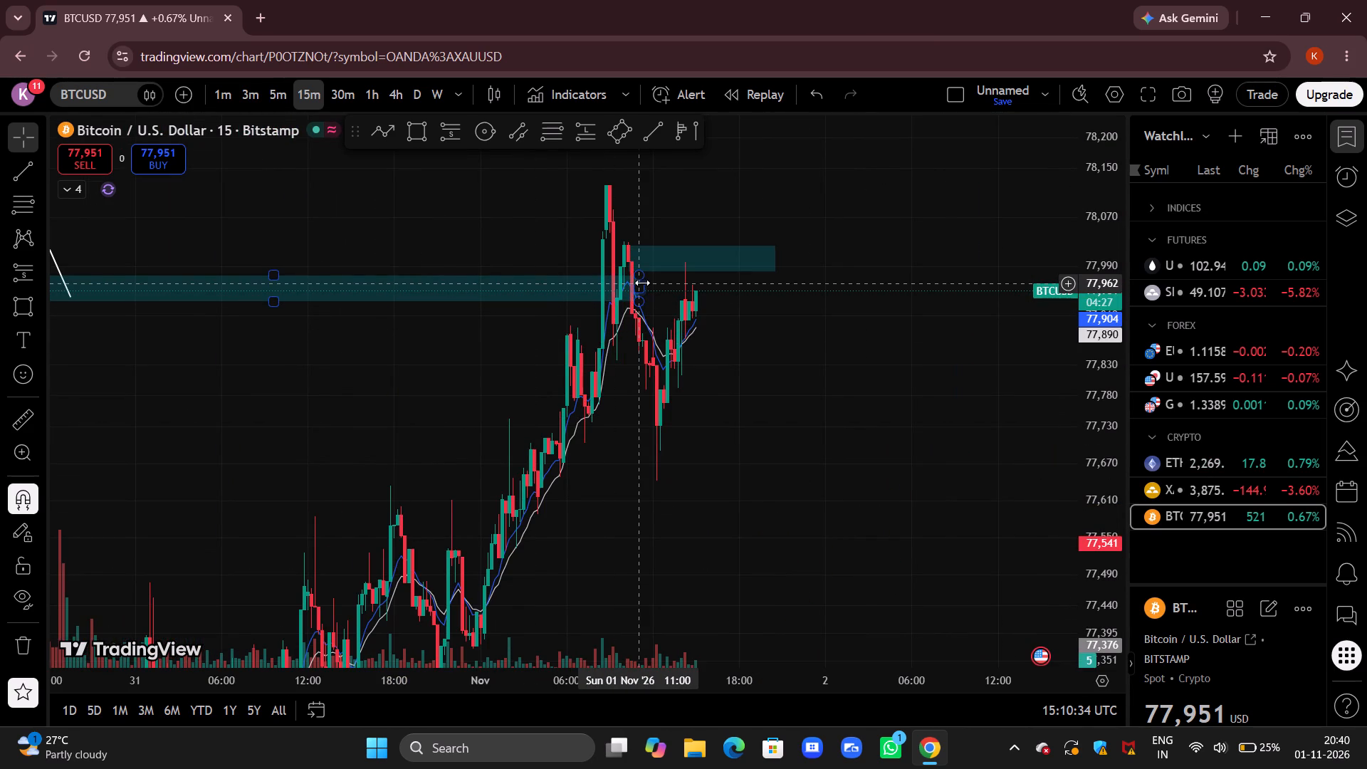
click(775, 308)
Shorten the 77,934–77,976 teal zone so that it ends at 1 November 09:00.
drag(1106, 206, 1052, 351)
scroll(562, 361, down, 7)
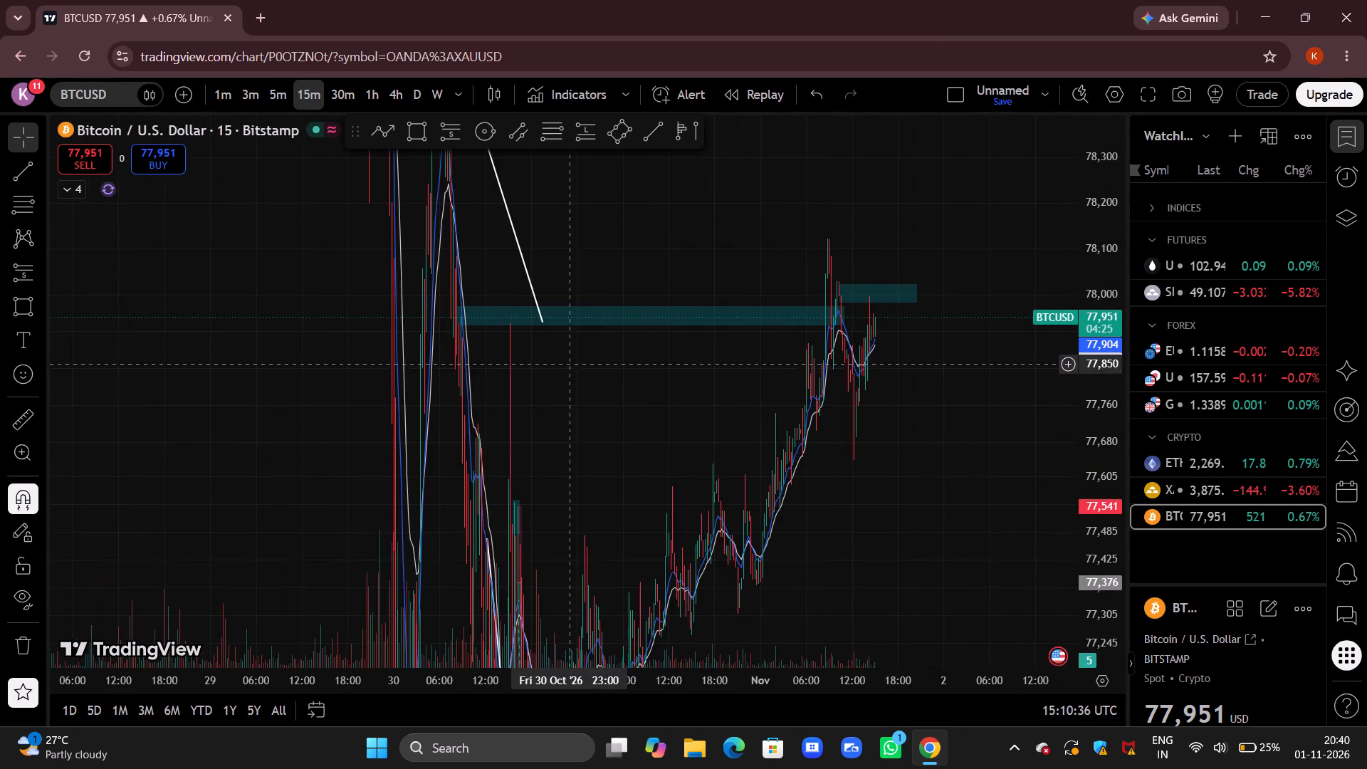
drag(669, 395, 599, 455)
scroll(600, 456, up, 5)
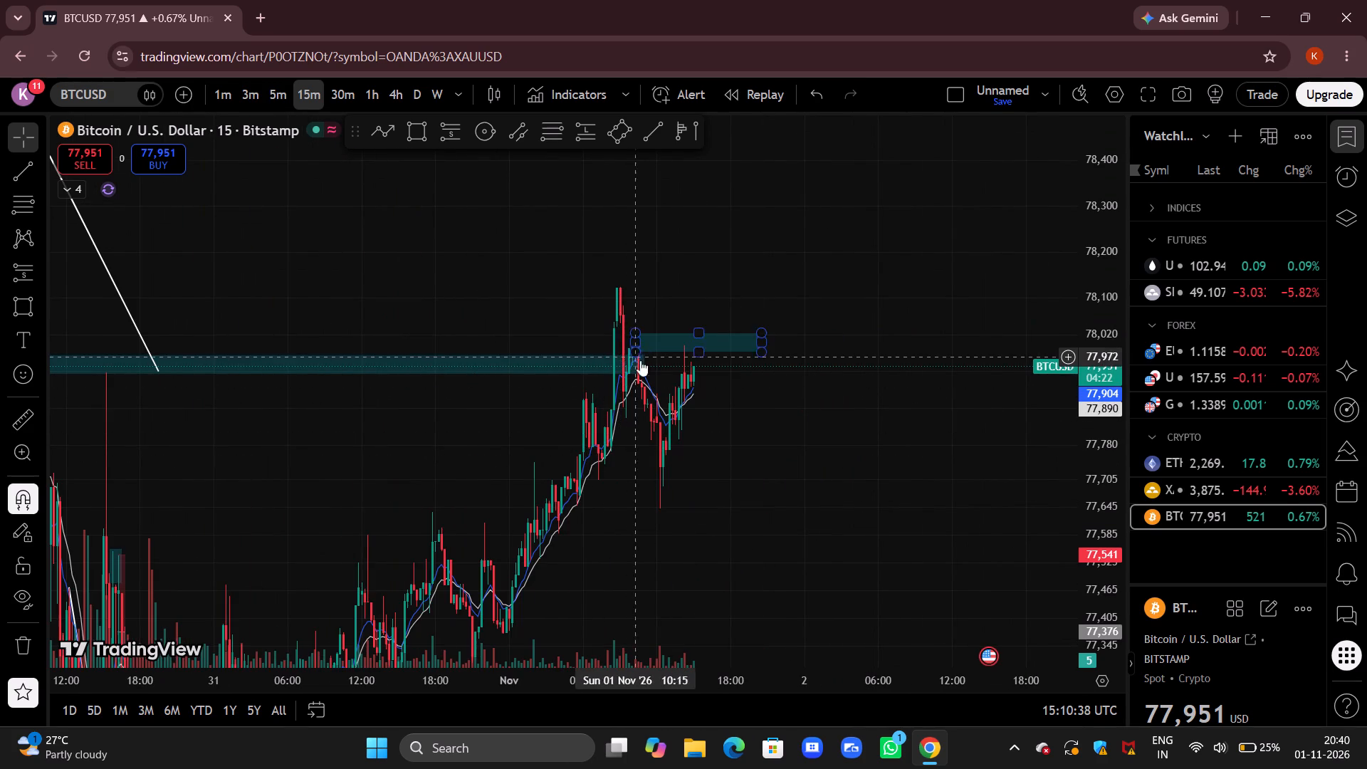
drag(644, 362, 619, 362)
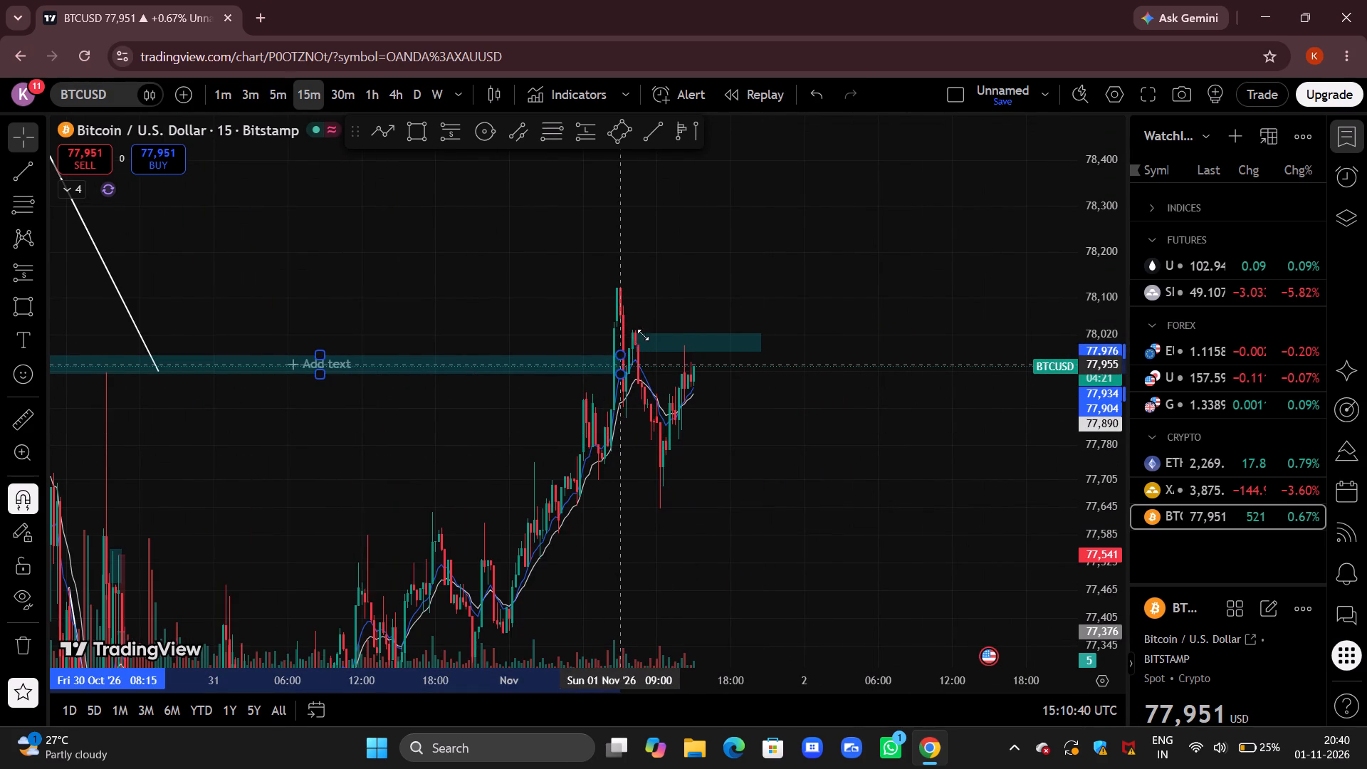
click(669, 299)
Examine the 15-minute BTCUSD price action from the 30 October descending trendline through to the recent highs.
drag(696, 276, 891, 273)
drag(1111, 176, 1073, 288)
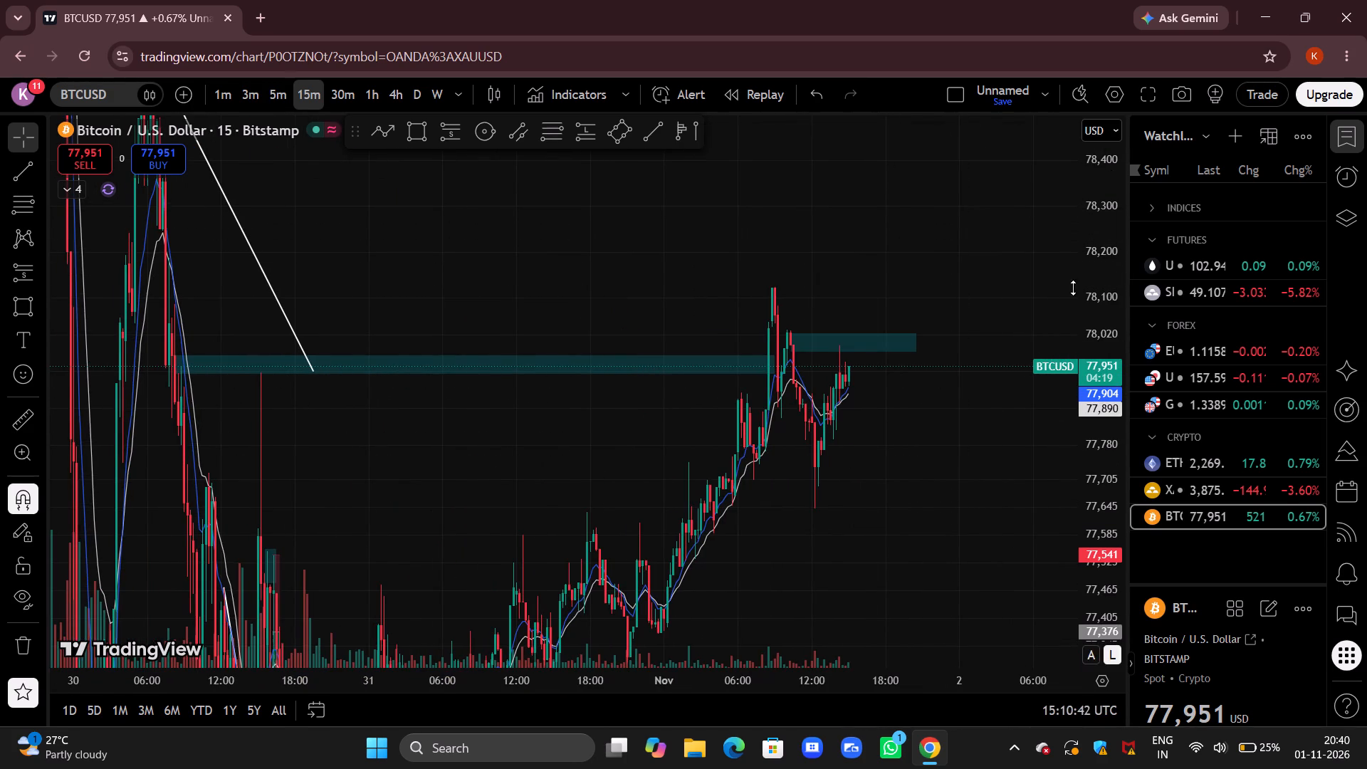
drag(1073, 288, 1013, 467)
drag(448, 270, 683, 435)
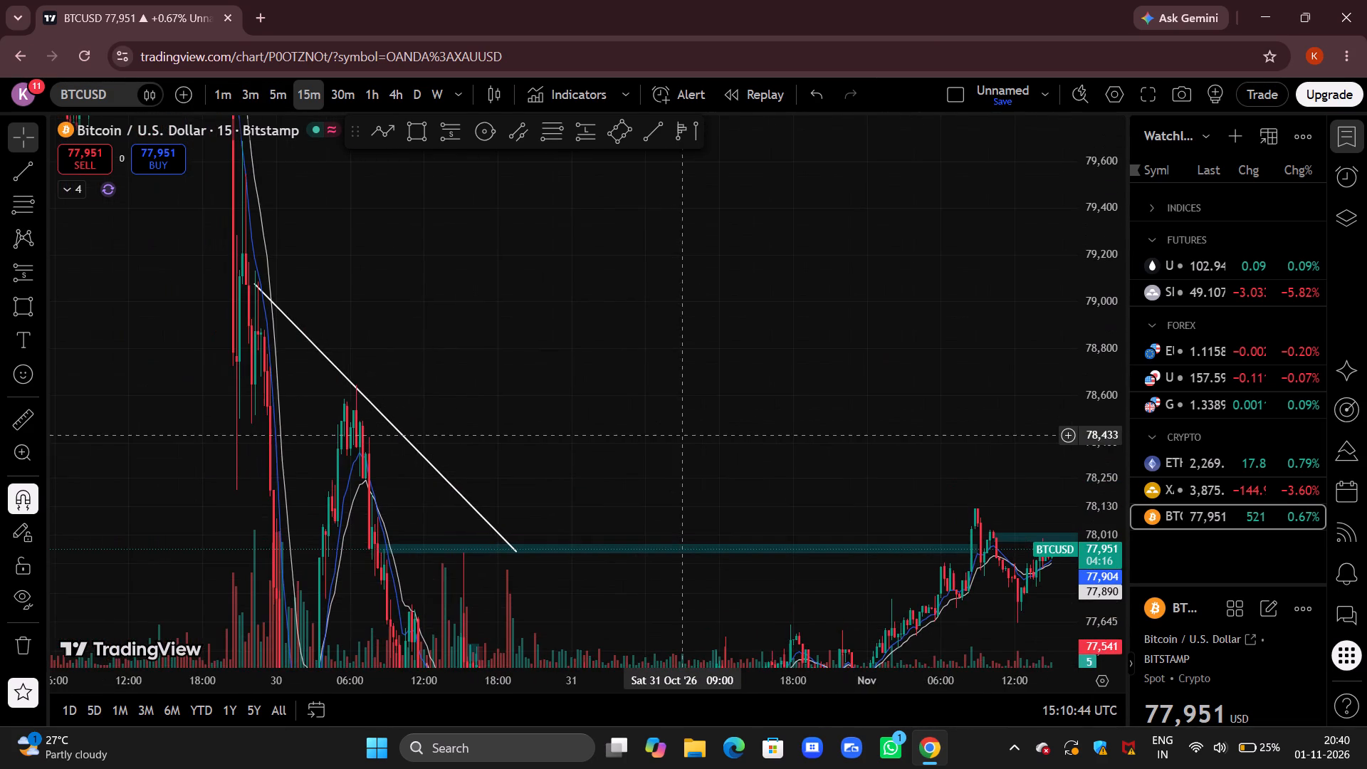
scroll(661, 436, up, 2)
drag(530, 435, 637, 307)
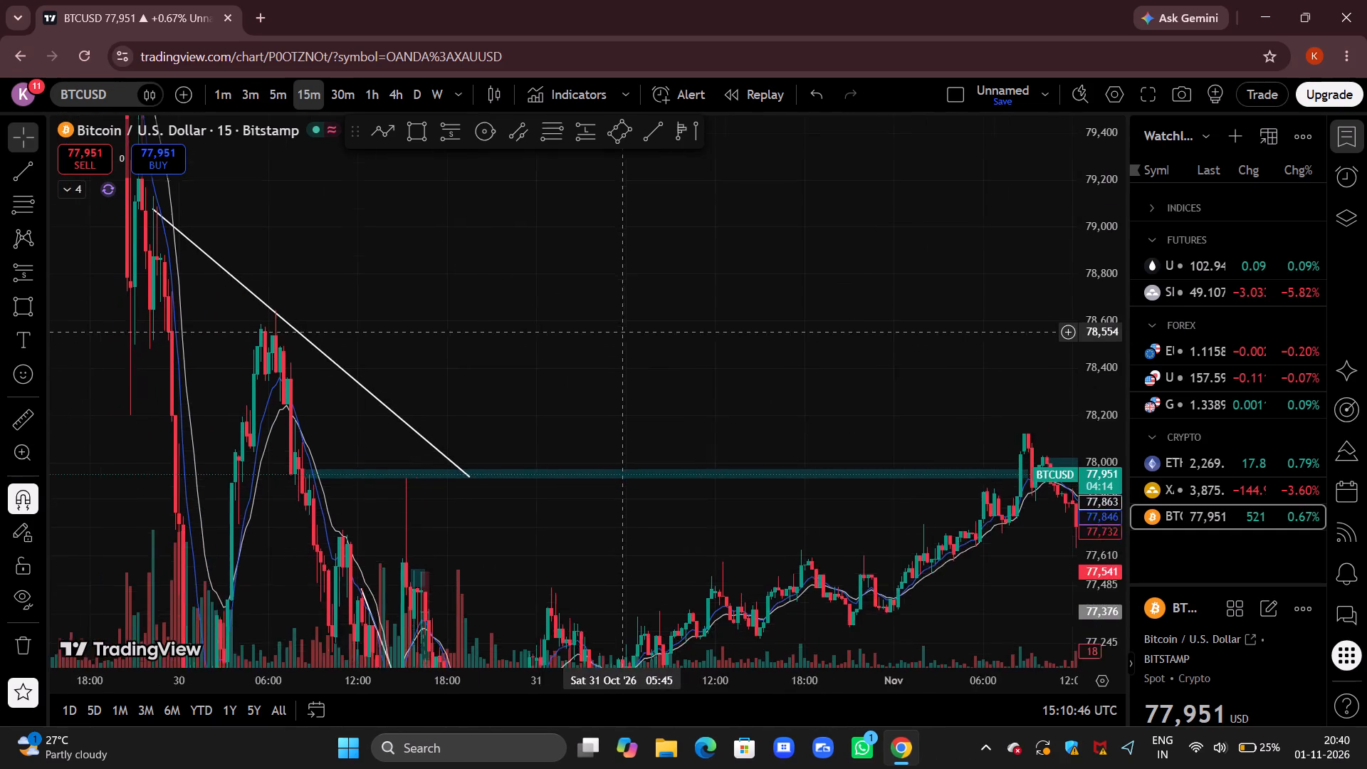
drag(637, 307, 359, 120)
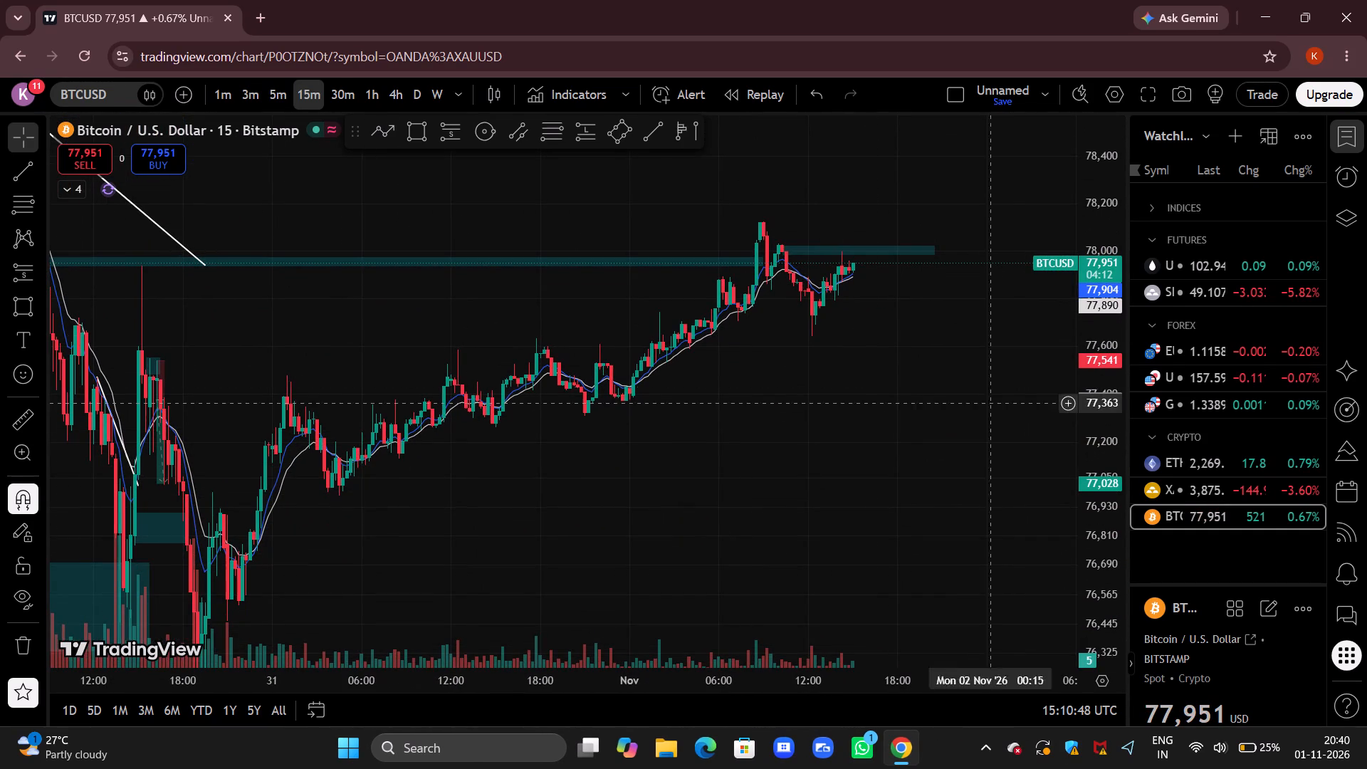
drag(1099, 367, 1077, 449)
drag(741, 550, 801, 414)
scroll(816, 411, up, 2)
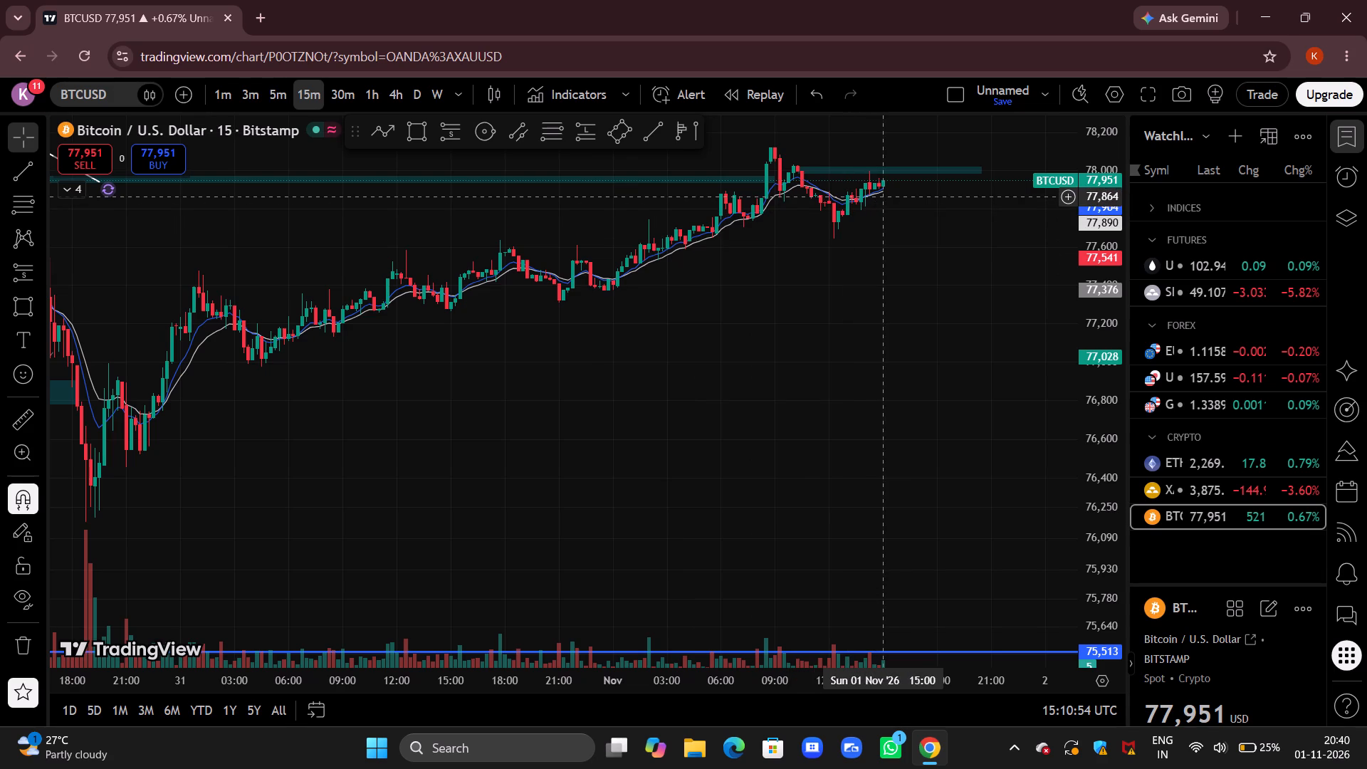
Draw a rising trendline beneath the lows from about 76,458 on 30 October 20:15 to 77,925 on 1 November 21:15.
click(646, 139)
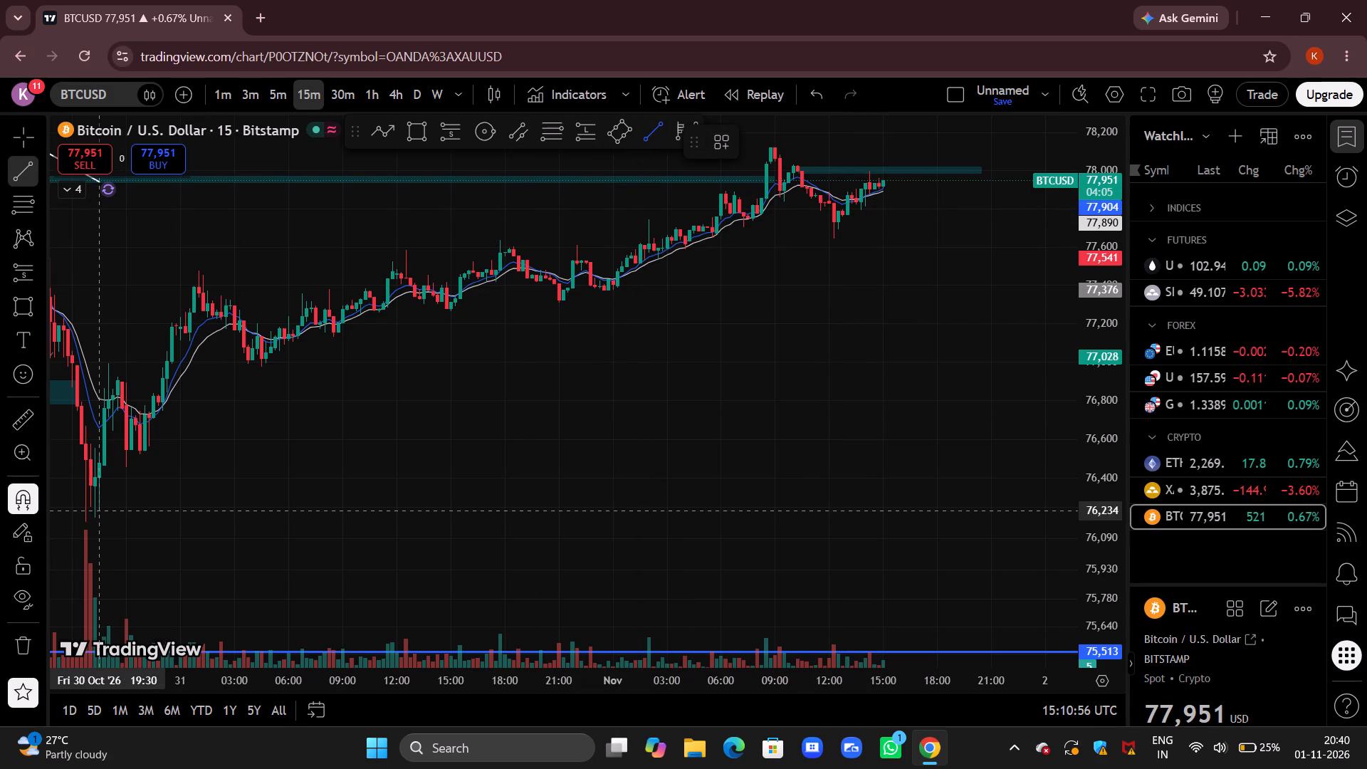
click(120, 464)
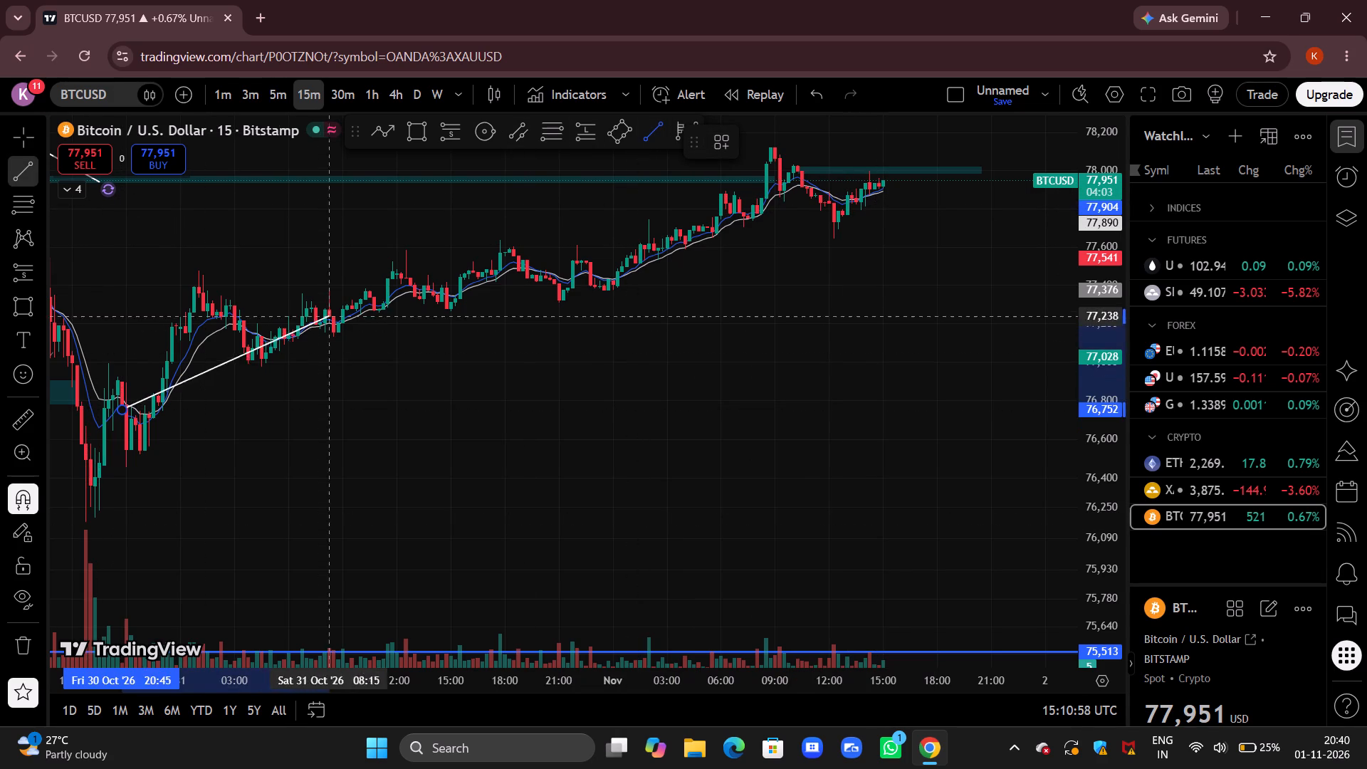
click(877, 239)
drag(461, 310, 451, 362)
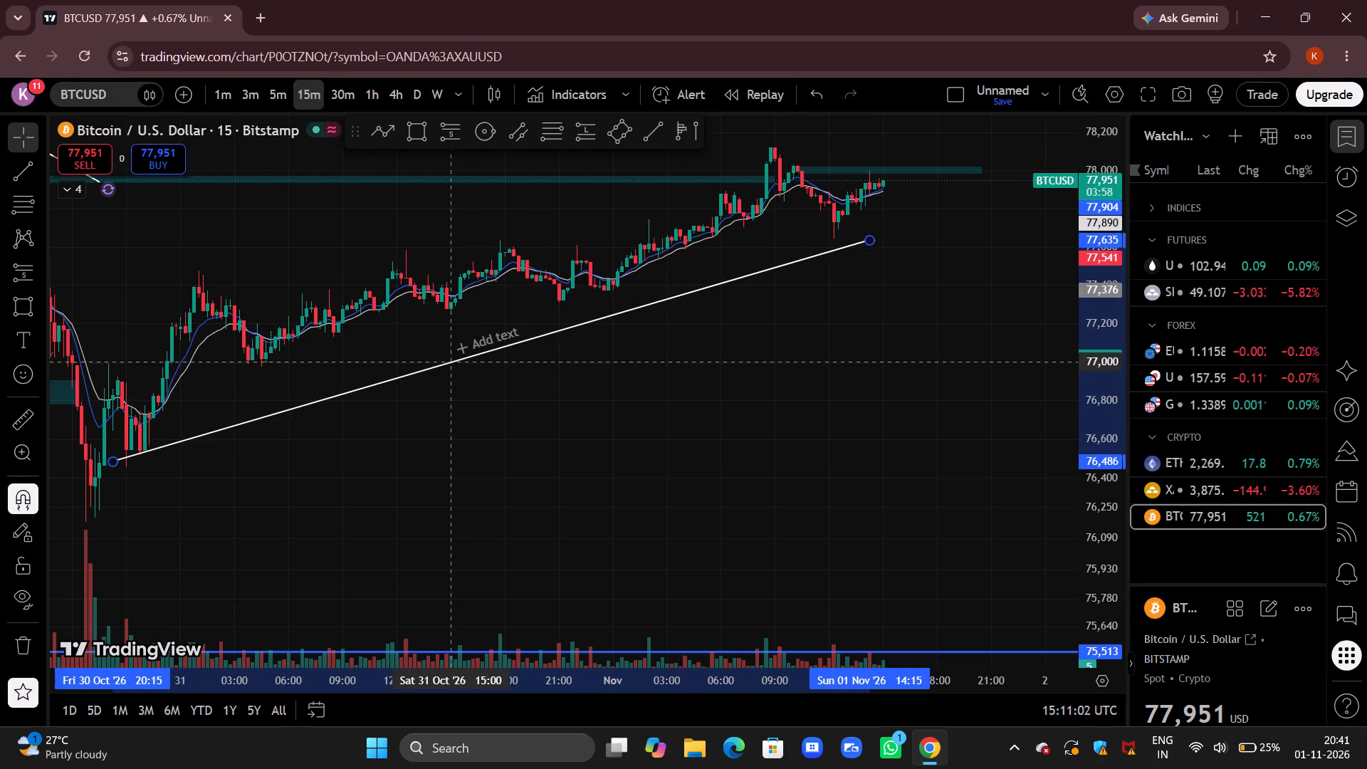
drag(451, 362, 449, 367)
drag(866, 247, 866, 246)
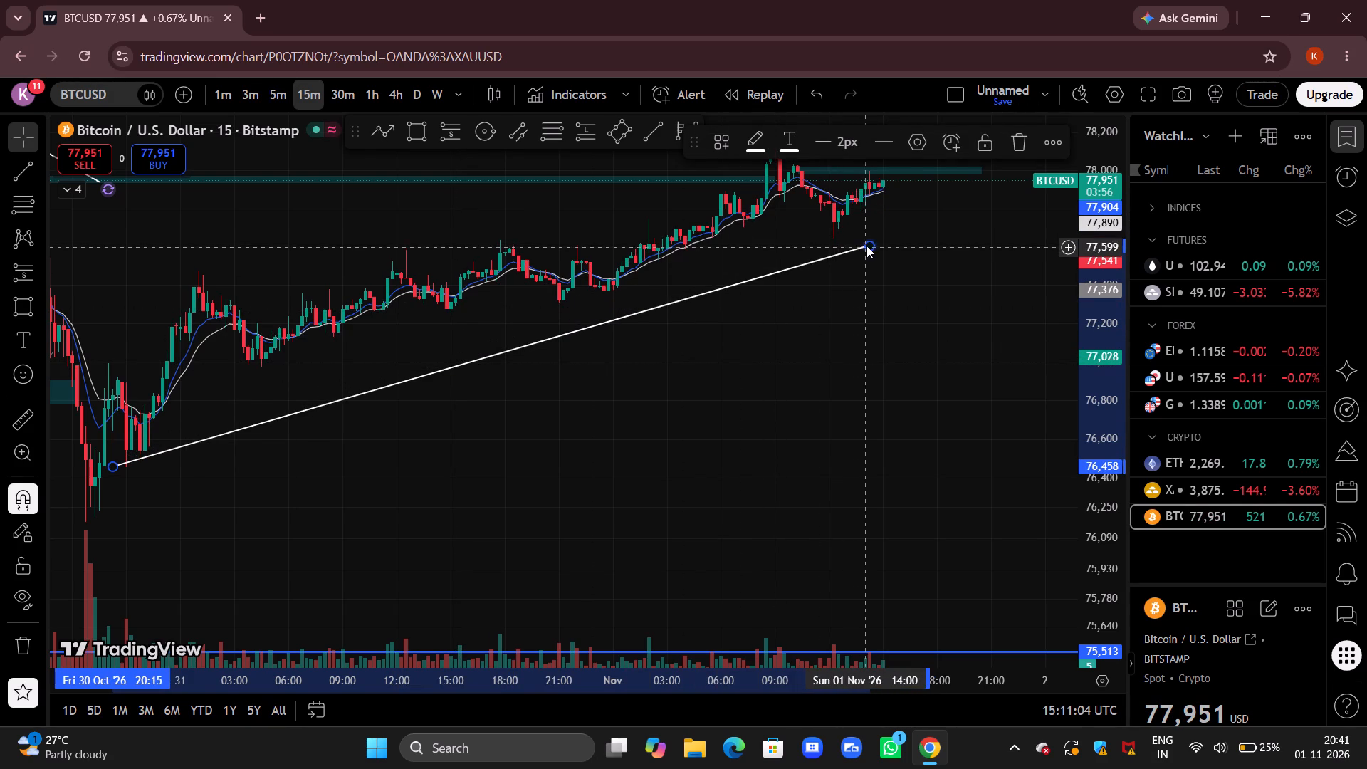
drag(866, 246, 946, 189)
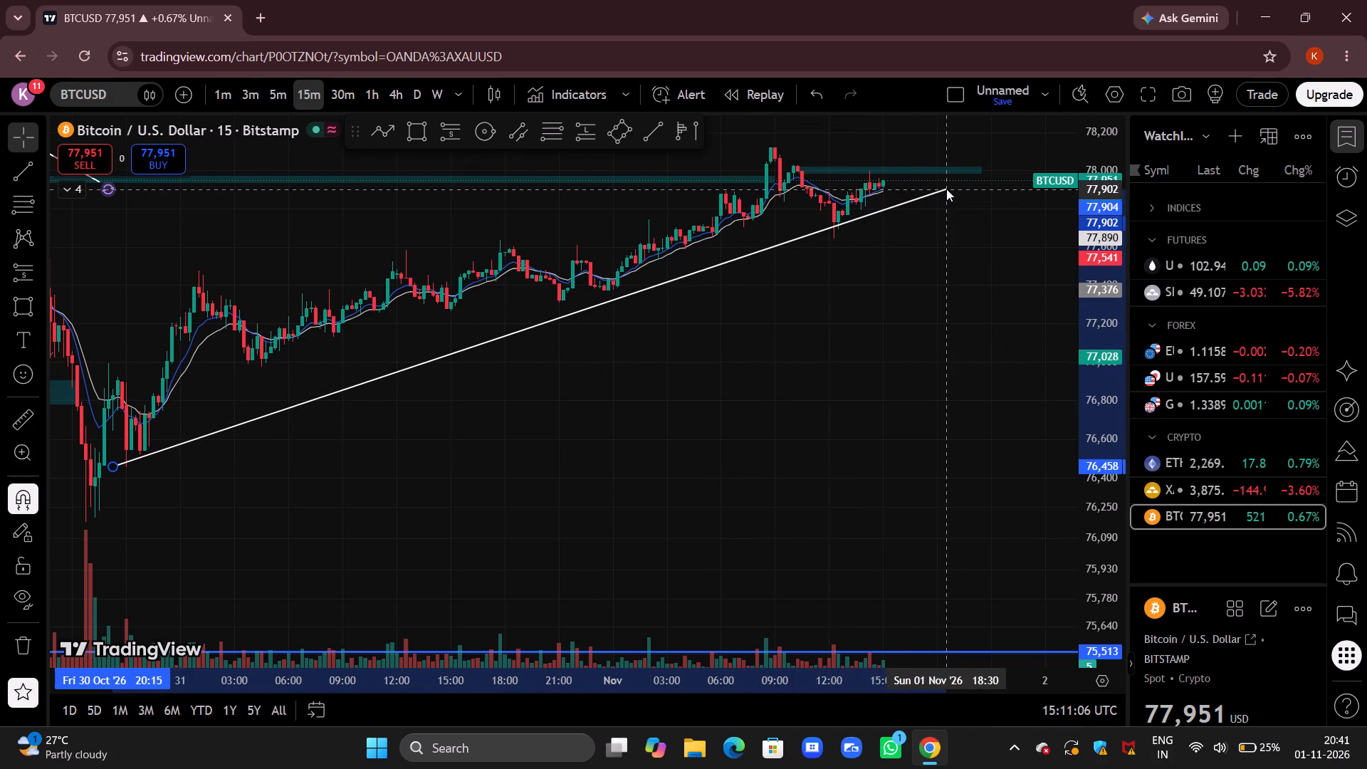
drag(946, 189, 997, 184)
Move the rising trendline's start to about 76,977 at the 31 October 04:30 low.
drag(112, 466, 255, 467)
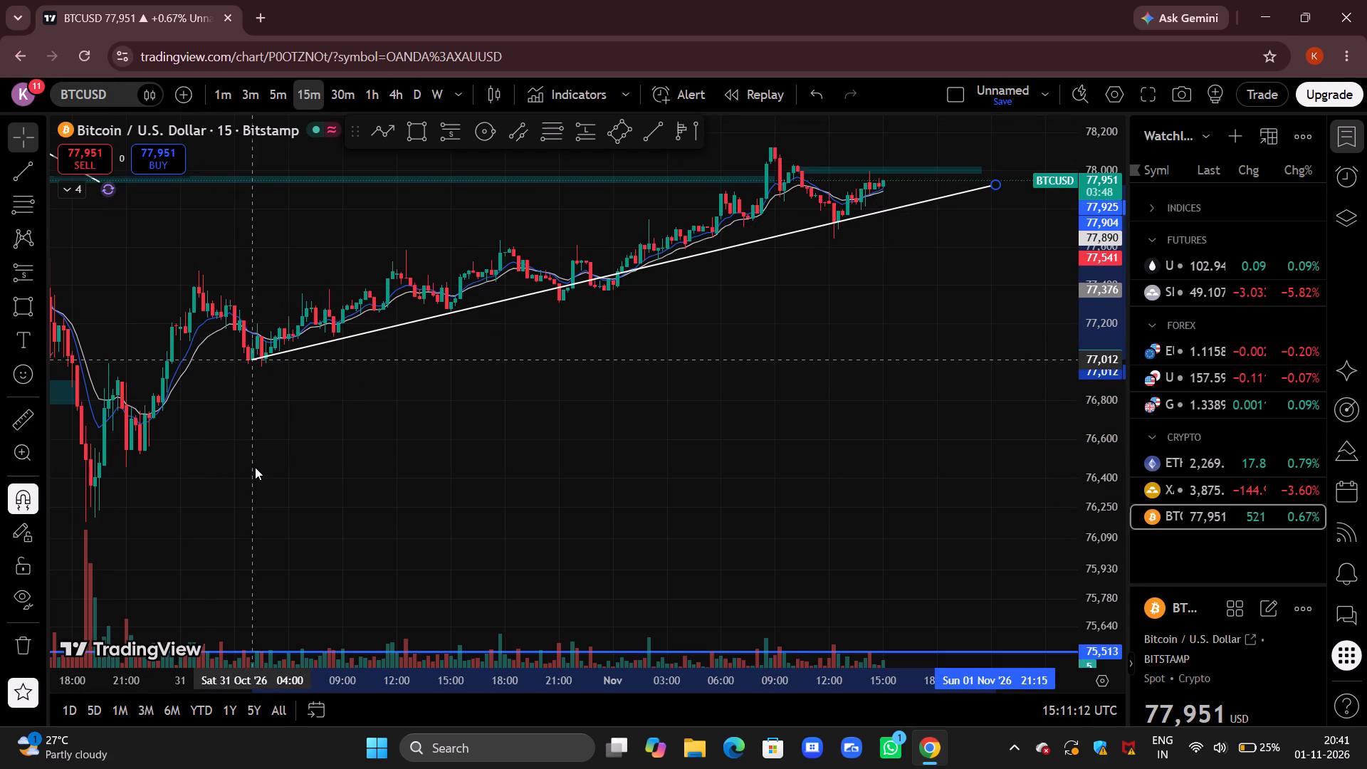
drag(255, 467, 264, 393)
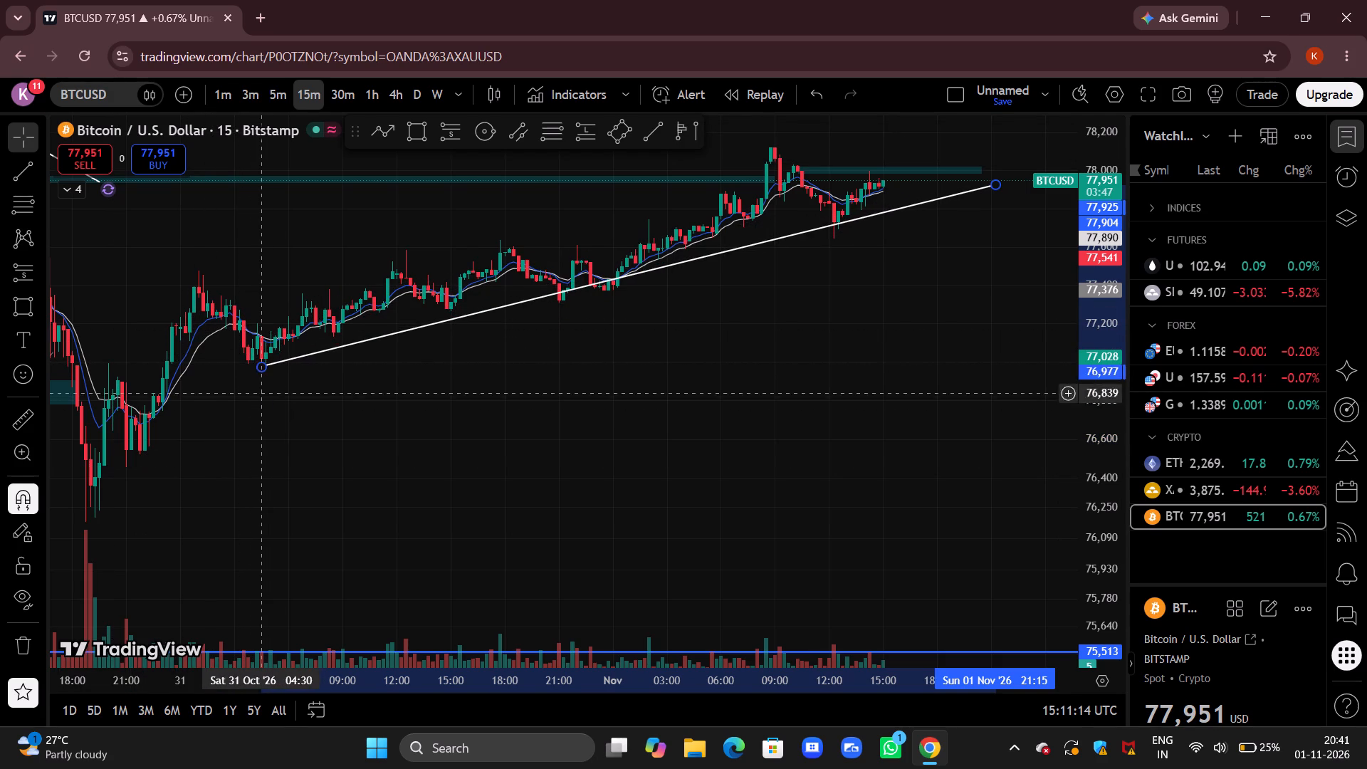
click(535, 453)
Examine the 15-minute BTCUSD price action between the new rising trendline and the teal zones near the recent highs.
drag(632, 436, 575, 494)
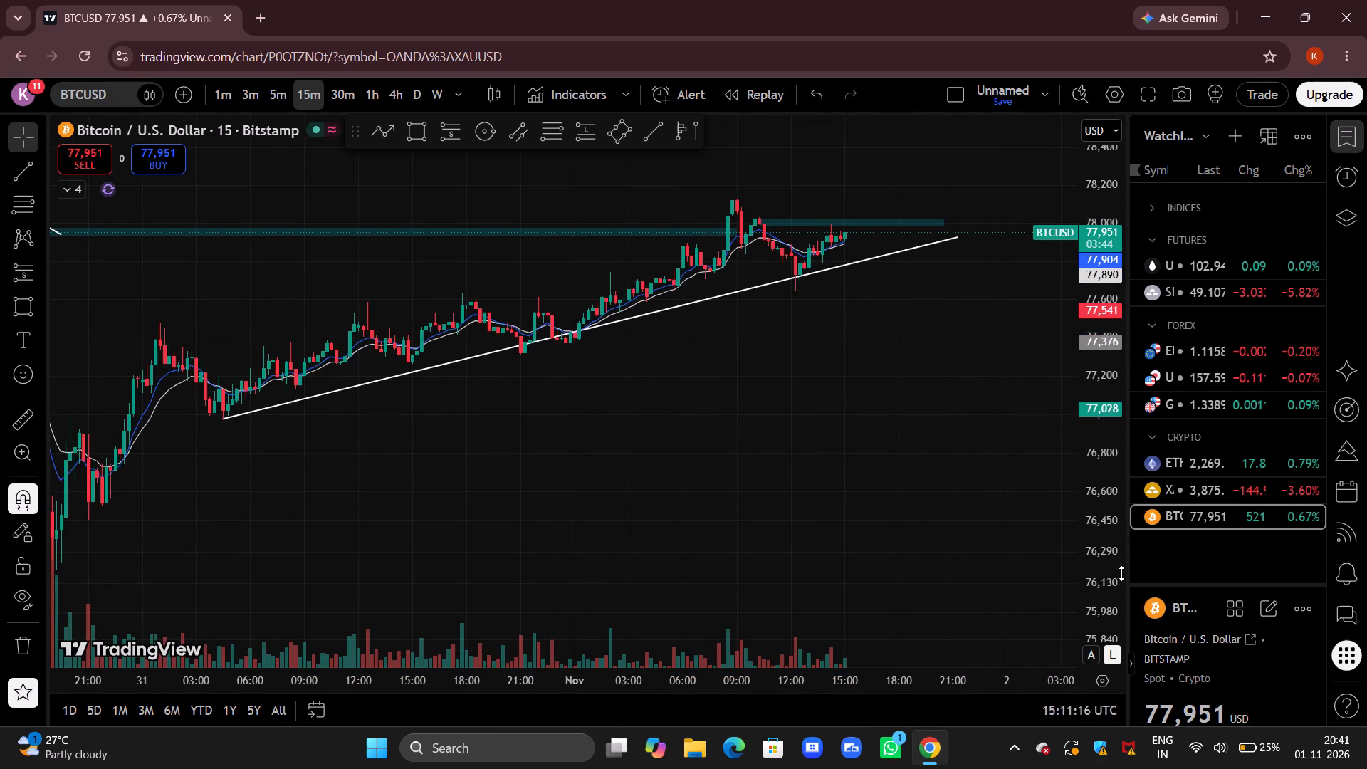
drag(1105, 600, 1105, 333)
drag(841, 414, 810, 609)
scroll(810, 609, up, 2)
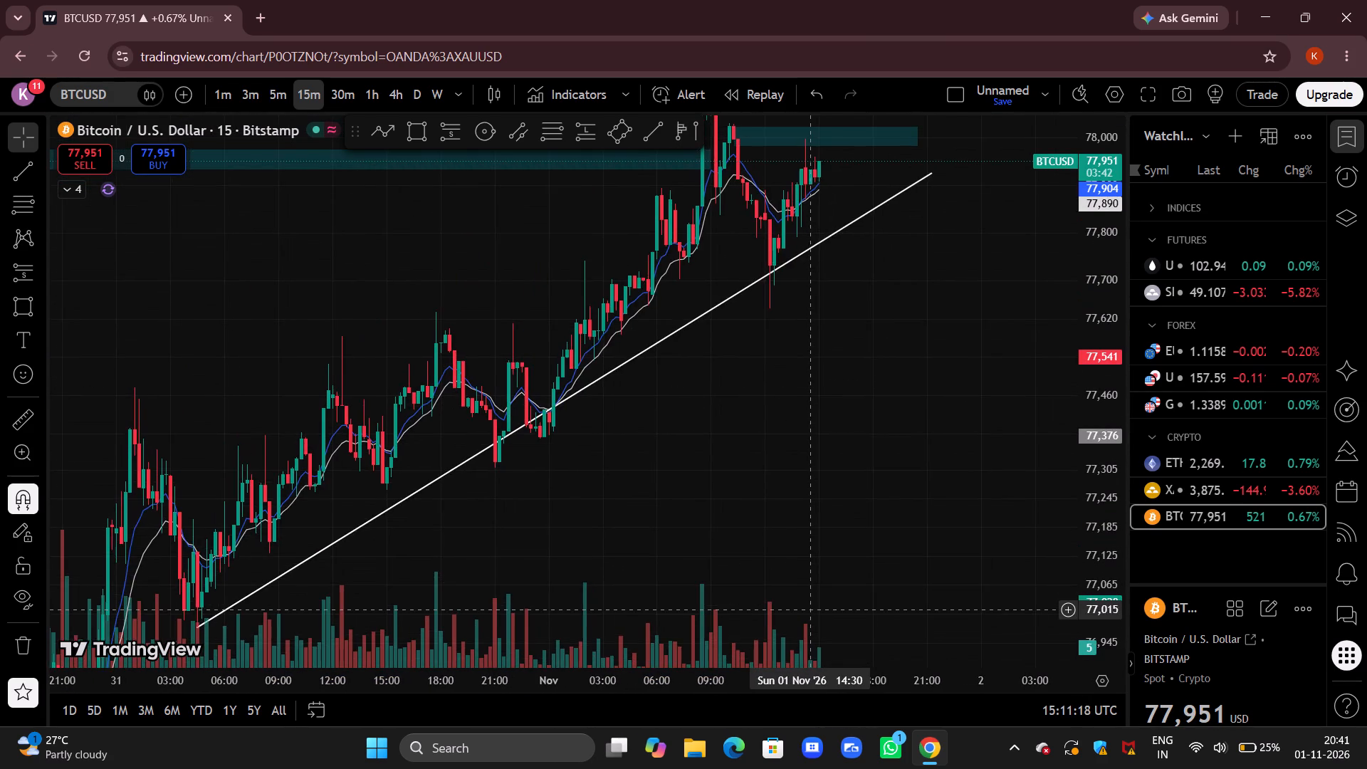
scroll(810, 609, up, 1)
drag(563, 535, 773, 676)
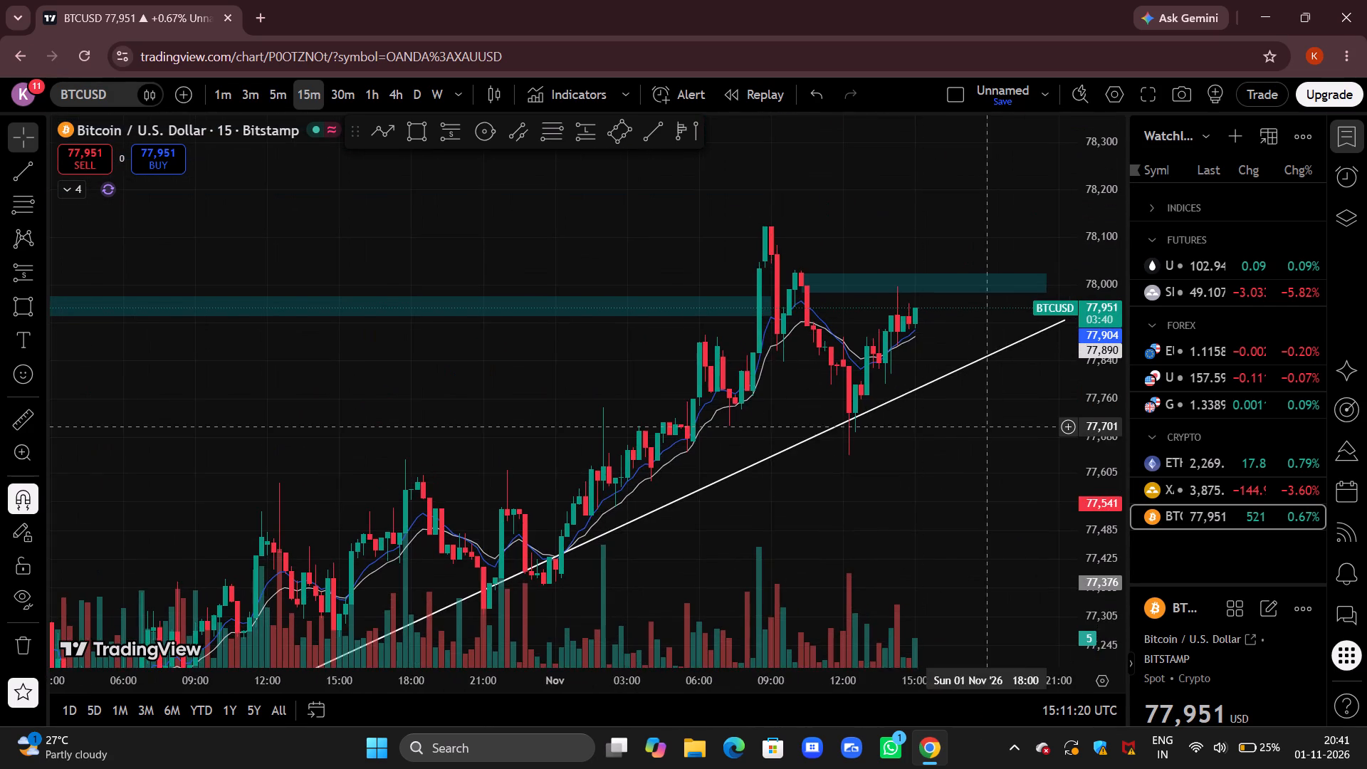
drag(986, 427, 775, 474)
scroll(775, 474, up, 4)
drag(734, 499, 834, 429)
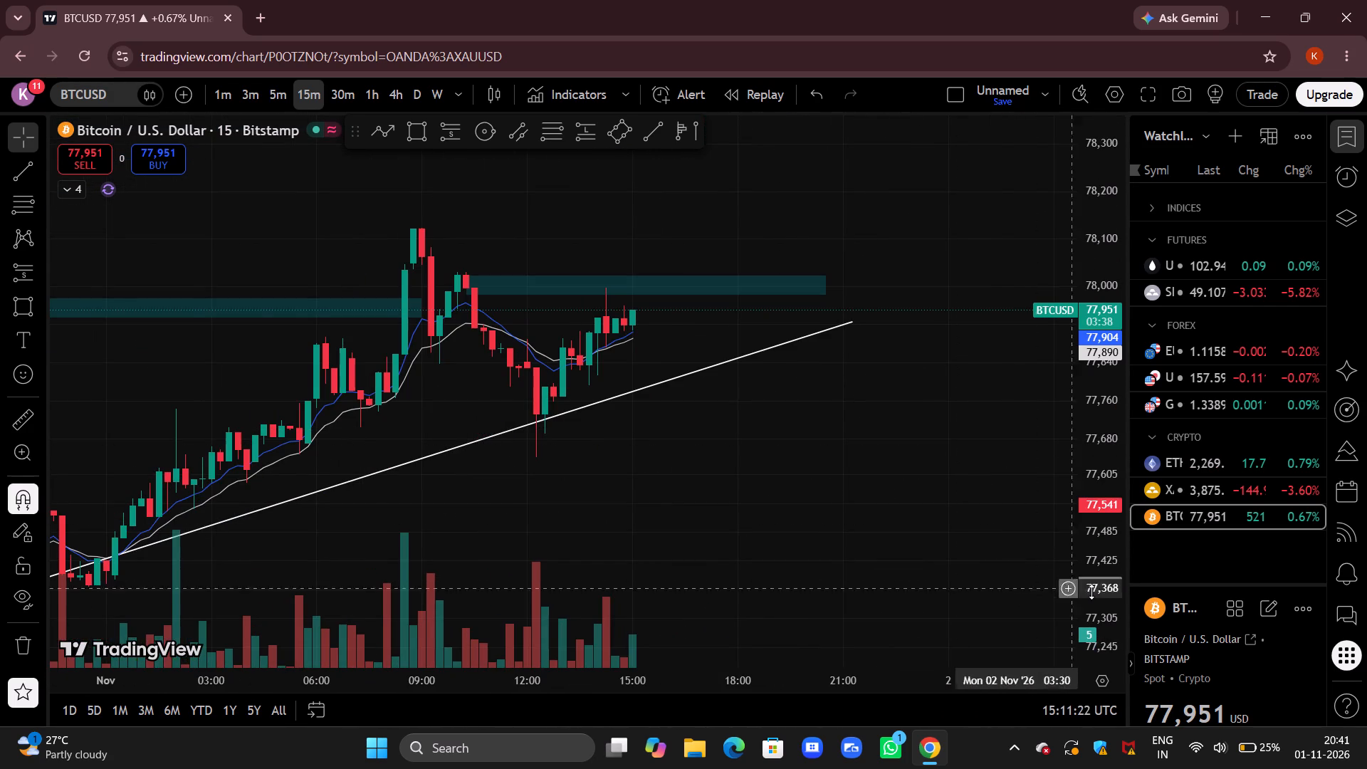
drag(1091, 592, 1101, 367)
drag(995, 418, 943, 575)
scroll(943, 575, up, 3)
drag(846, 367, 947, 332)
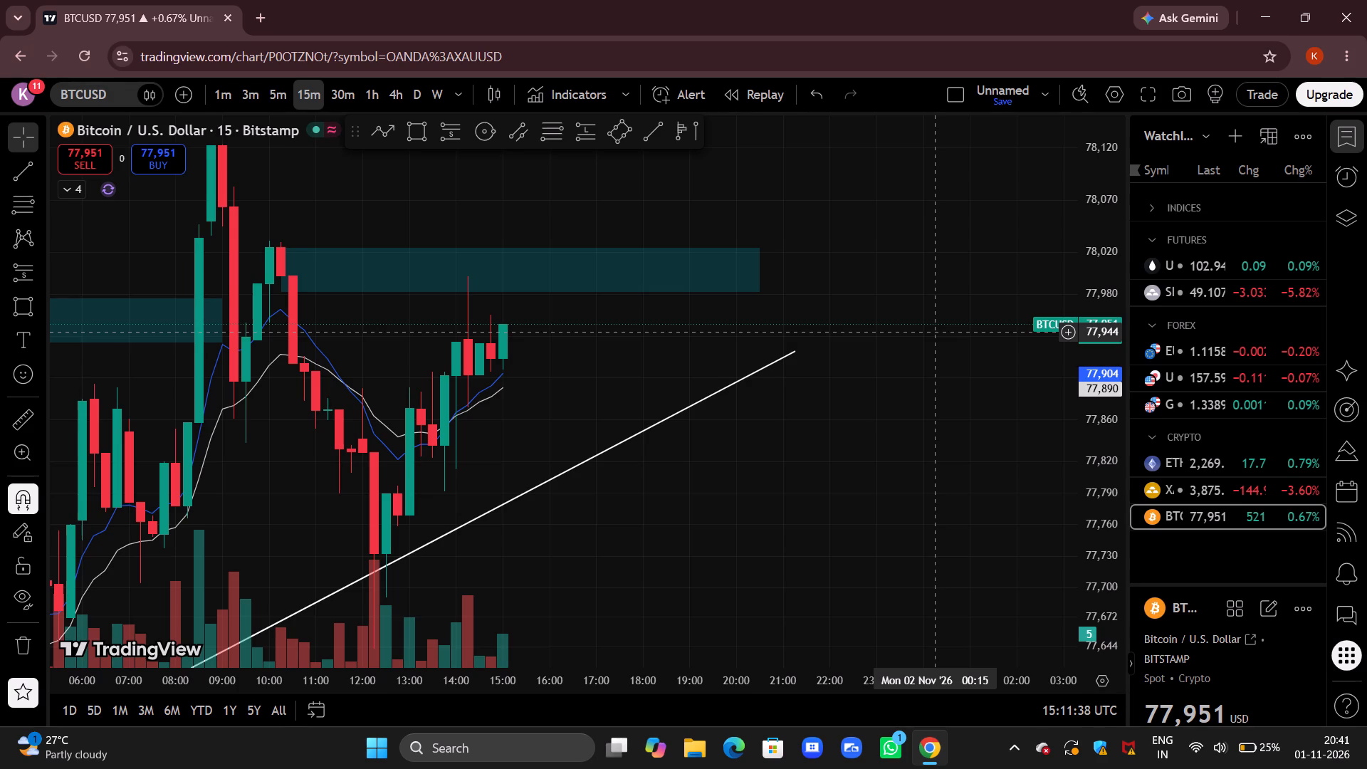
drag(1108, 219, 1044, 466)
scroll(910, 475, down, 5)
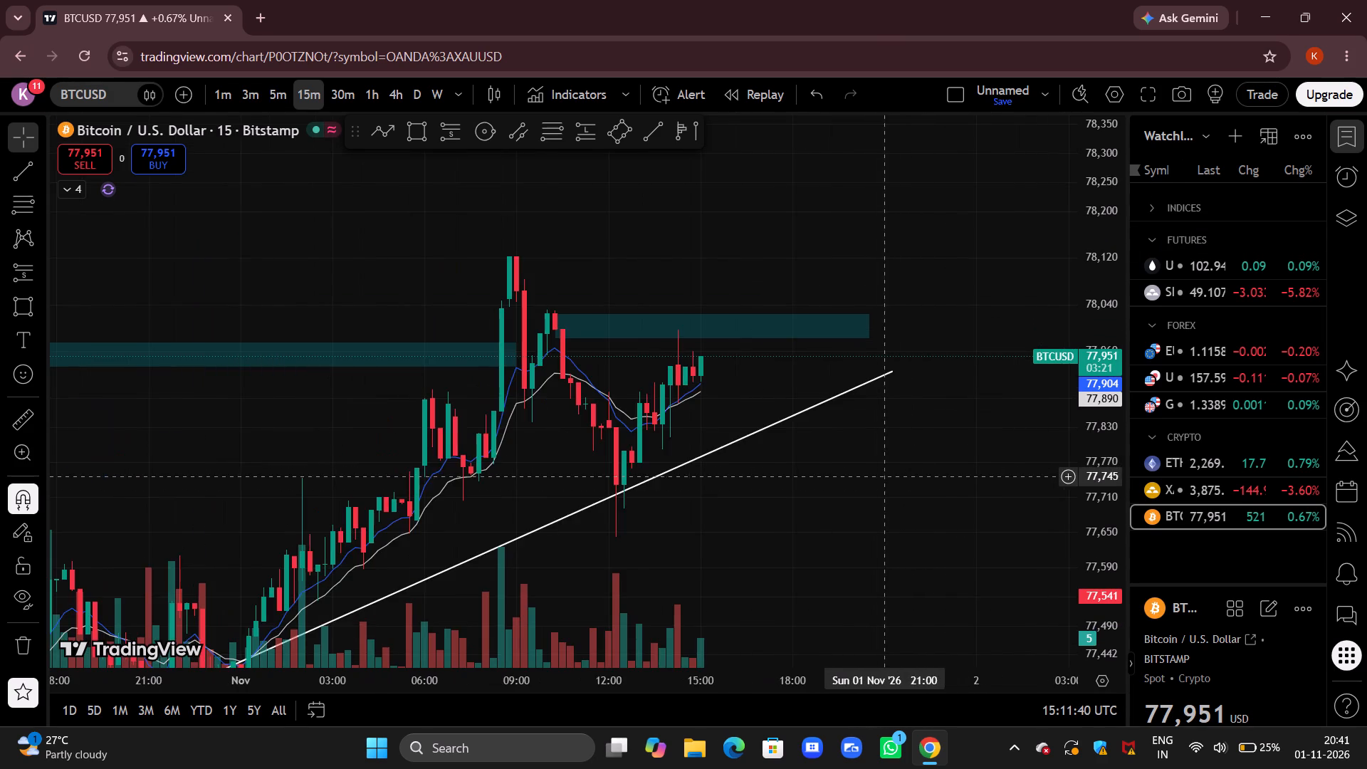
drag(894, 554, 910, 440)
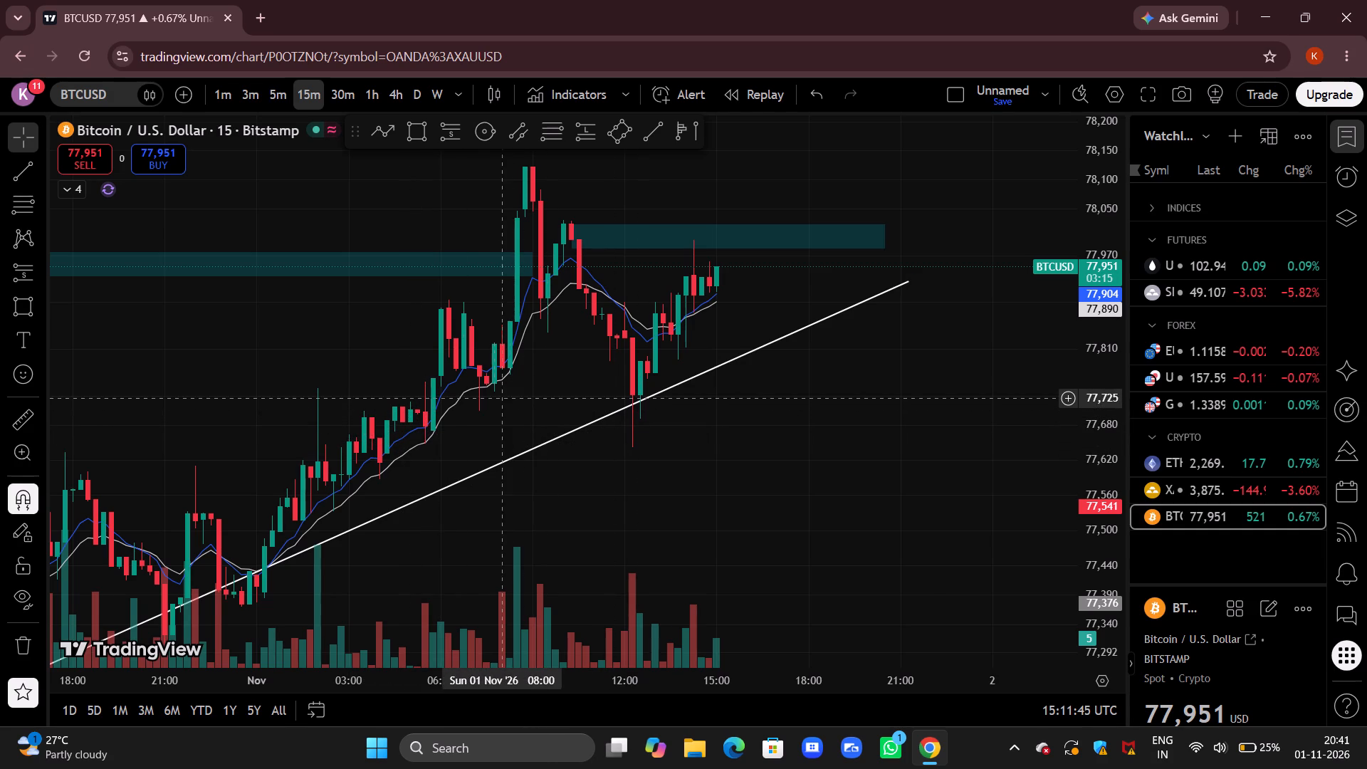
drag(841, 497, 784, 508)
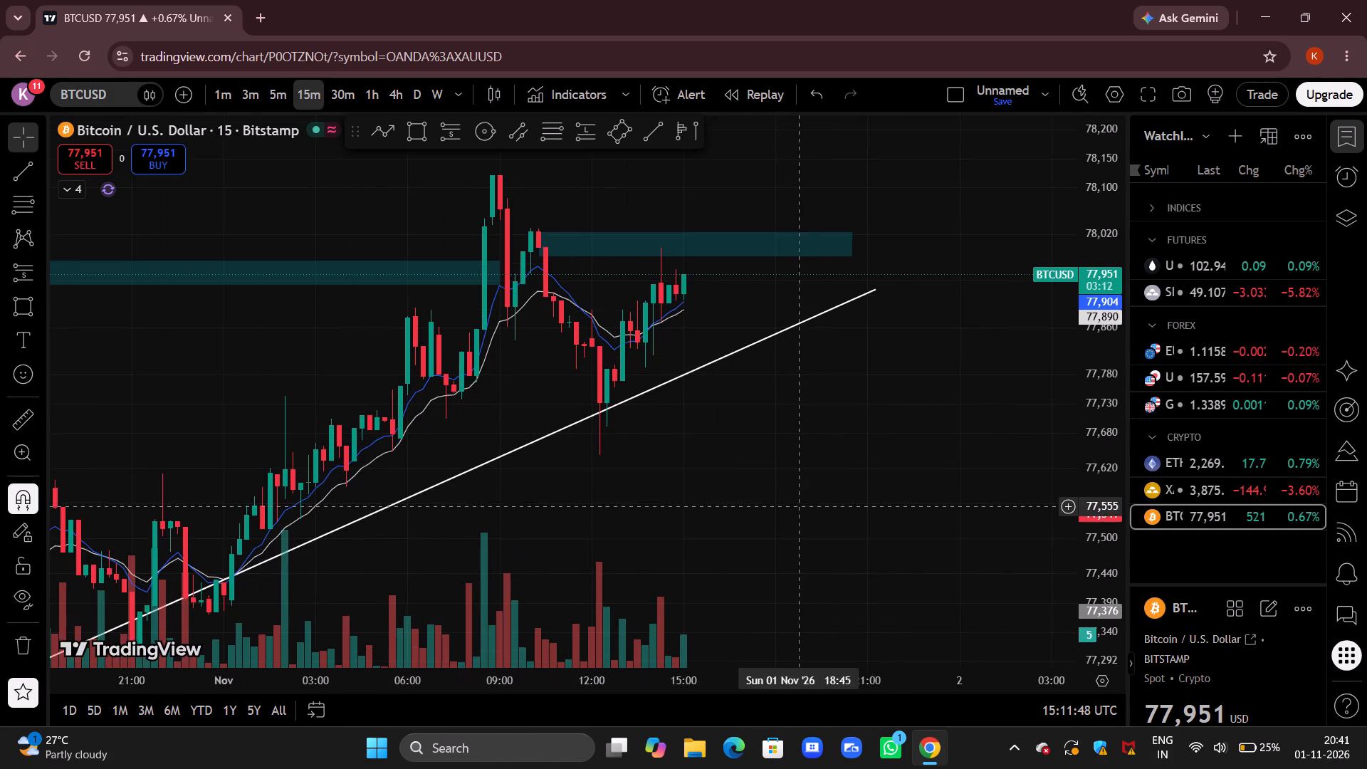
scroll(823, 498, up, 4)
drag(681, 483, 914, 442)
drag(1106, 557, 1114, 465)
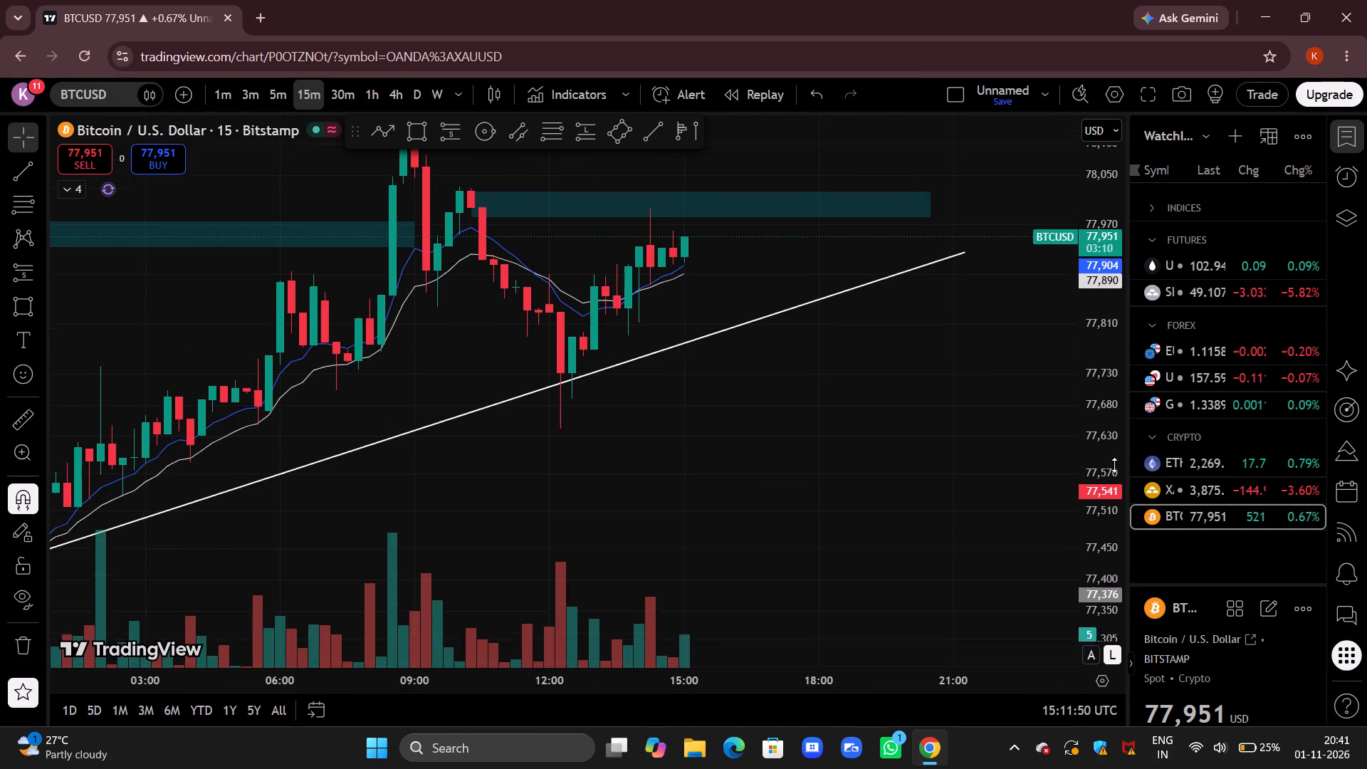
drag(1114, 465, 1118, 406)
drag(989, 414, 903, 617)
scroll(950, 521, up, 3)
drag(703, 520, 952, 485)
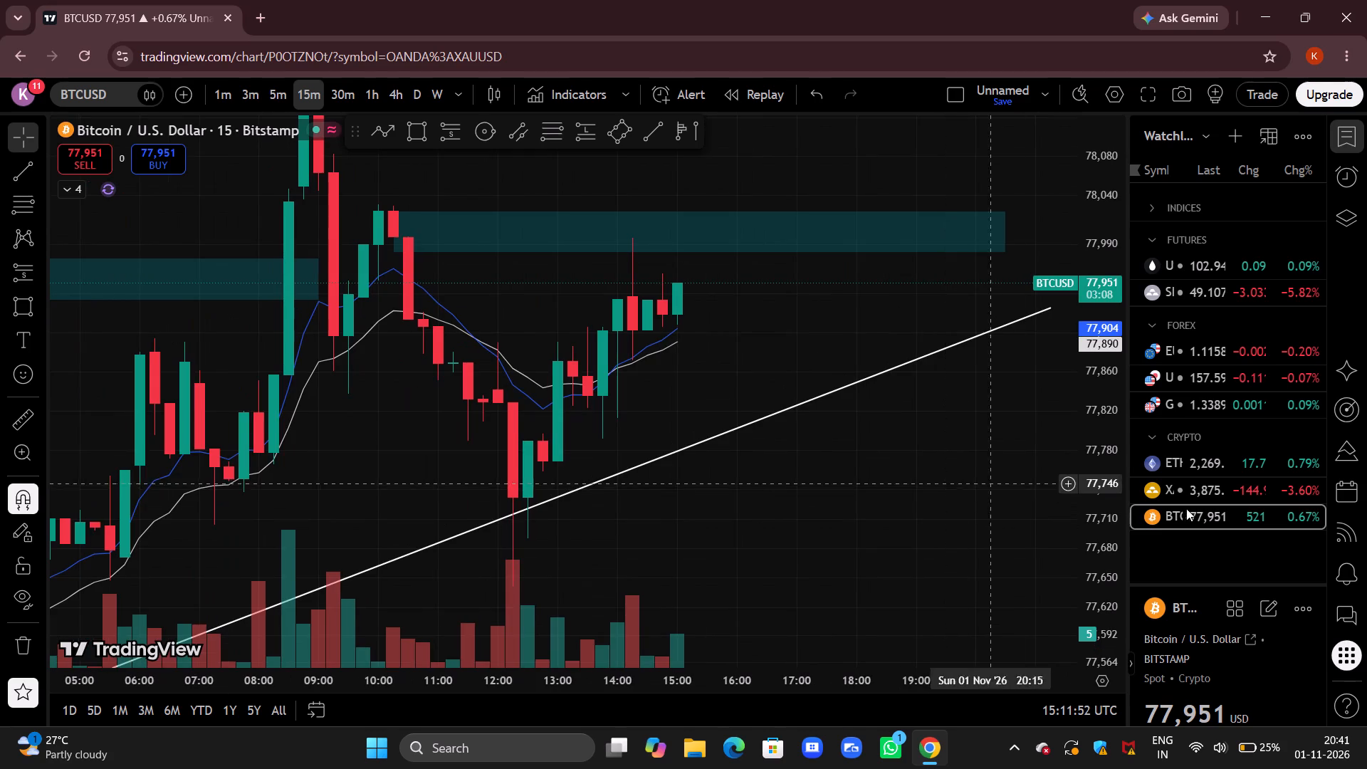
Switch to gold (XAUUSD) and examine the 30 October decline and short positions on the 15-minute and 5-minute charts.
click(1200, 493)
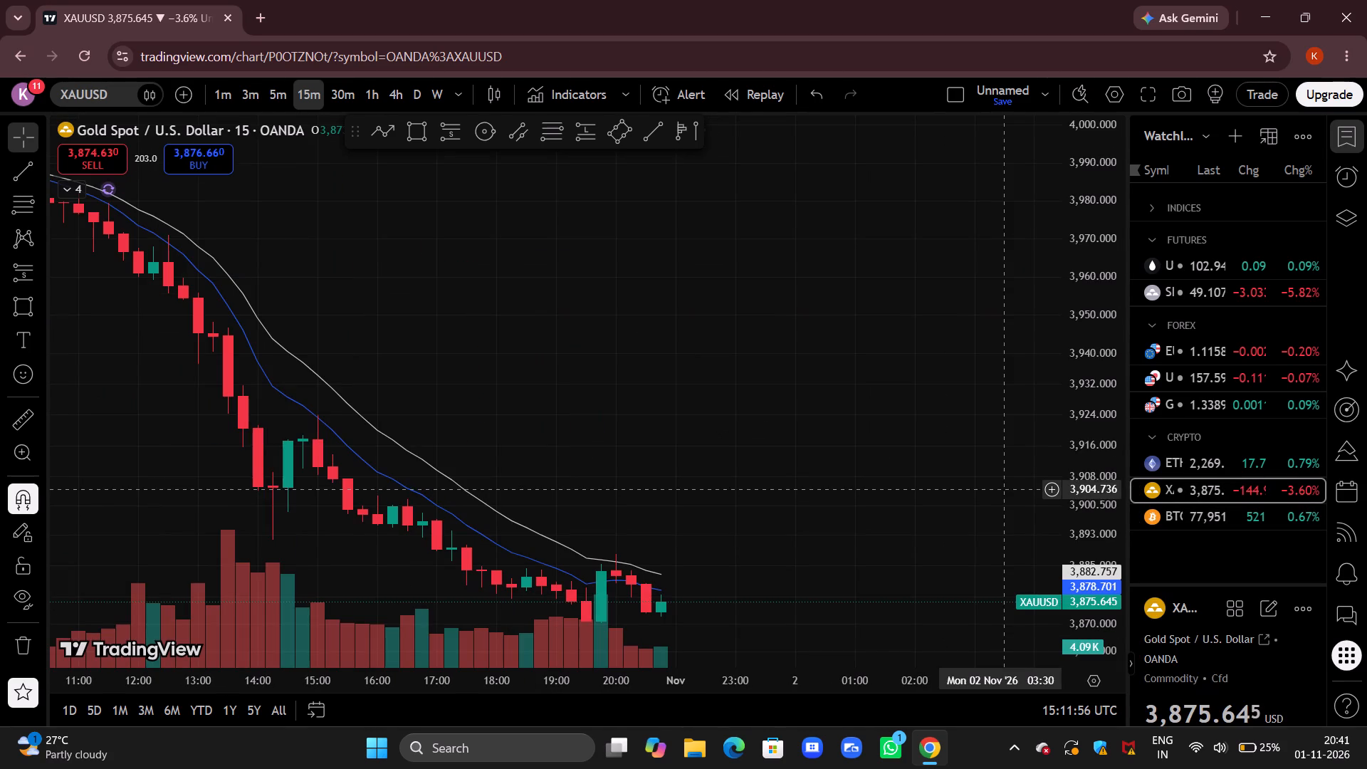
drag(908, 508, 956, 376)
scroll(957, 375, down, 6)
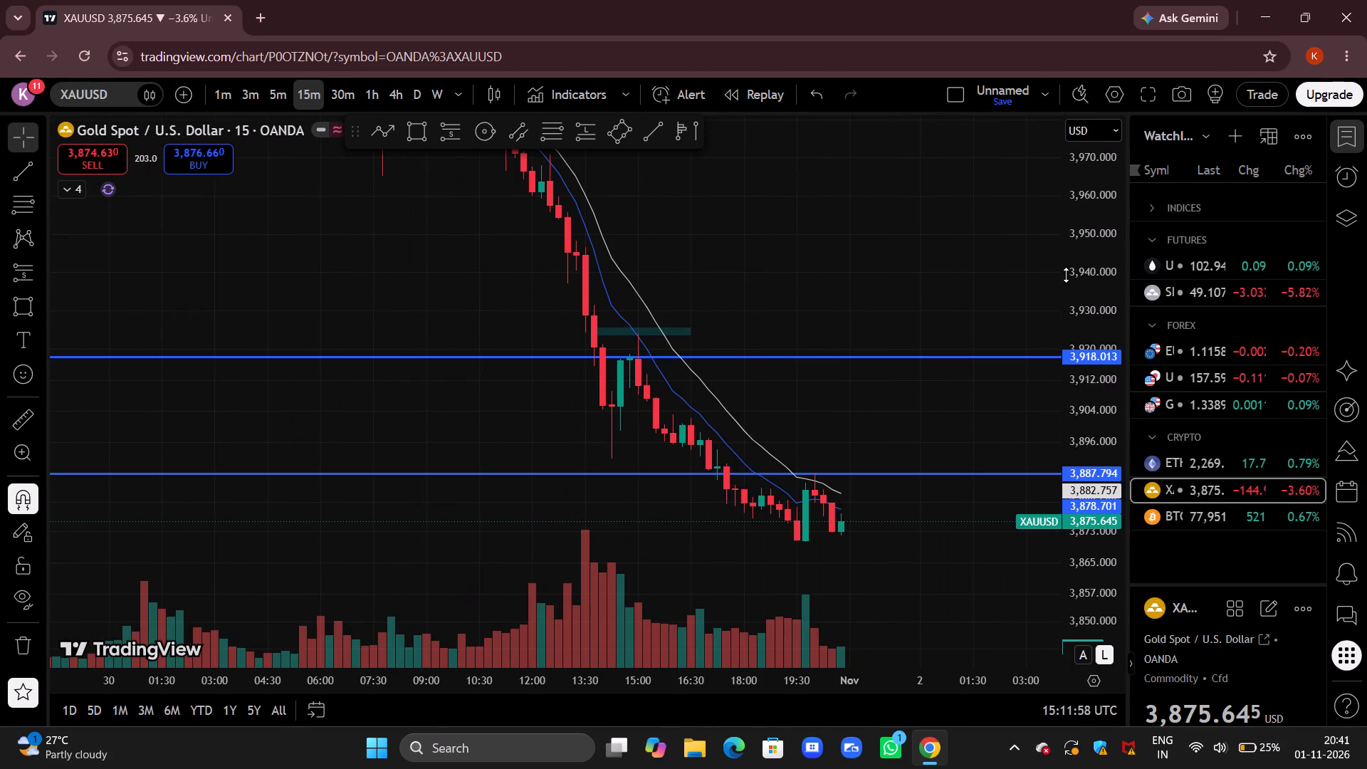
drag(1083, 262, 1057, 352)
drag(984, 287, 888, 341)
click(282, 83)
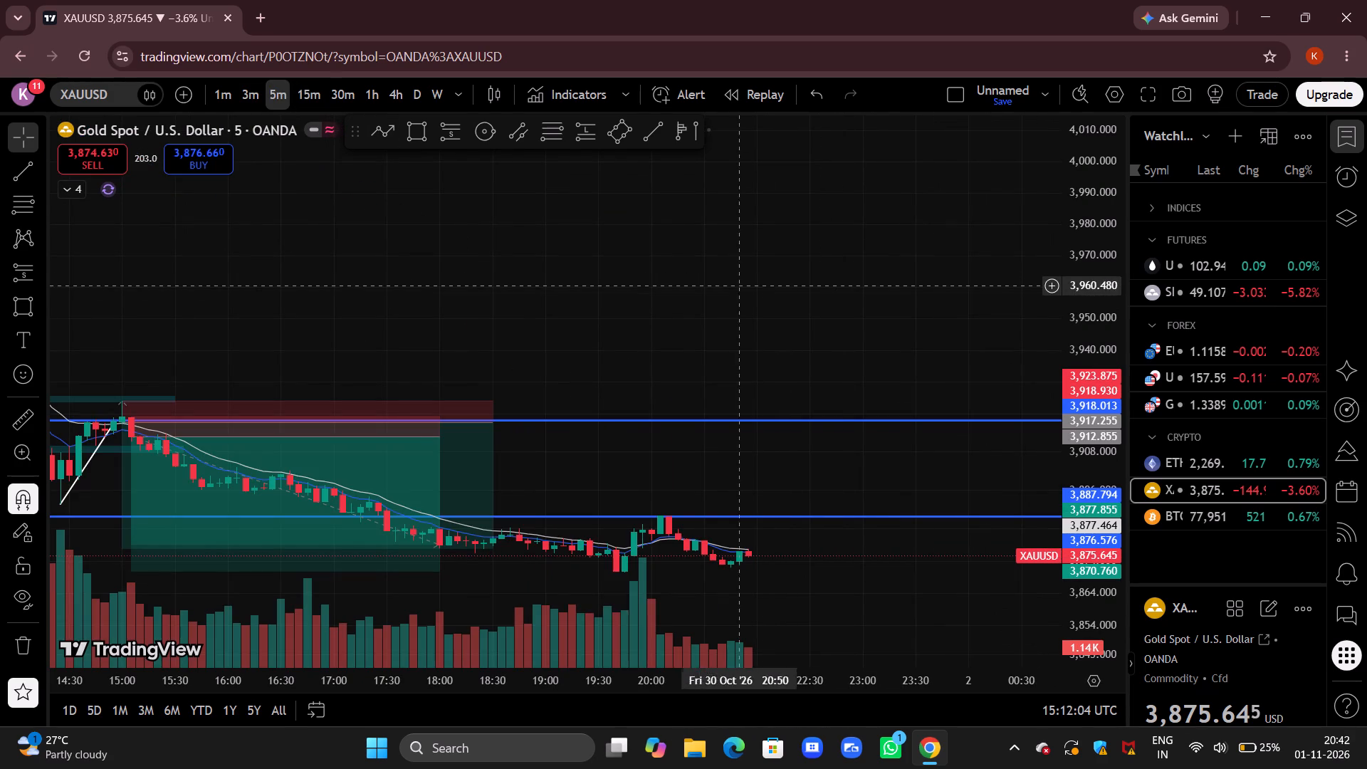
scroll(553, 286, down, 7)
drag(657, 308, 774, 262)
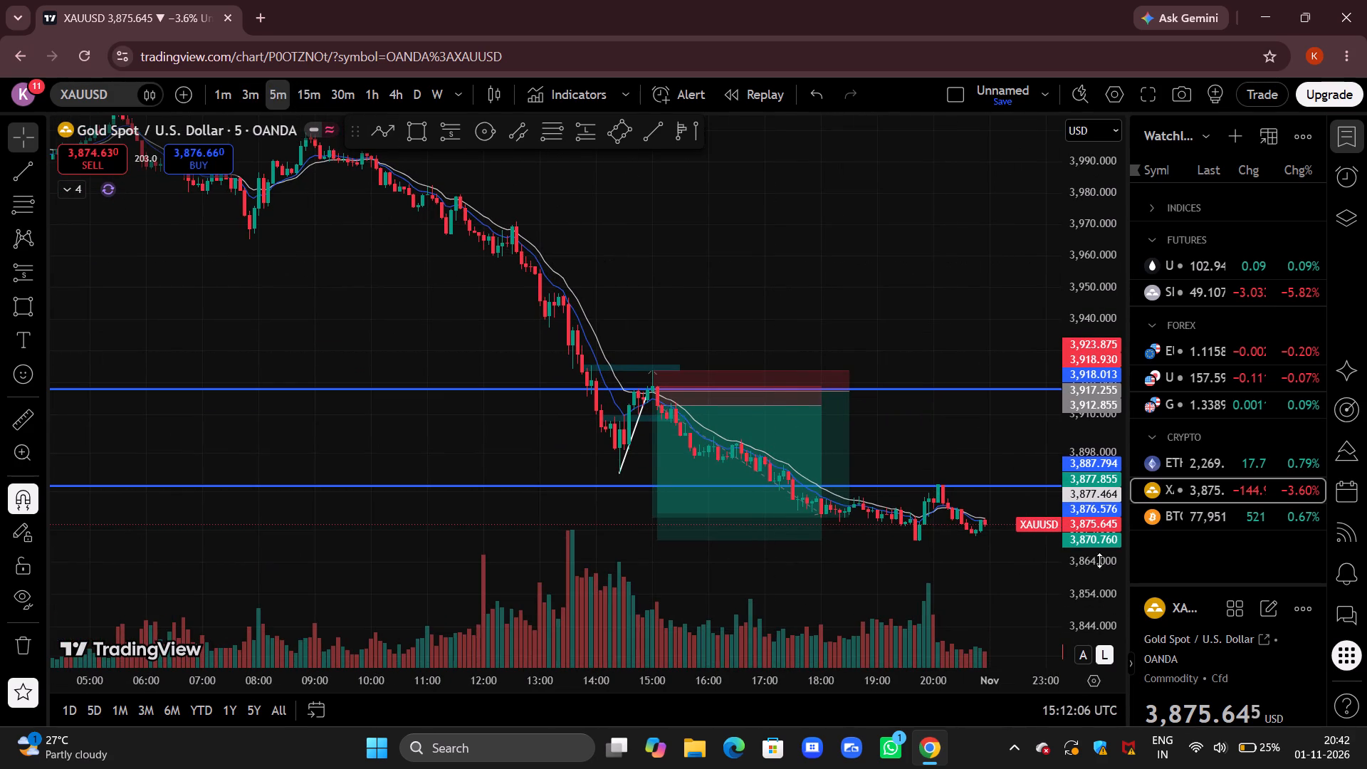
drag(1089, 571, 1094, 347)
drag(928, 298, 852, 304)
scroll(852, 304, up, 7)
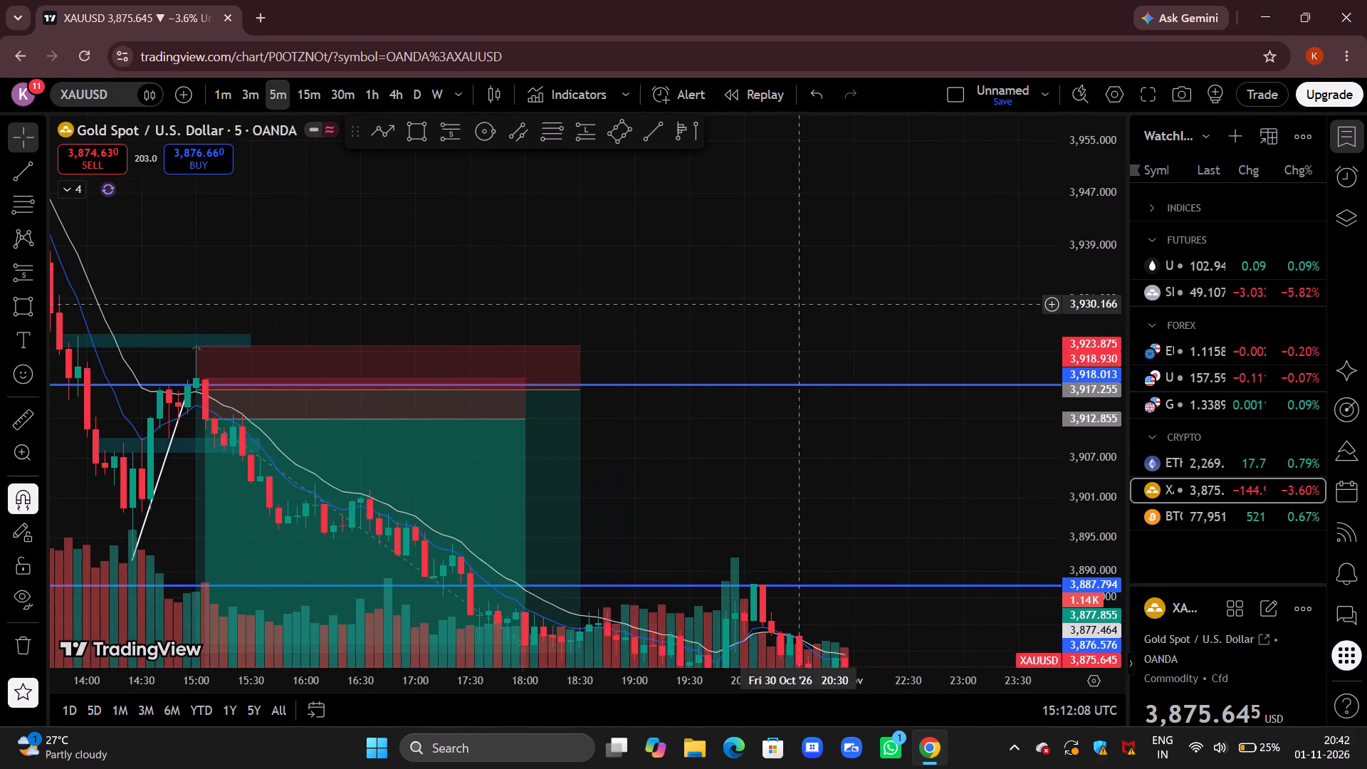
drag(438, 219, 711, 204)
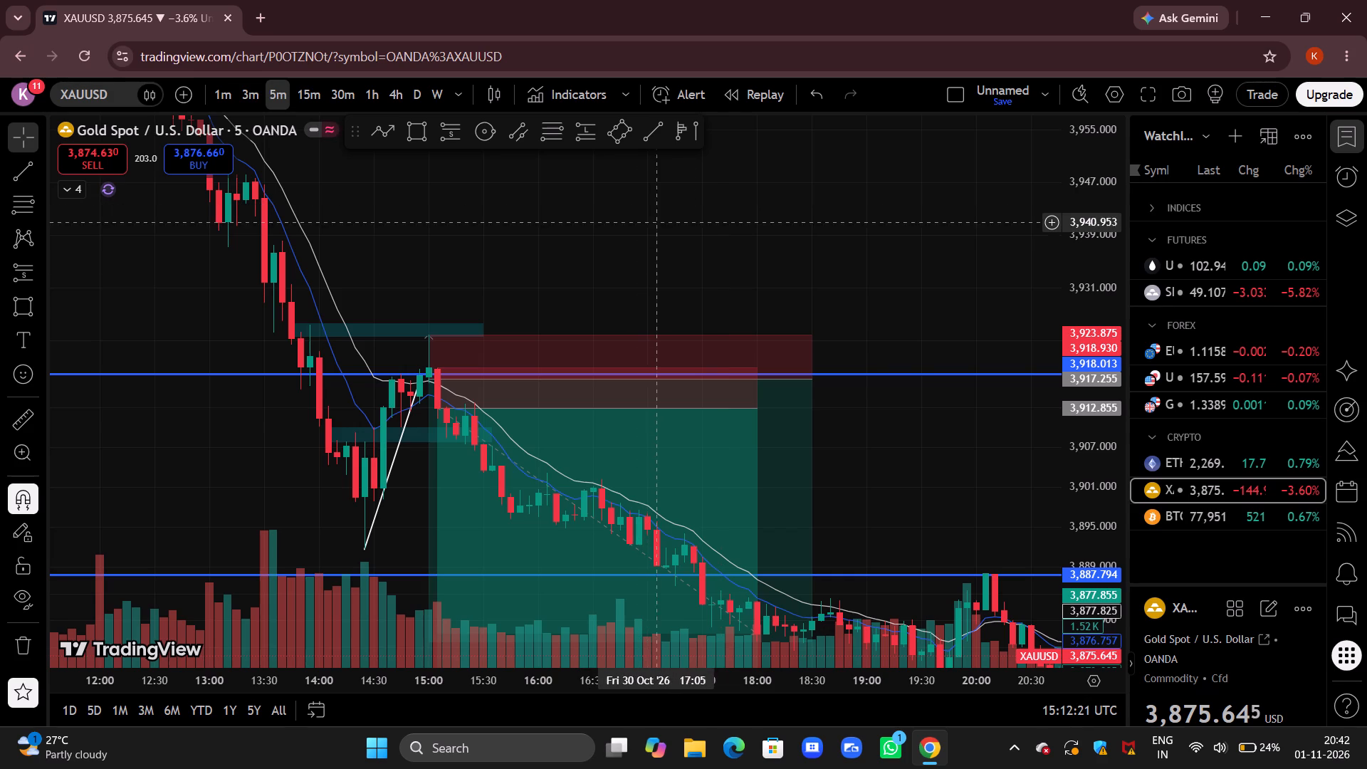
drag(909, 495, 872, 344)
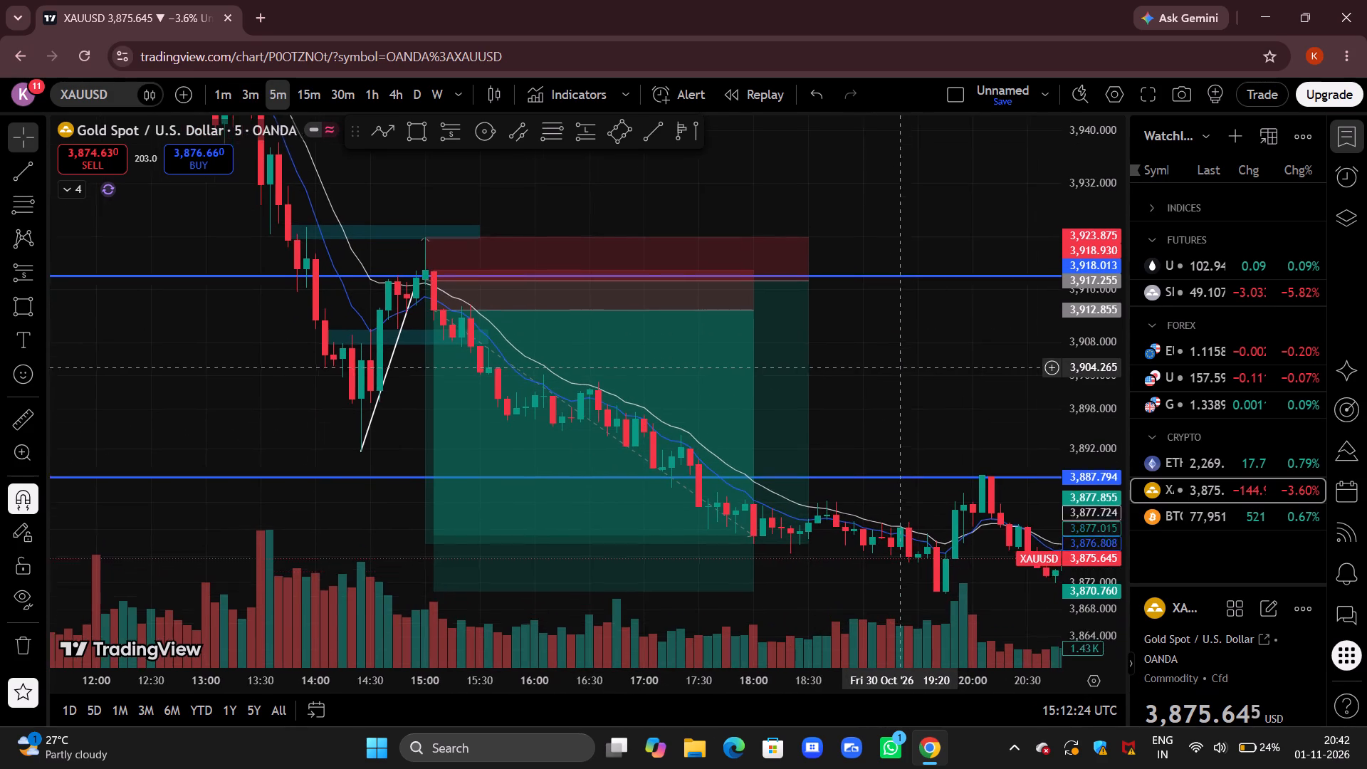
drag(872, 344, 853, 331)
drag(889, 310, 870, 313)
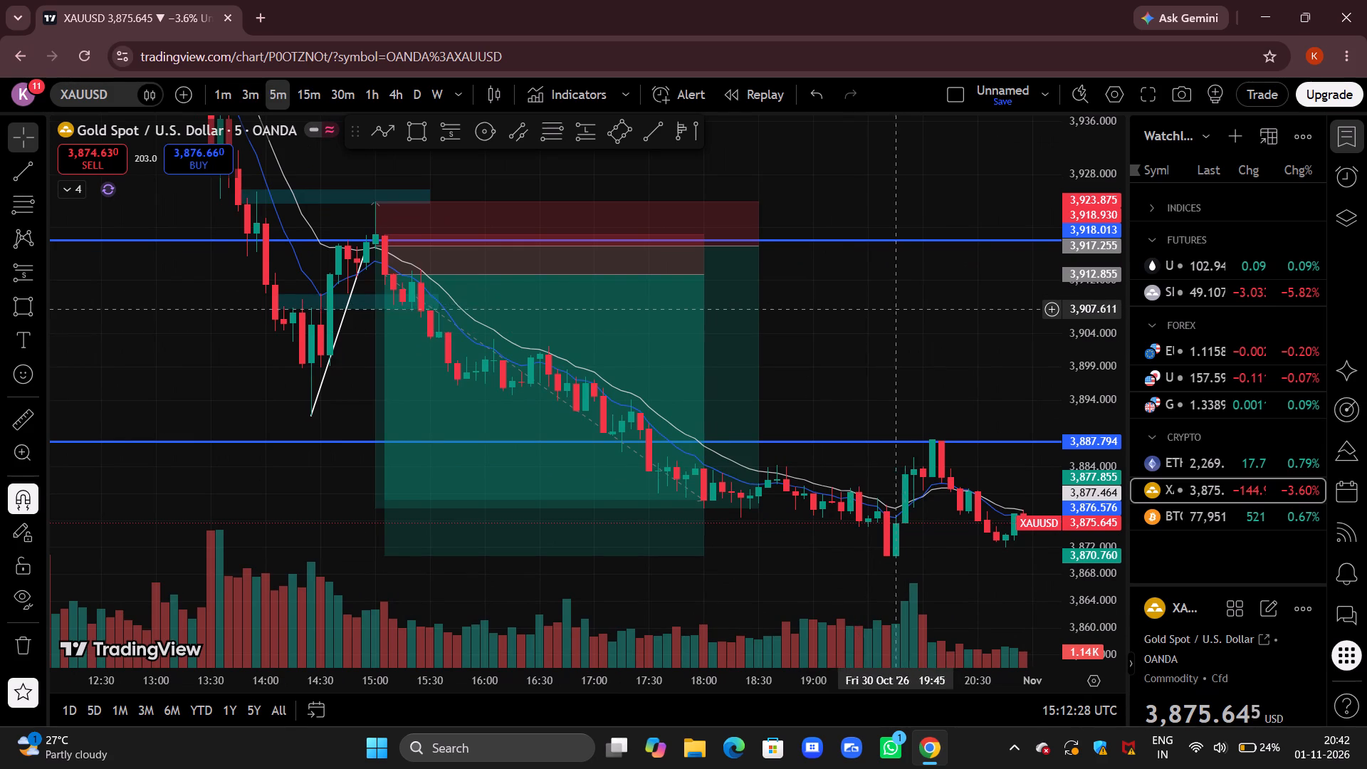
Set the target of the gold short position entered at 3,912.855 to 3,876.390.
drag(870, 313, 724, 273)
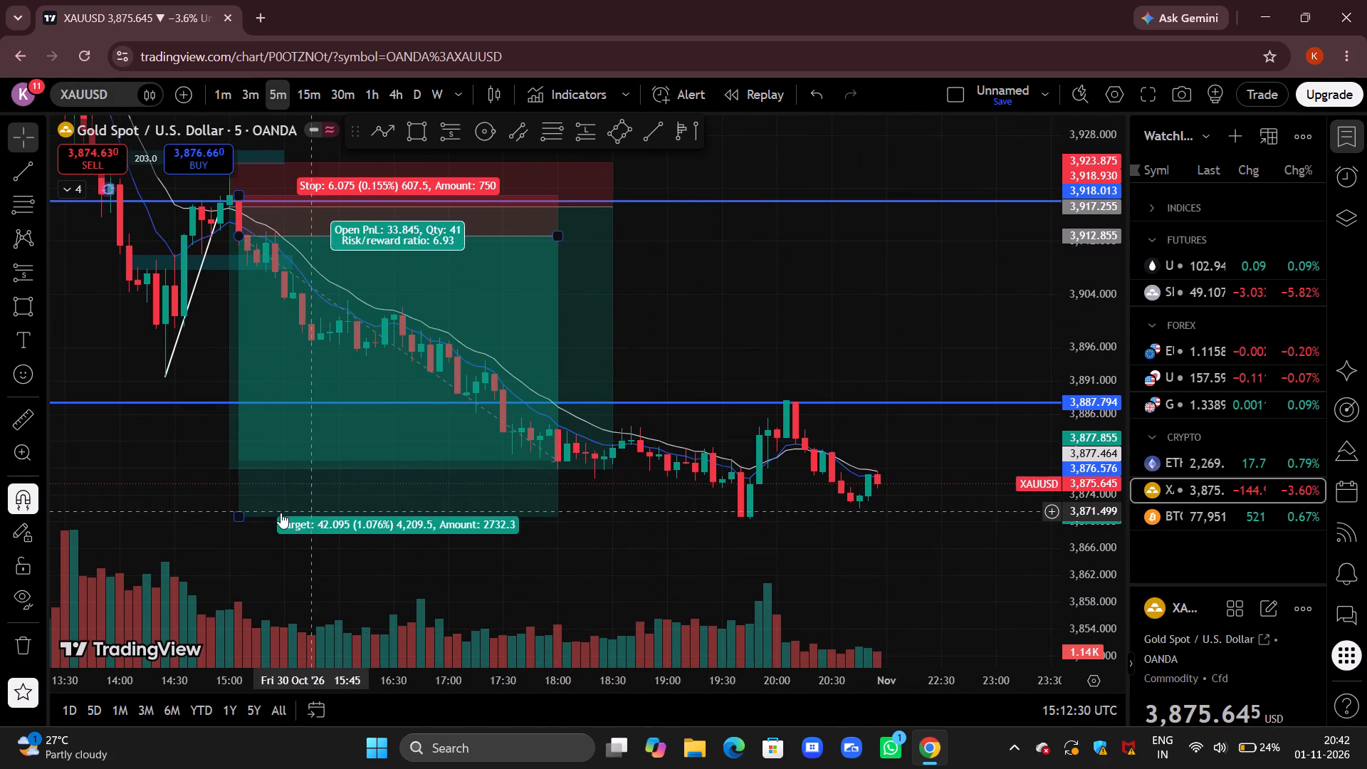
drag(241, 518, 253, 480)
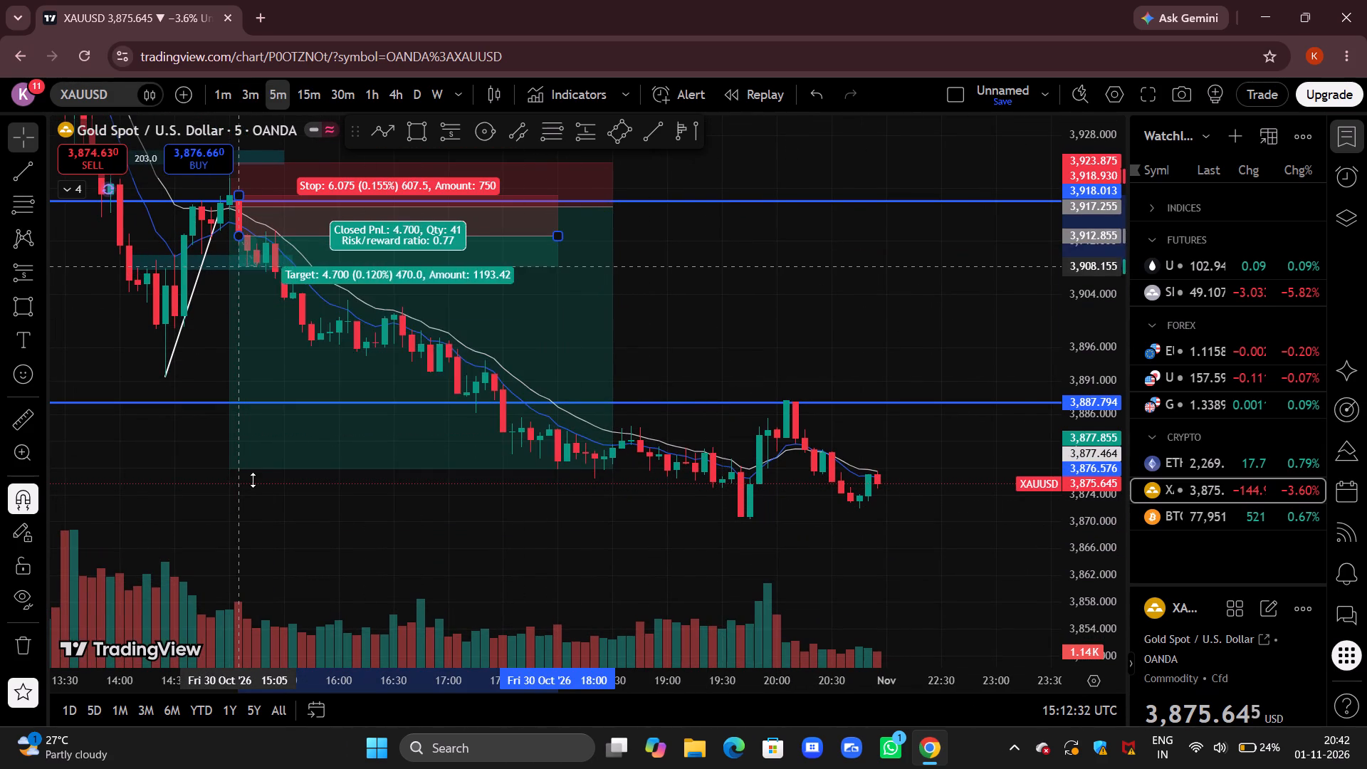
drag(253, 480, 594, 480)
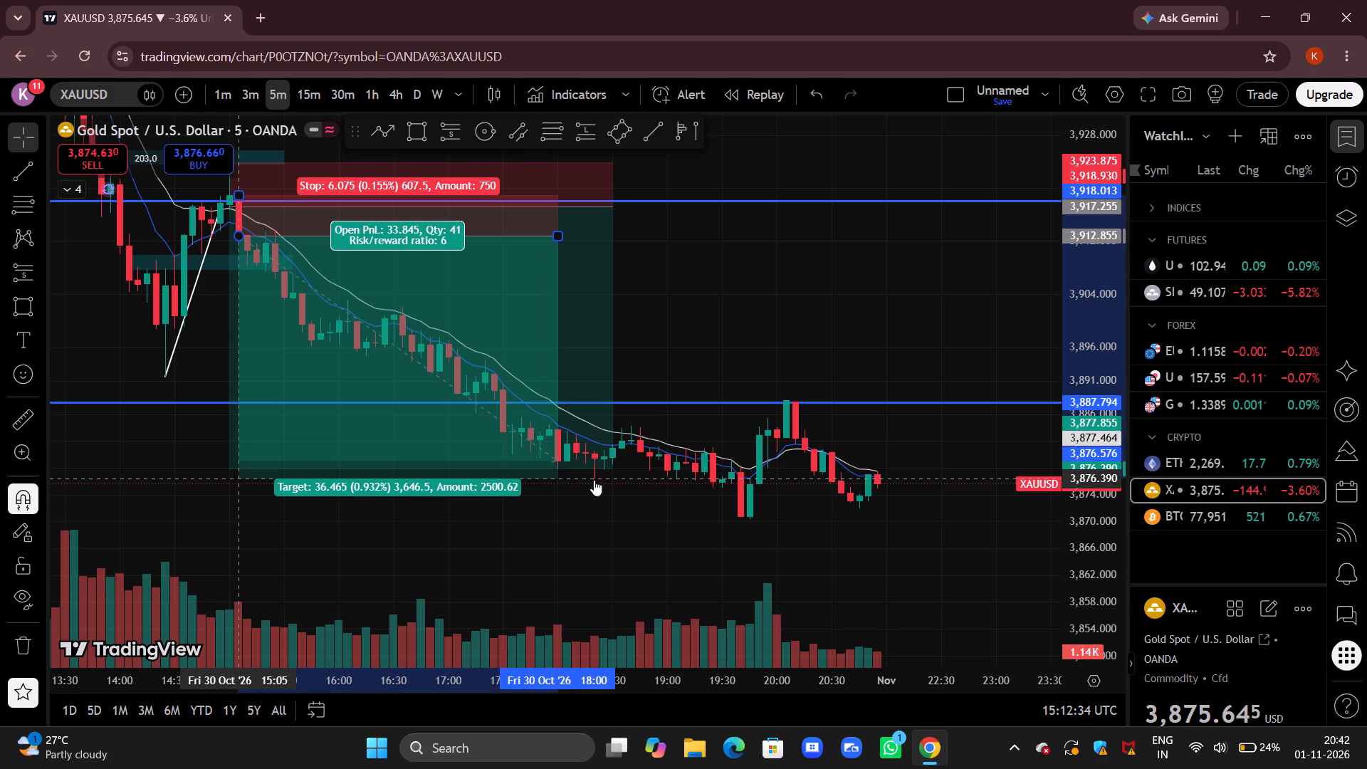
click(790, 330)
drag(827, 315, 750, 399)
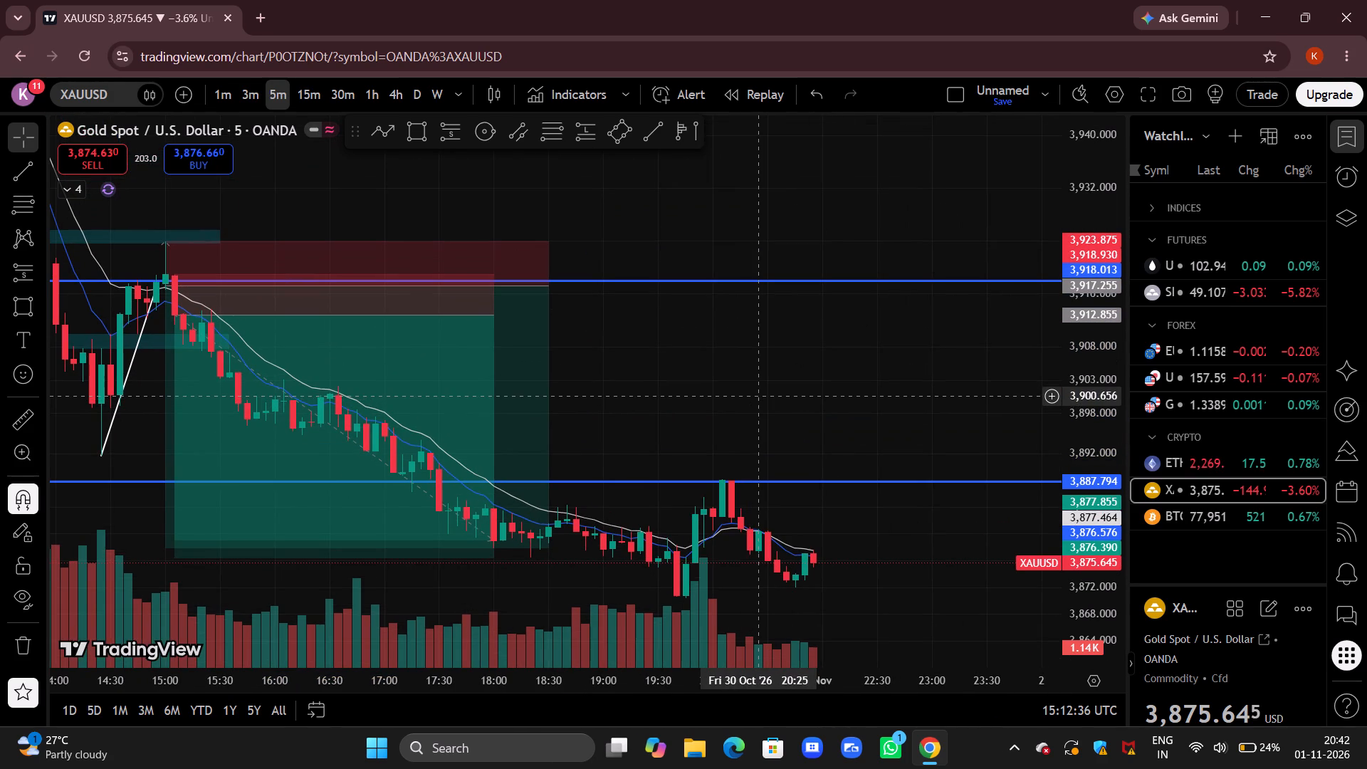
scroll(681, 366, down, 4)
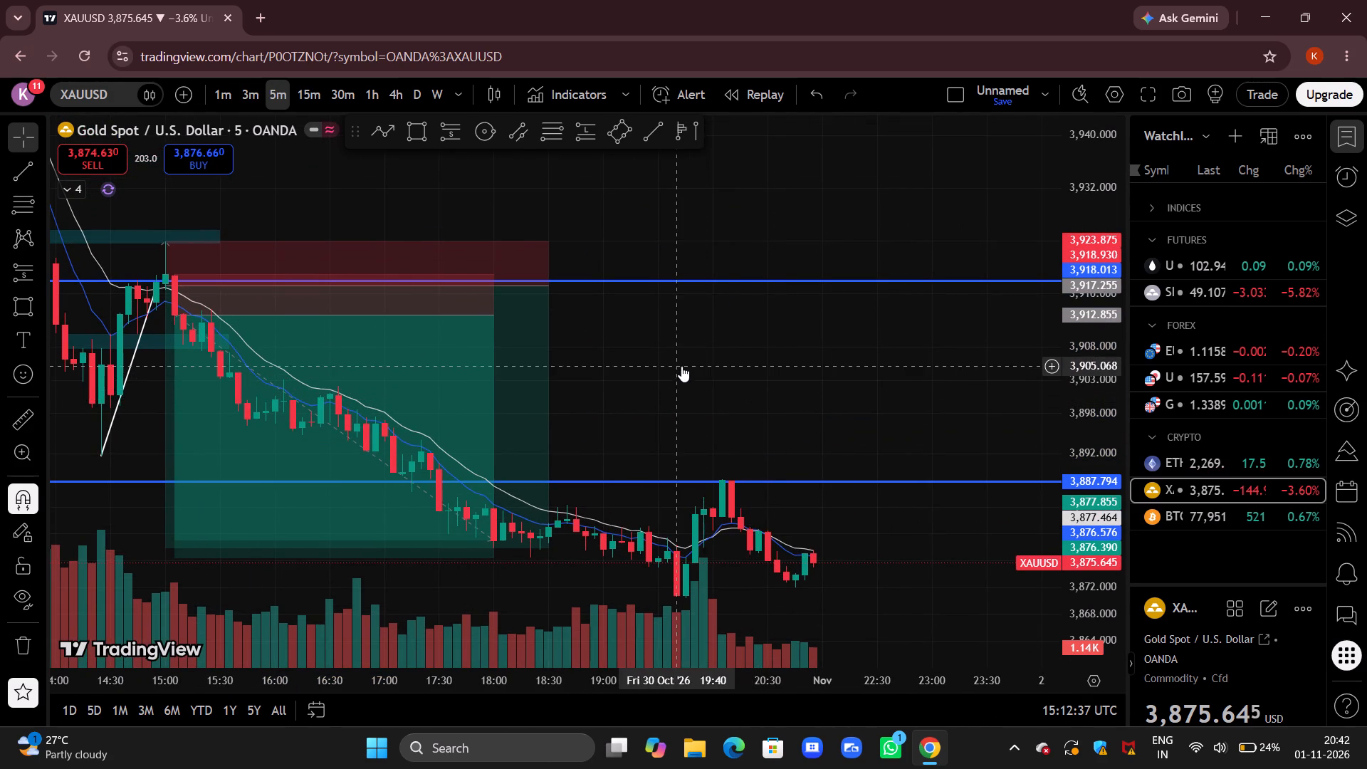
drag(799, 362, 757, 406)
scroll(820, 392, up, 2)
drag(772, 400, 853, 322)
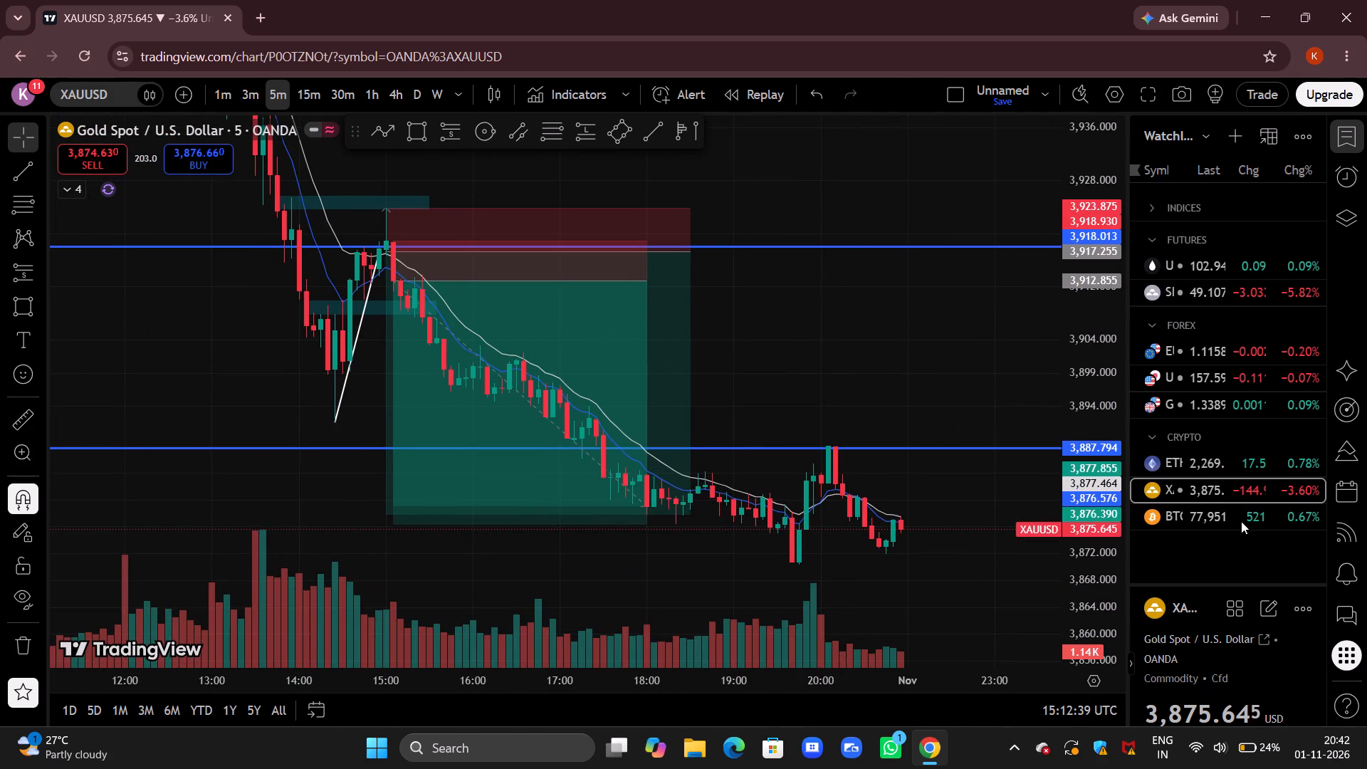
Switch to BTCUSD and examine the 5-minute price action between the teal zone near 78,000 and the rising trendline.
click(1230, 511)
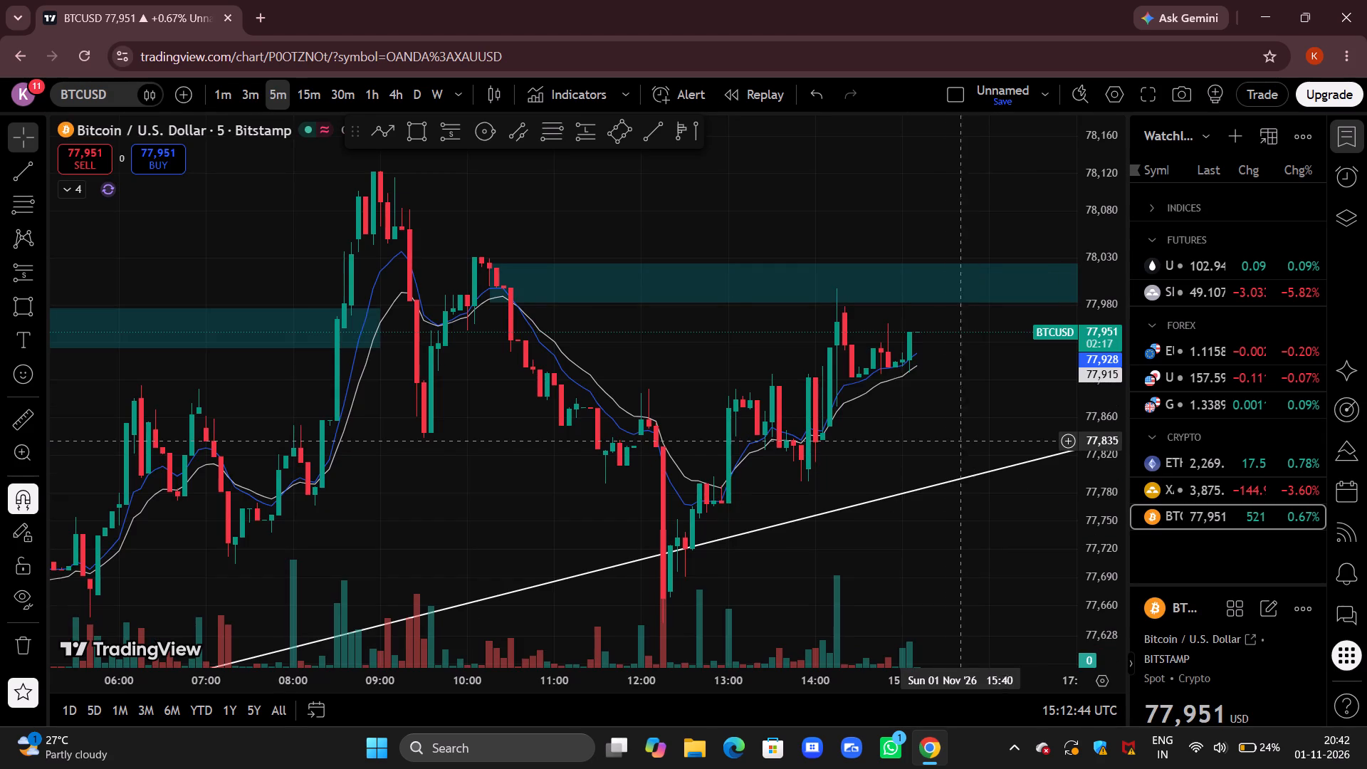
drag(996, 423, 876, 442)
scroll(896, 440, up, 3)
drag(953, 570, 953, 564)
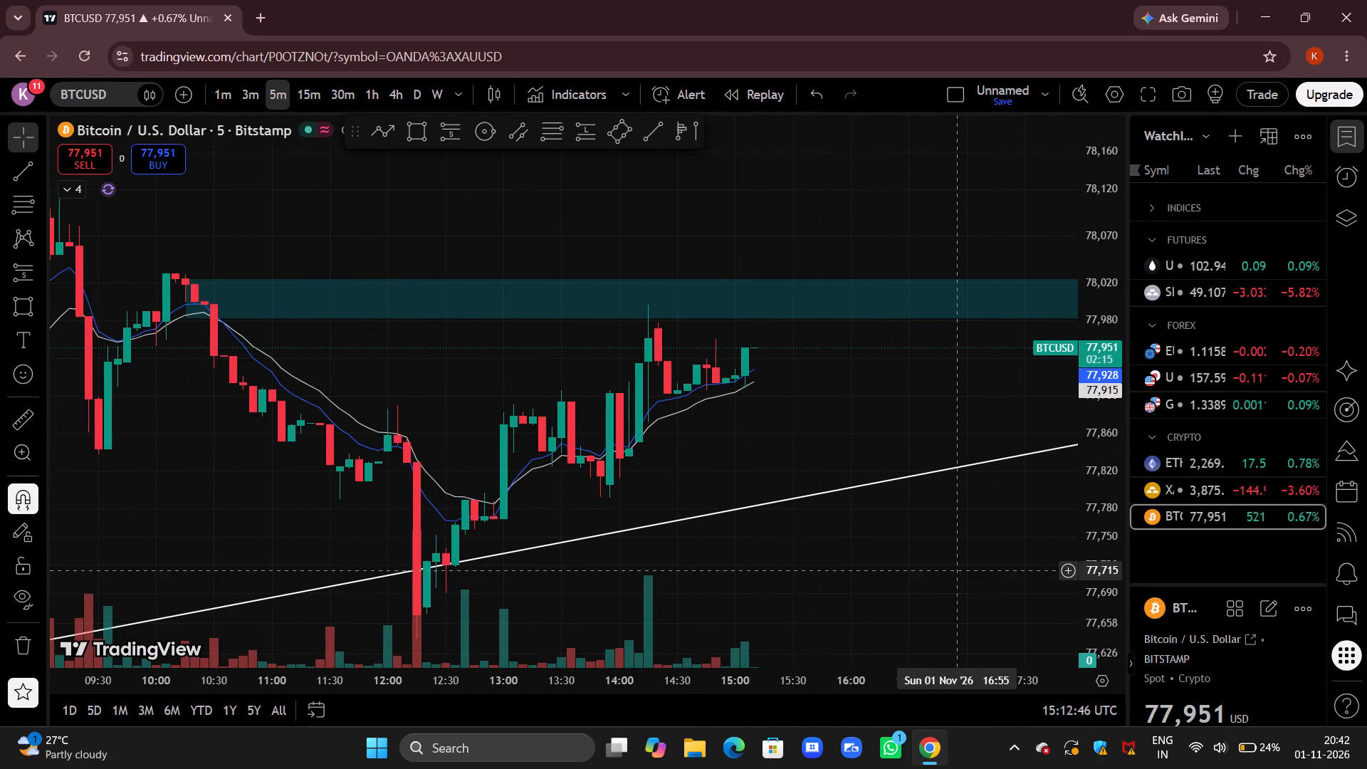
drag(953, 564, 977, 468)
drag(1097, 590, 1118, 501)
drag(932, 281, 928, 410)
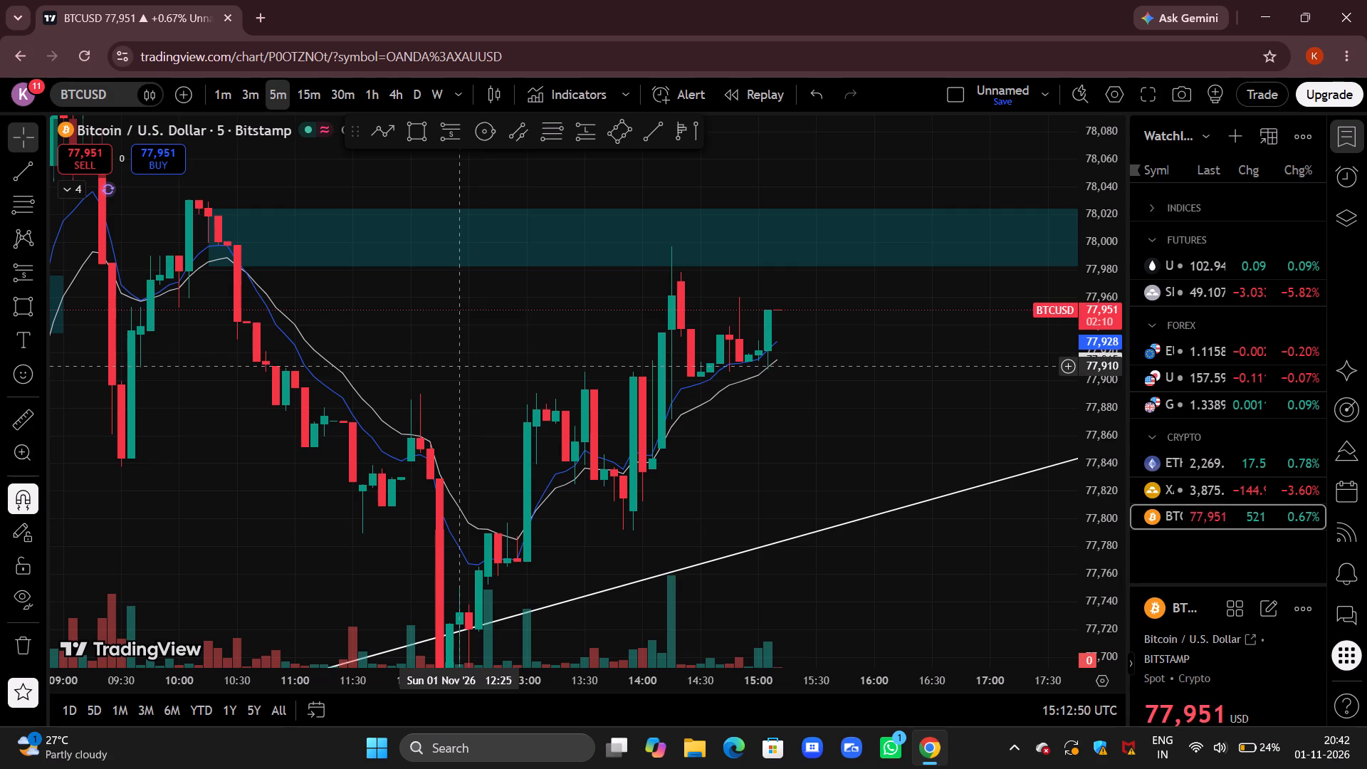
drag(493, 354, 604, 345)
scroll(906, 421, up, 2)
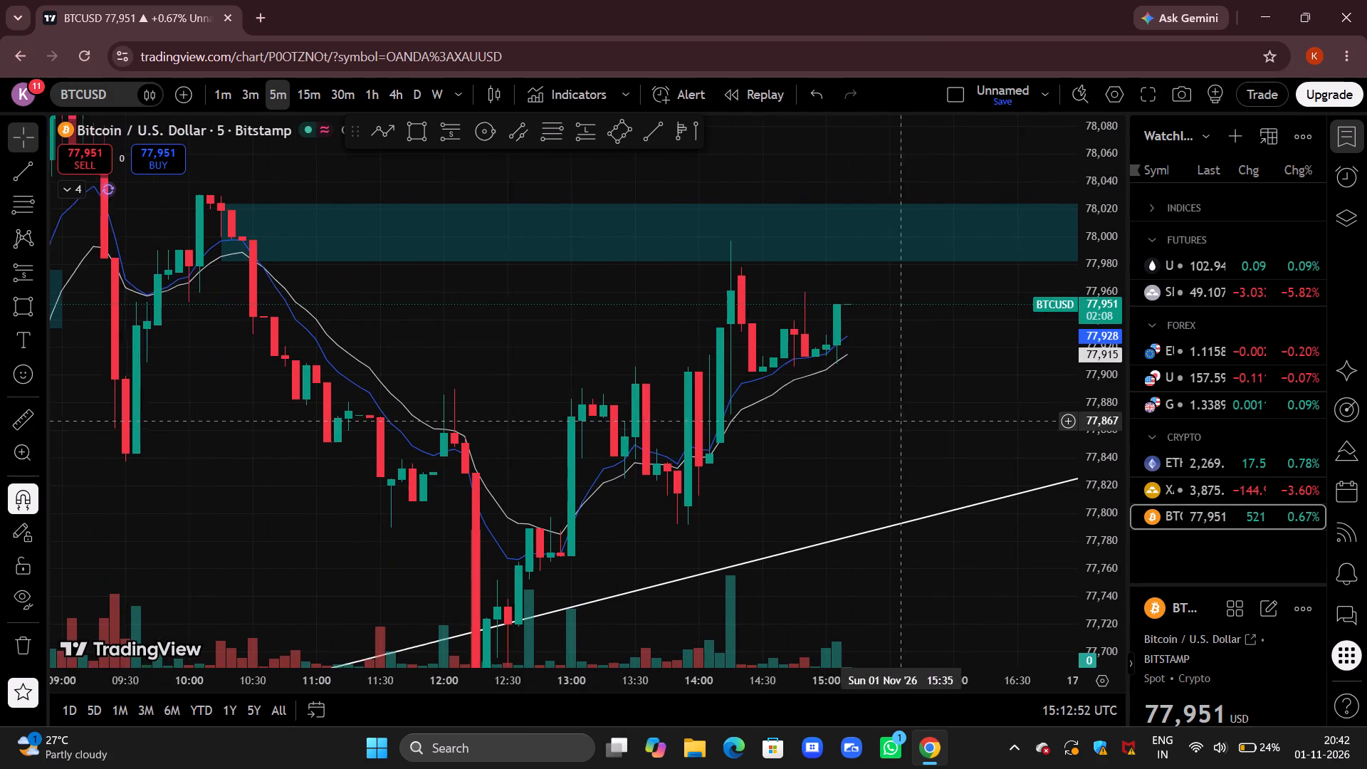
scroll(877, 406, down, 3)
drag(961, 396, 884, 434)
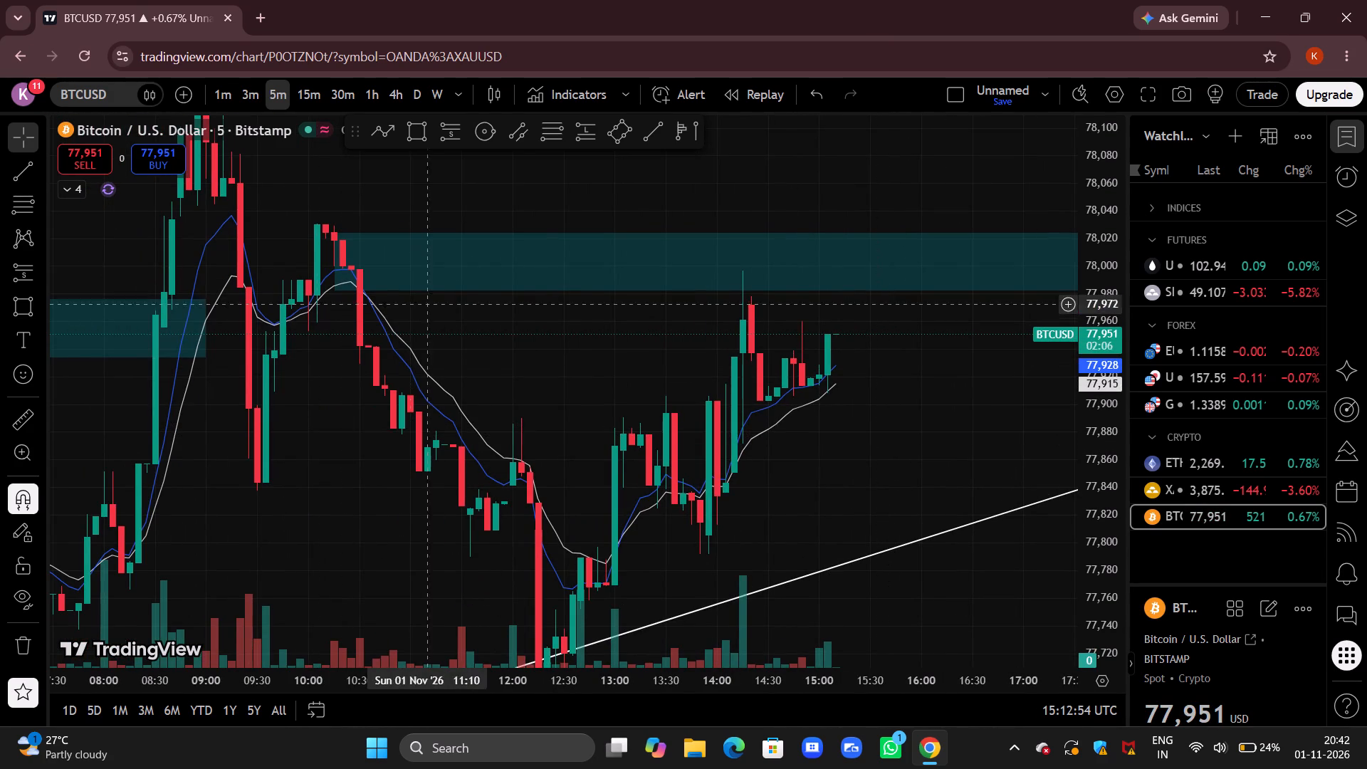
drag(515, 355, 487, 377)
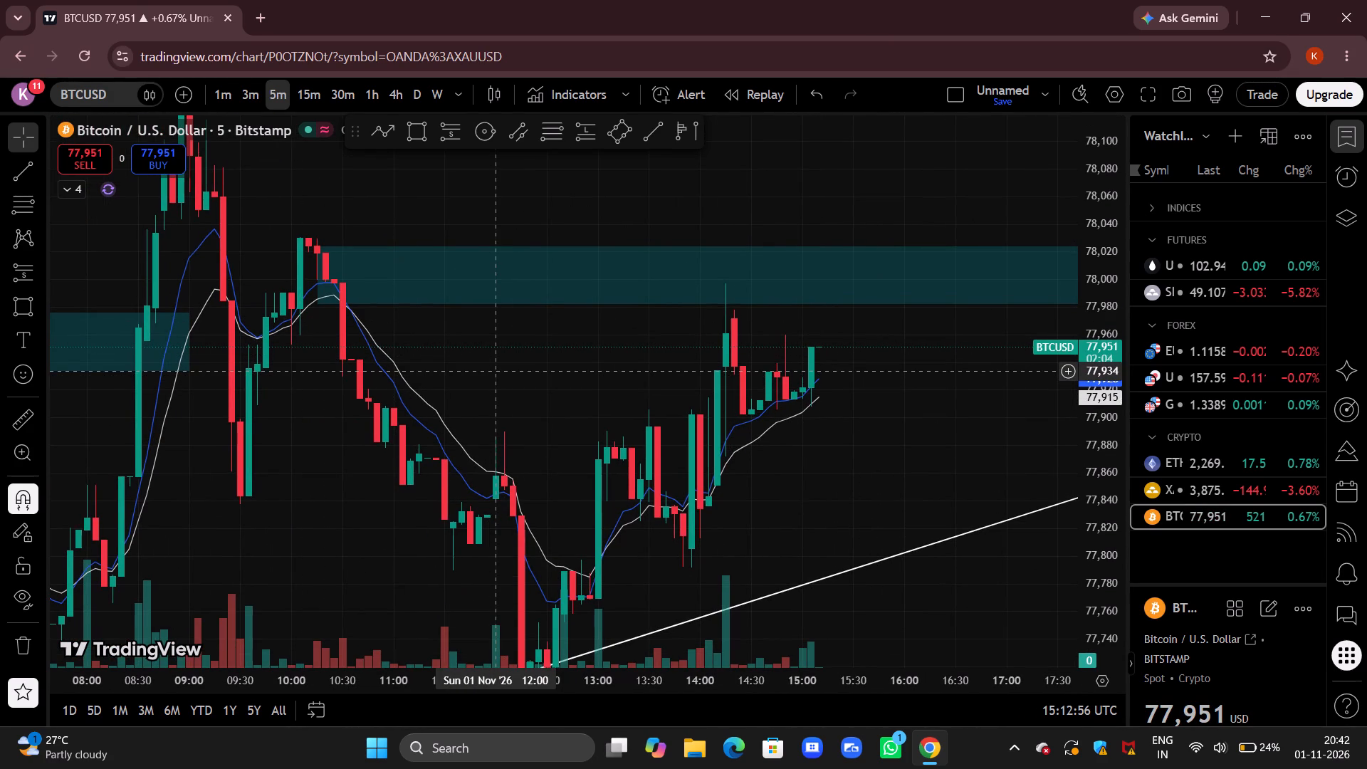
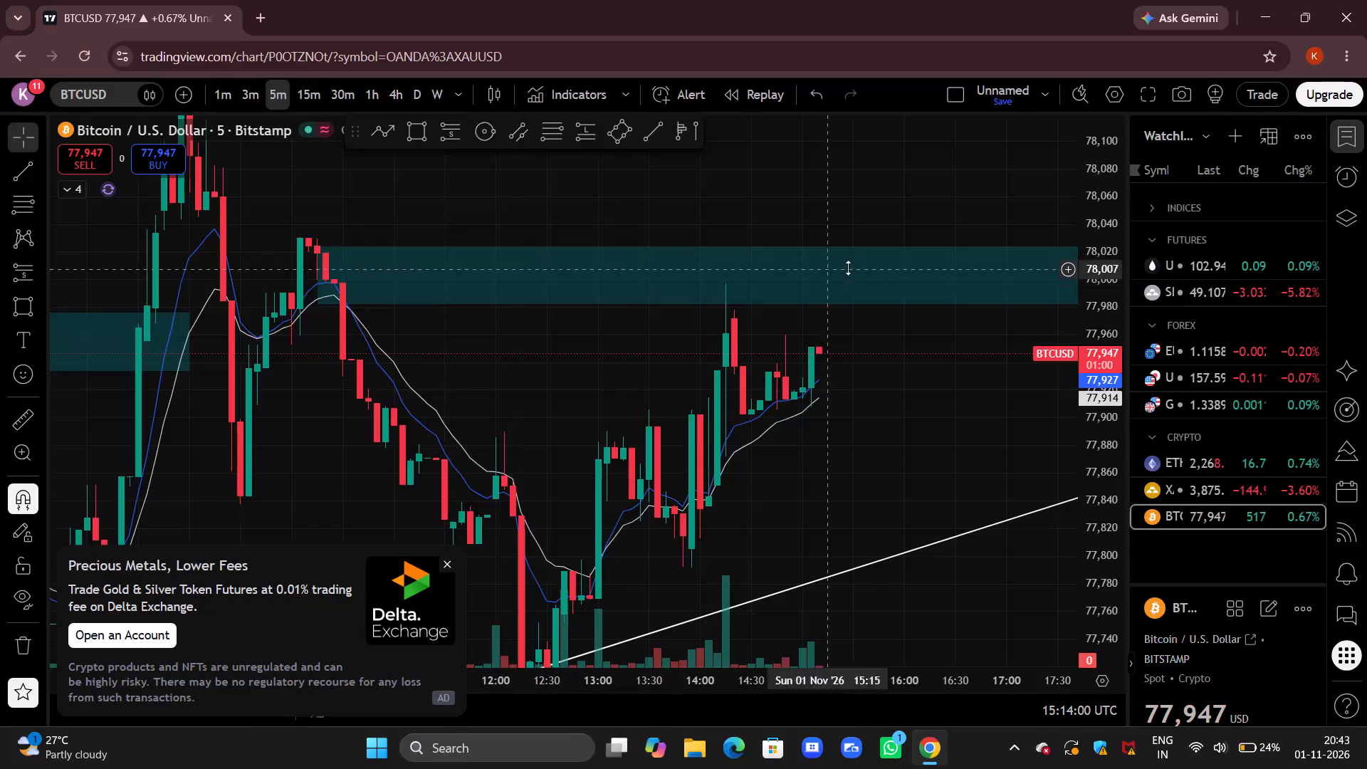
Examine the 5-minute BTCUSD price action between the teal zone near 78,000 and the rising trendline, including the earlier highs.
drag(1106, 218, 1061, 325)
scroll(860, 272, down, 7)
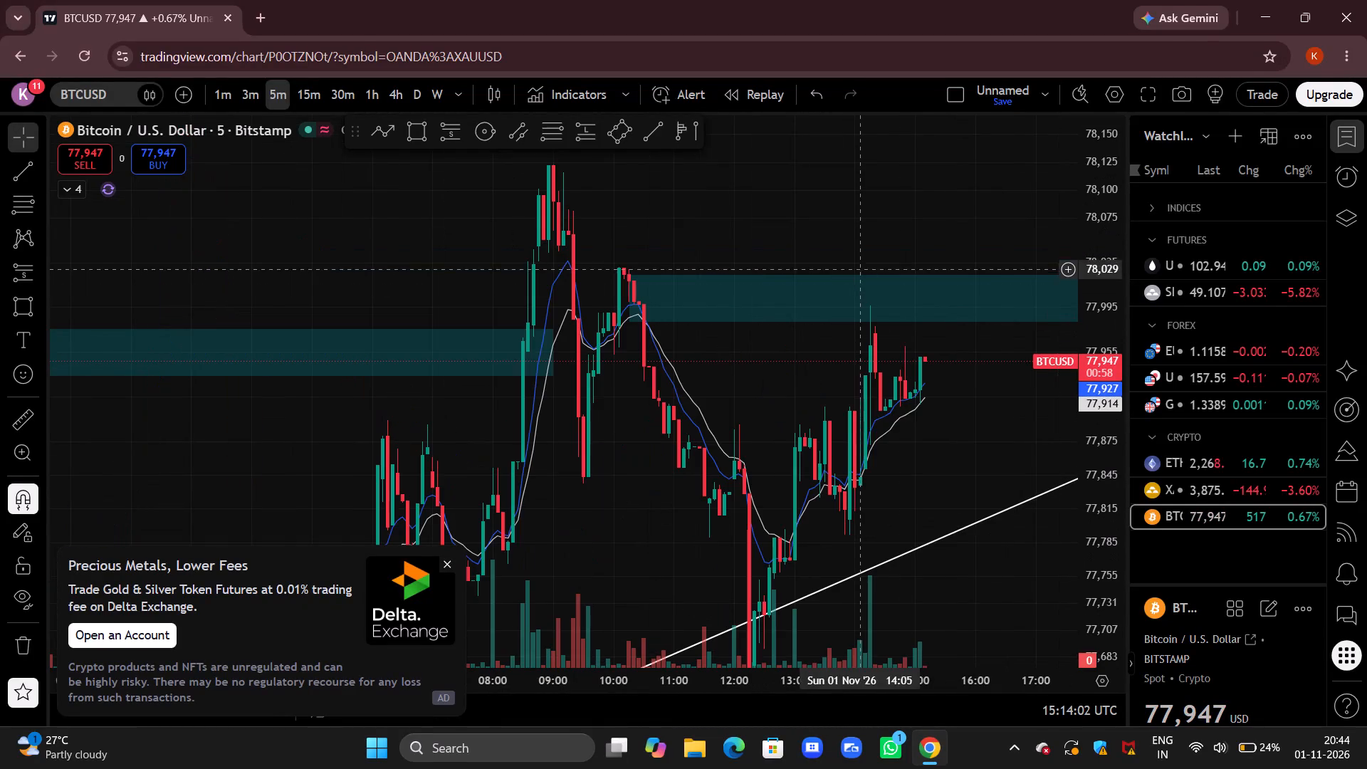
drag(954, 404, 711, 394)
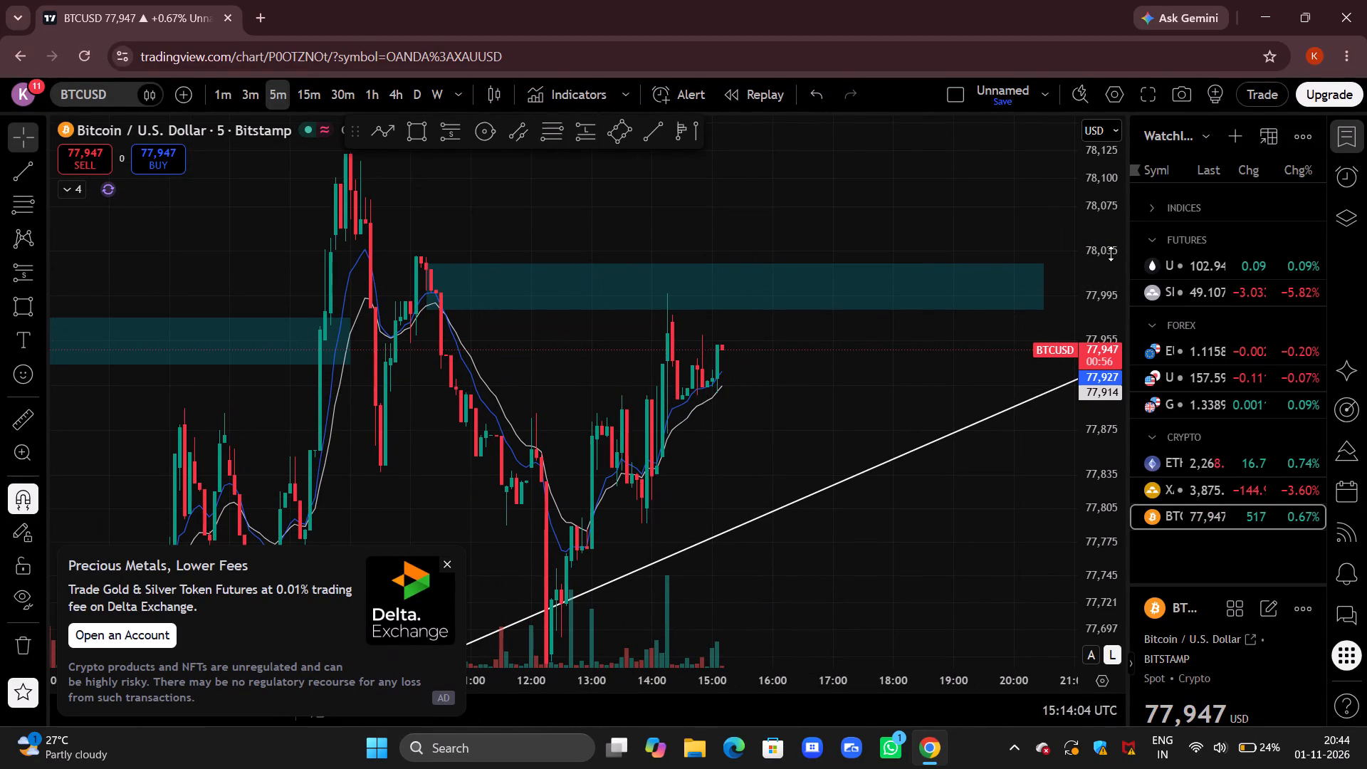
drag(1111, 253, 1076, 419)
drag(793, 374, 644, 389)
scroll(646, 389, down, 5)
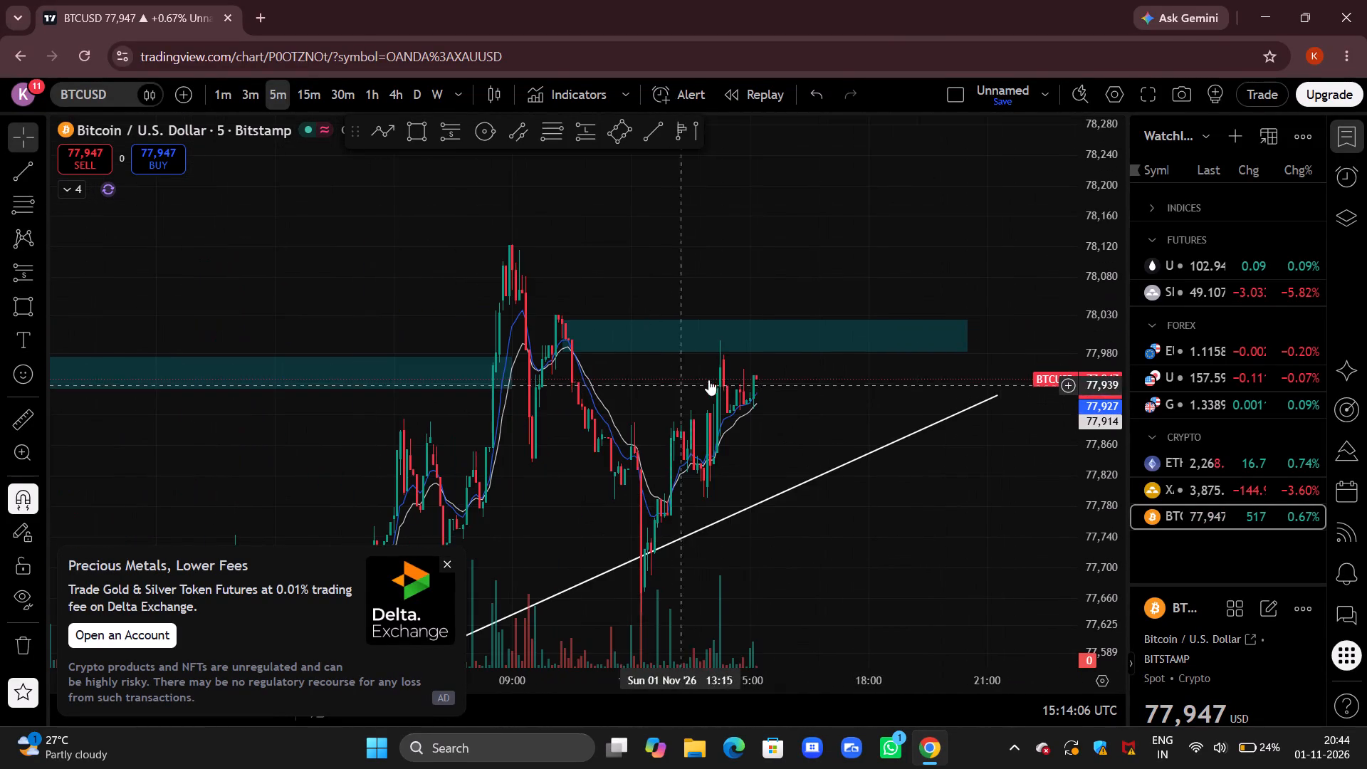
drag(886, 530, 886, 396)
scroll(889, 394, up, 4)
drag(889, 394, 849, 462)
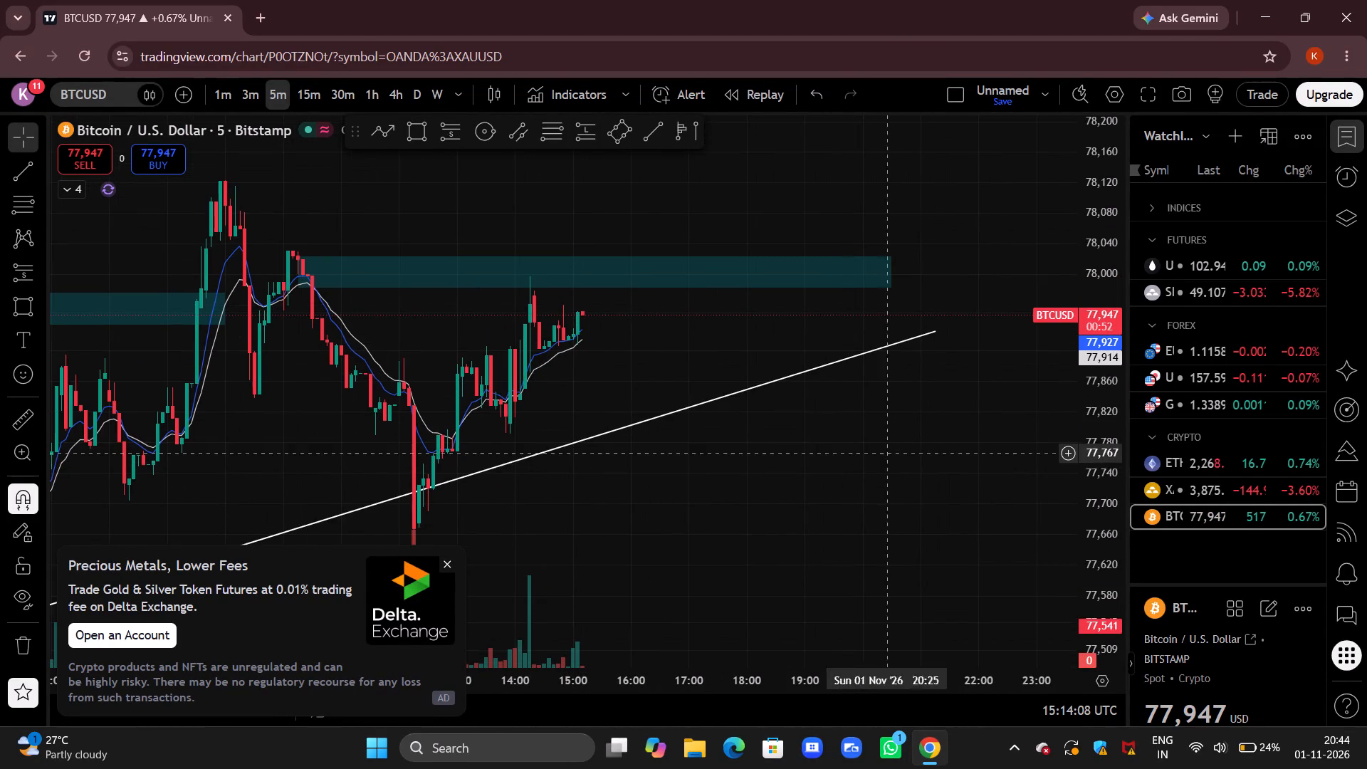
drag(1101, 520, 1099, 366)
drag(940, 433, 869, 470)
scroll(857, 449, up, 3)
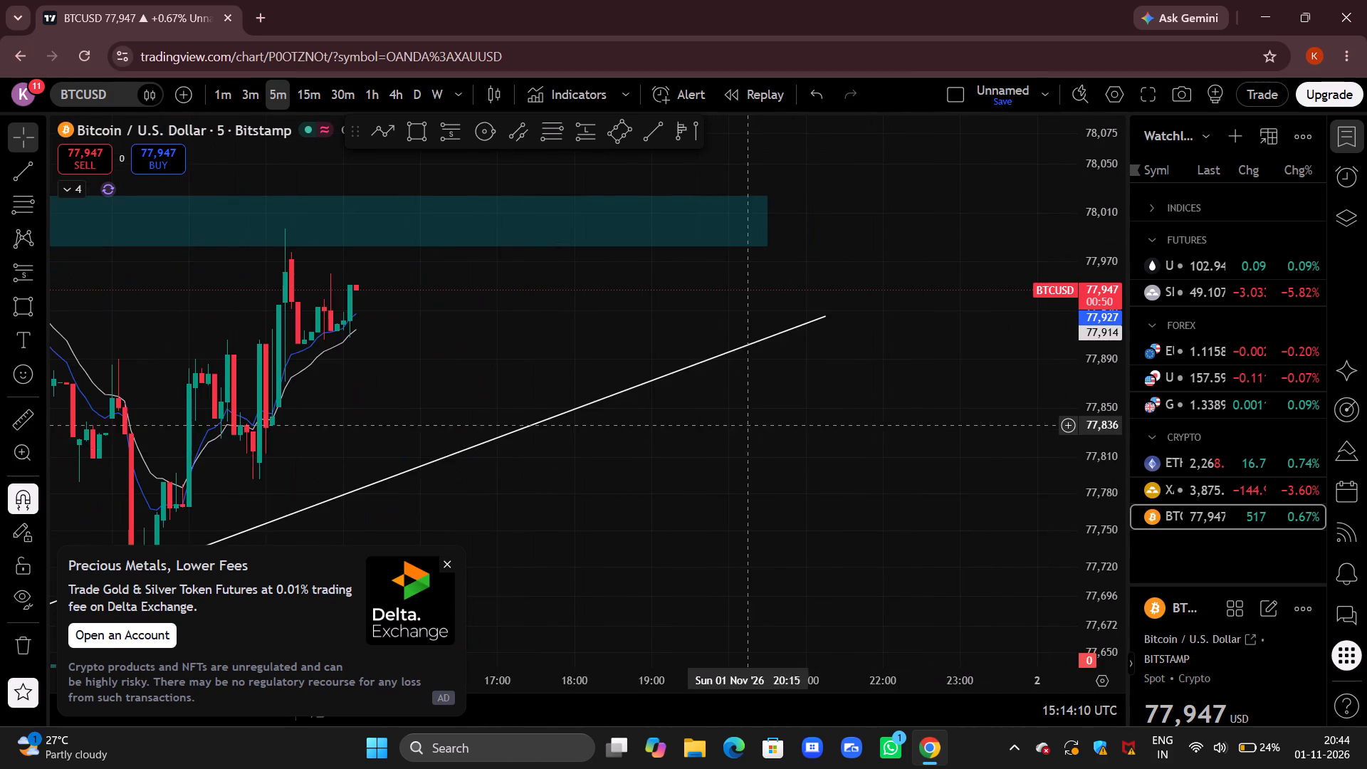
drag(394, 345, 549, 333)
Switch BTCUSD to the 15-minute timeframe and examine price between the teal zones and the rising trendline.
click(318, 111)
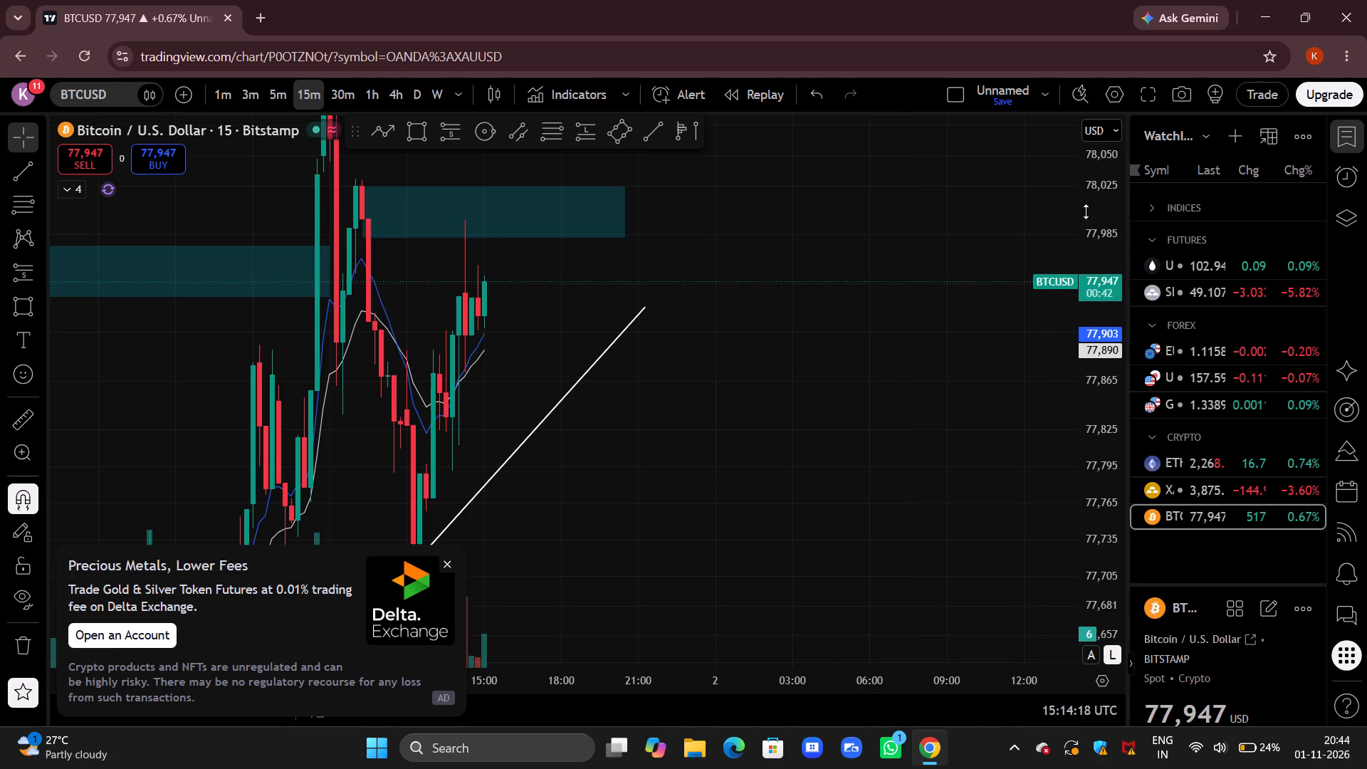
drag(1098, 169, 1038, 322)
scroll(843, 349, down, 4)
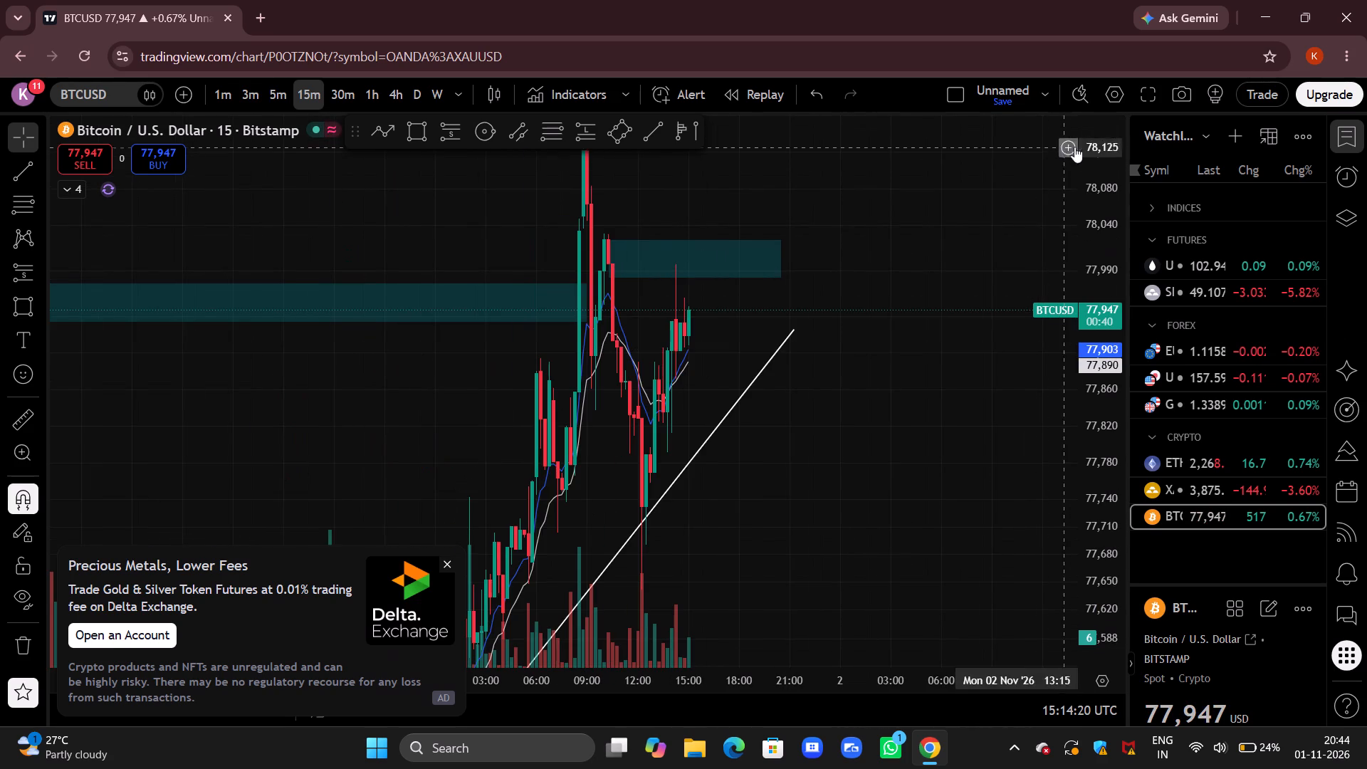
drag(1101, 198, 1054, 368)
drag(1017, 397, 954, 388)
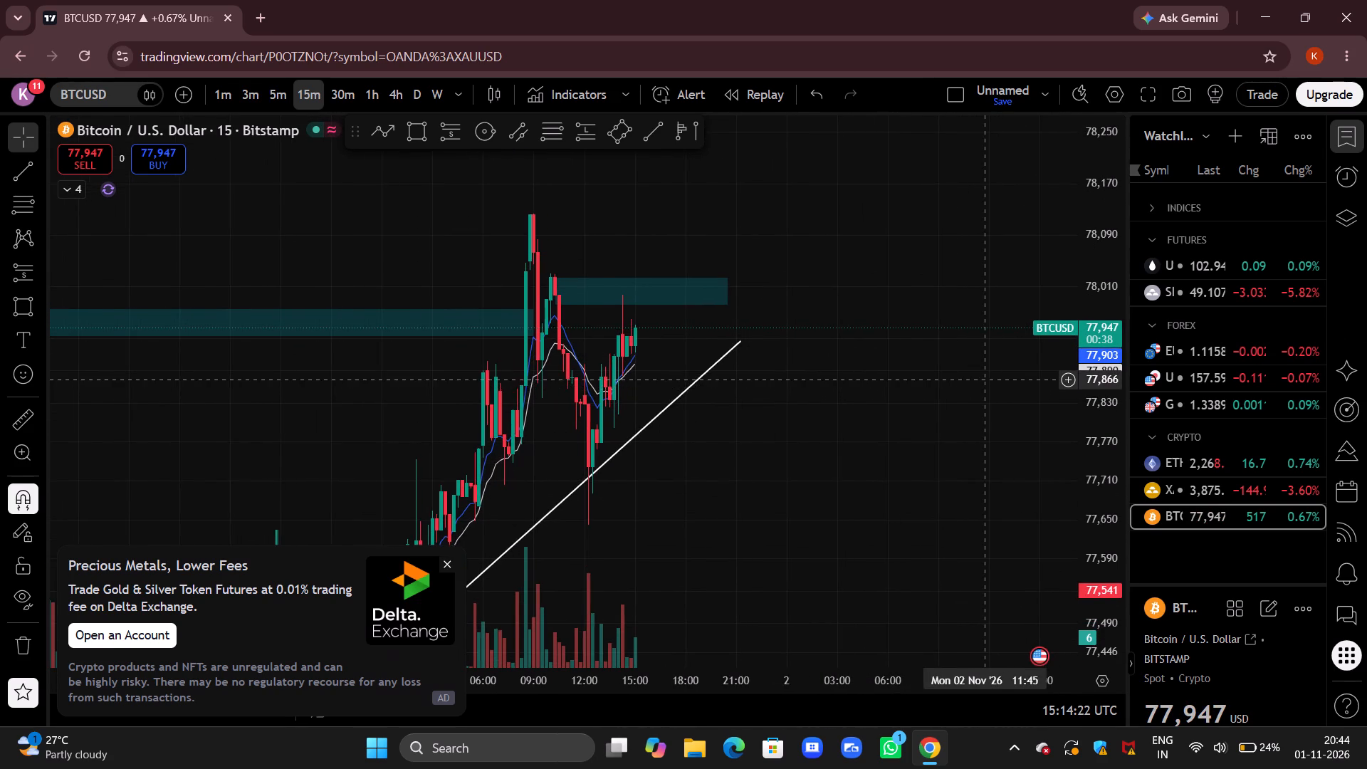
scroll(984, 380, up, 2)
drag(904, 407, 936, 352)
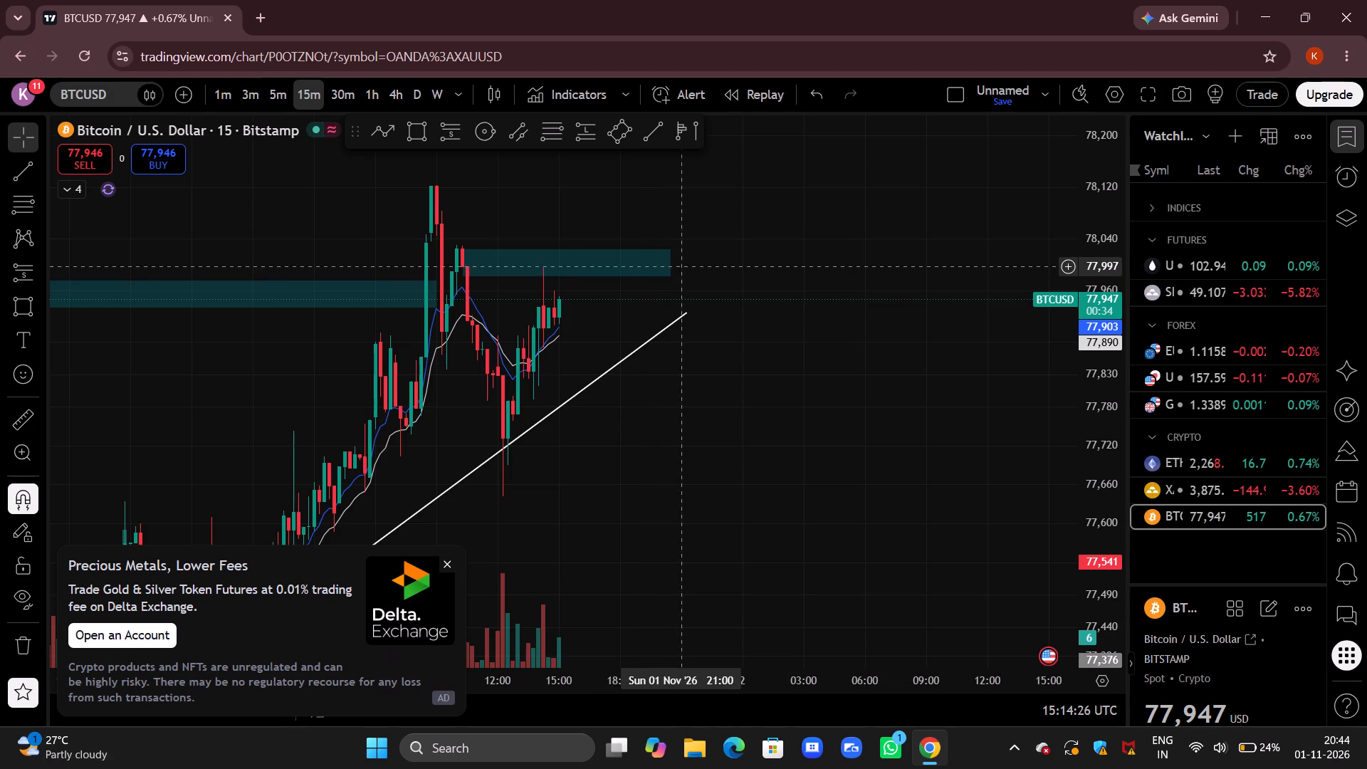
drag(800, 286, 798, 318)
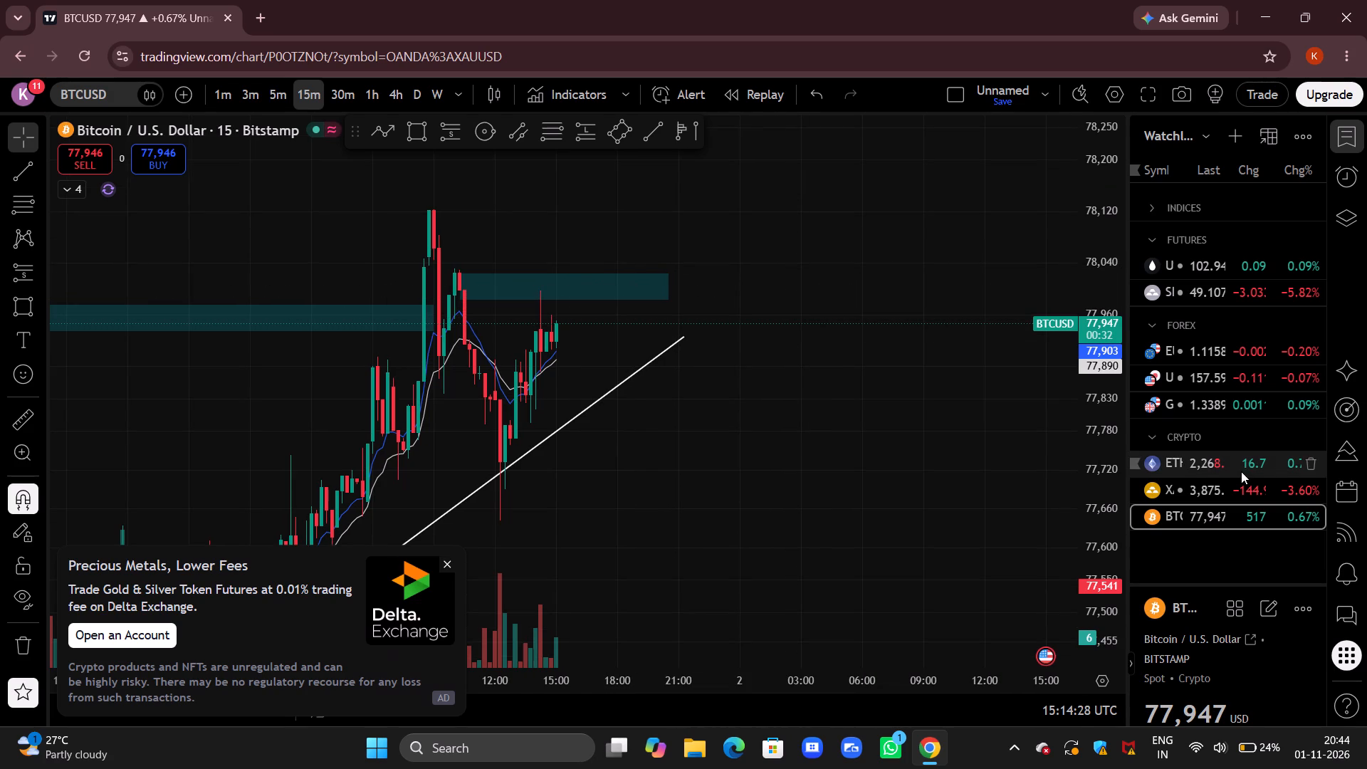
Switch to ETHUSD and shorten the Fib retracement by moving its end point to 1 November 19:15 at 2,252.4.
click(1237, 463)
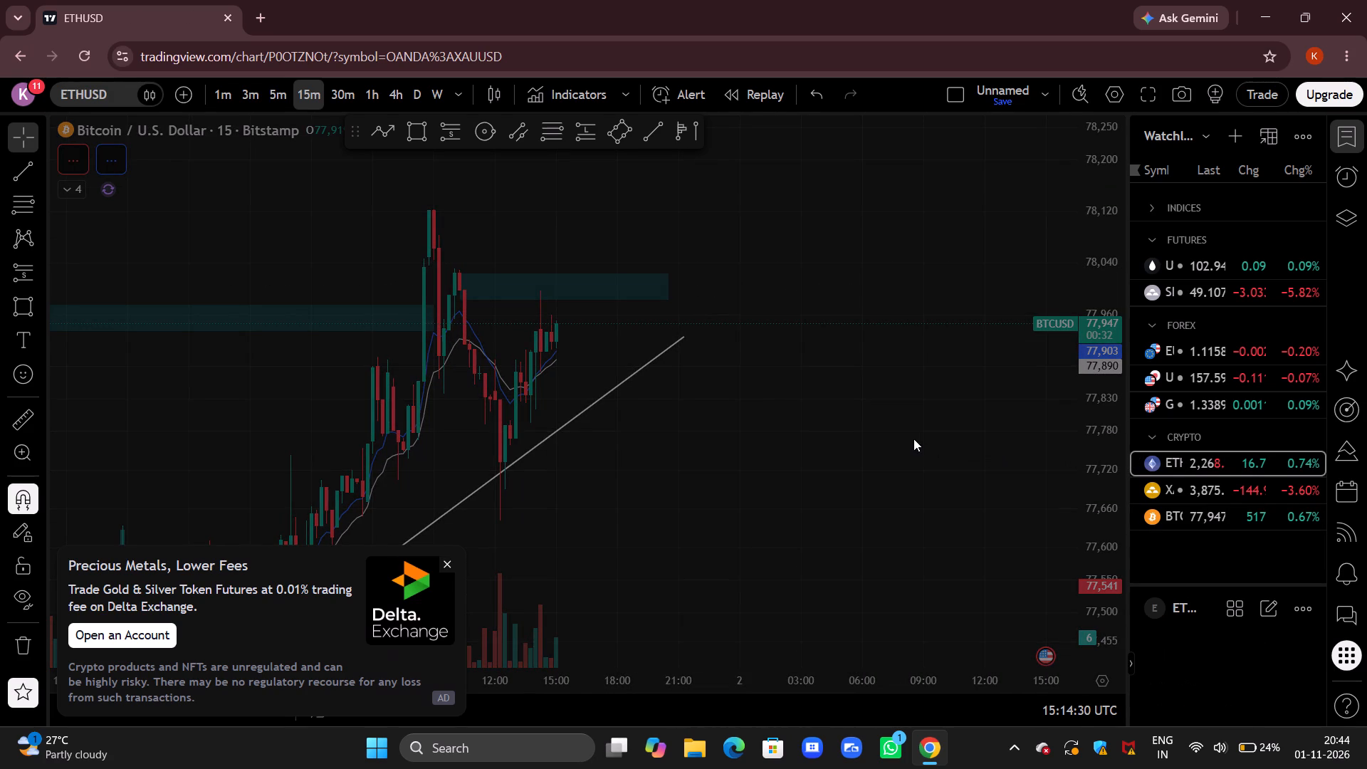
click(445, 563)
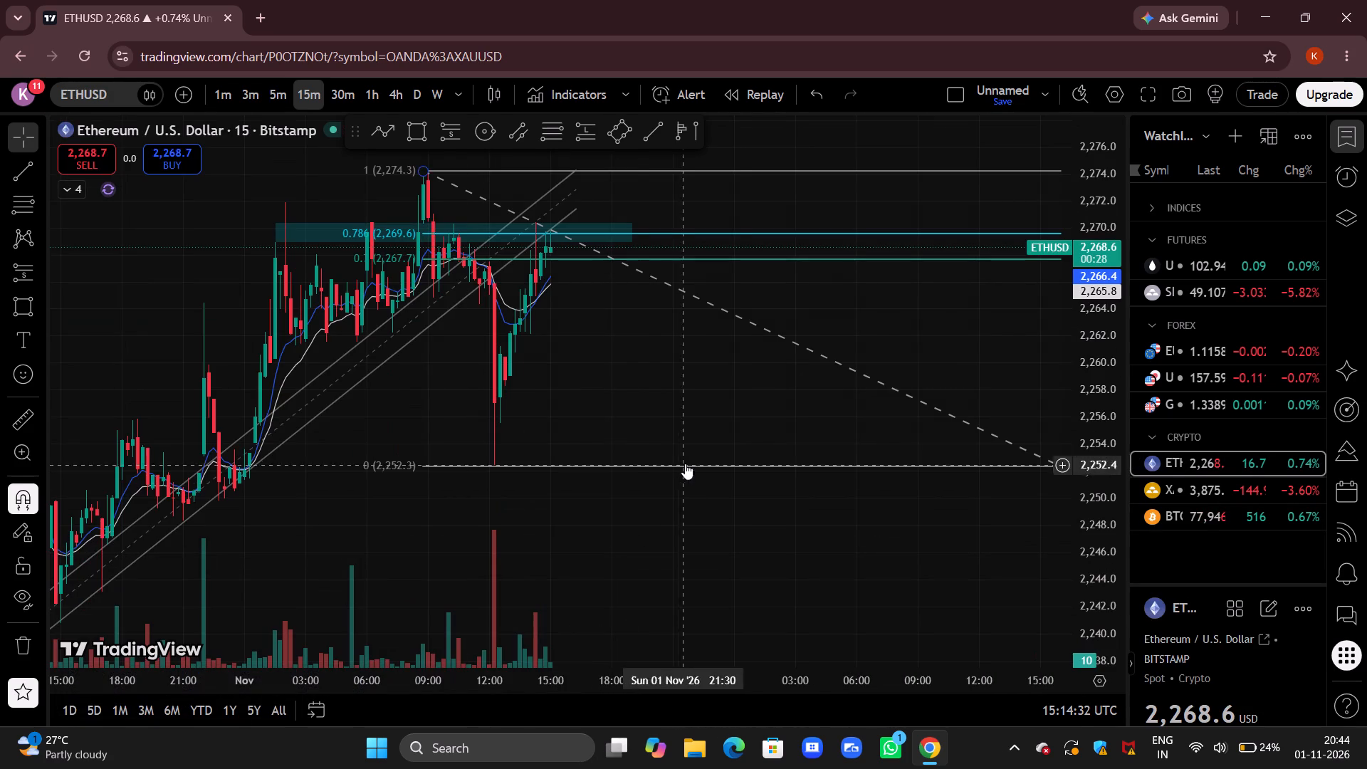
drag(740, 567, 526, 608)
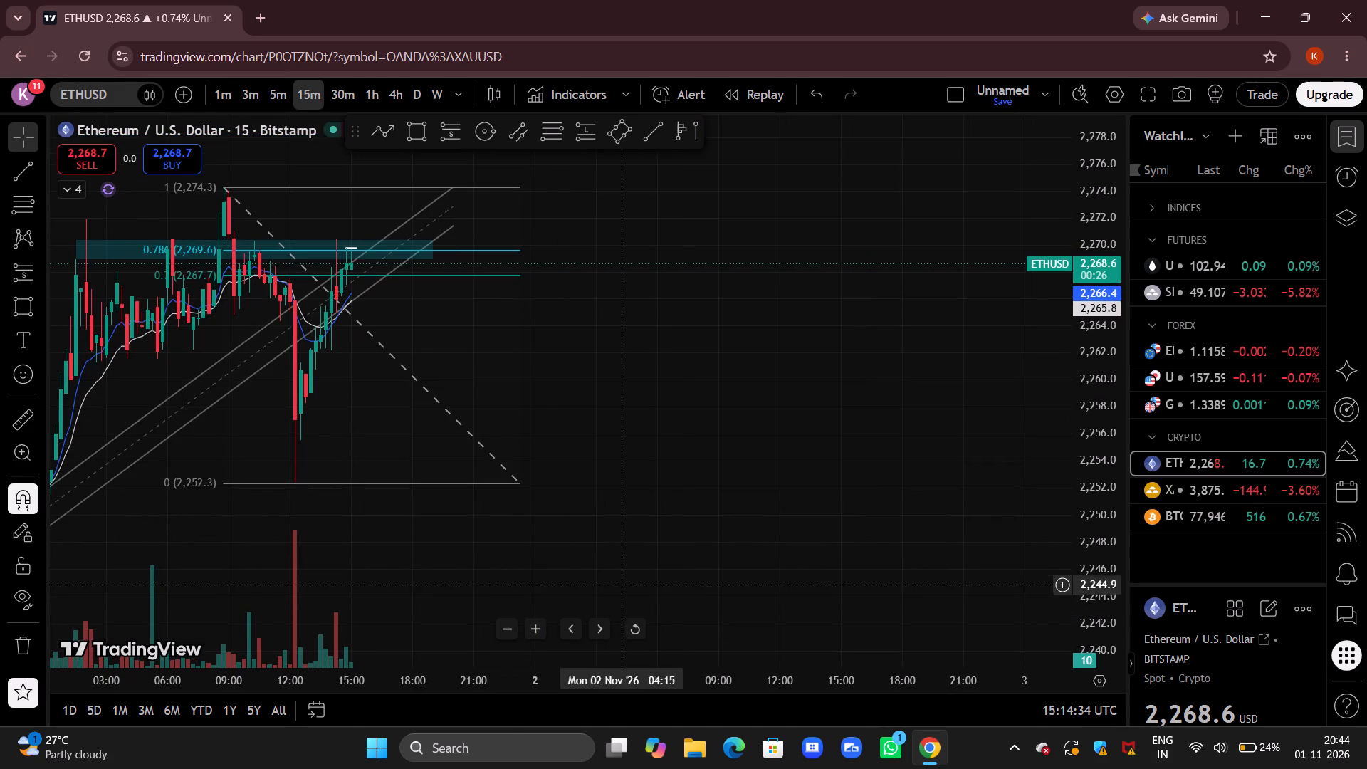
drag(518, 488, 483, 481)
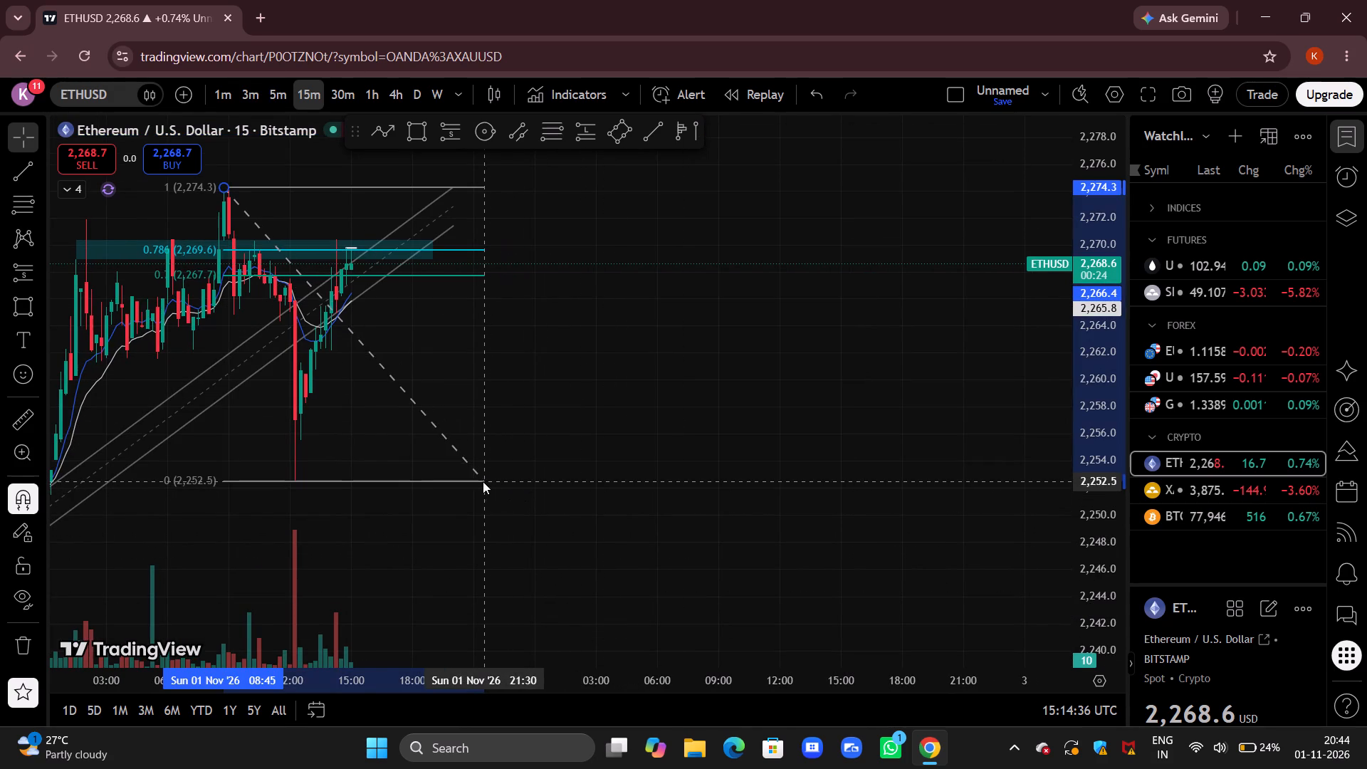
drag(483, 481, 436, 483)
click(550, 447)
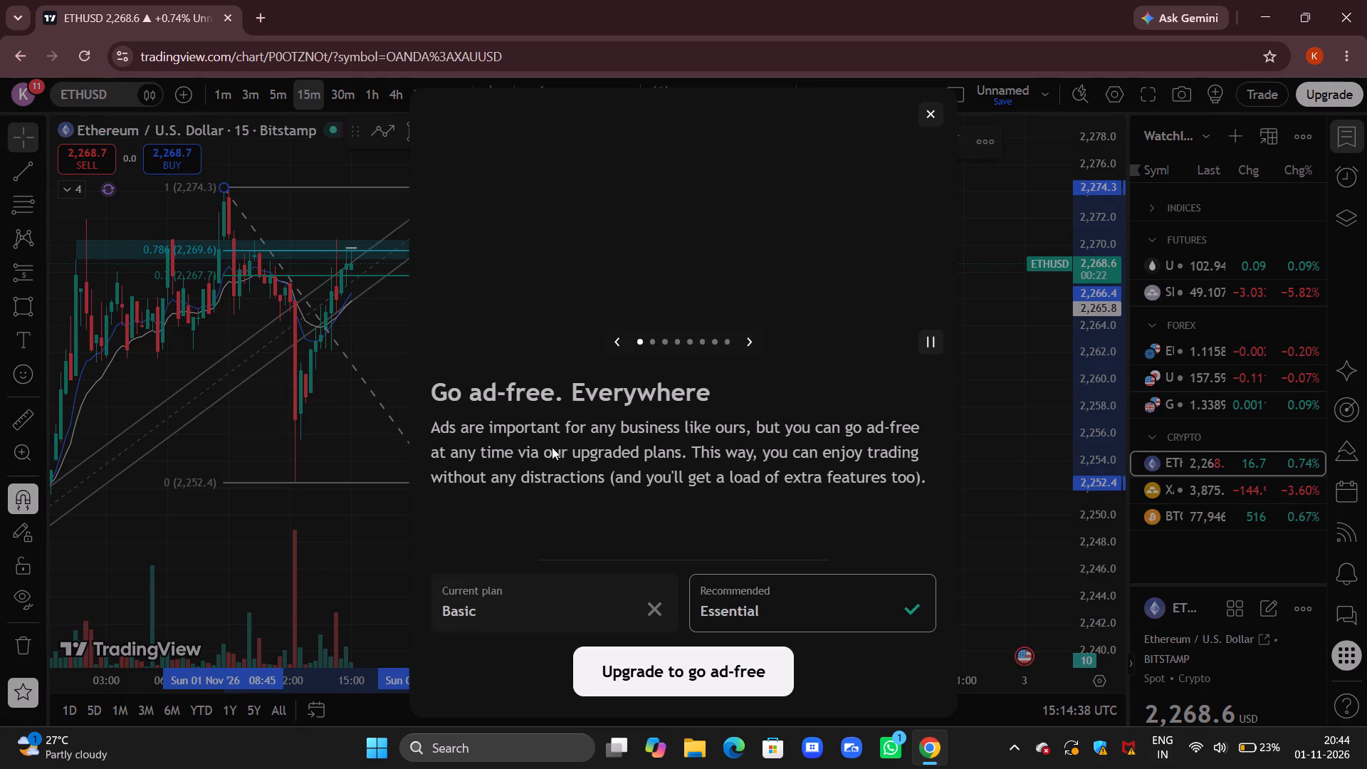
click(930, 109)
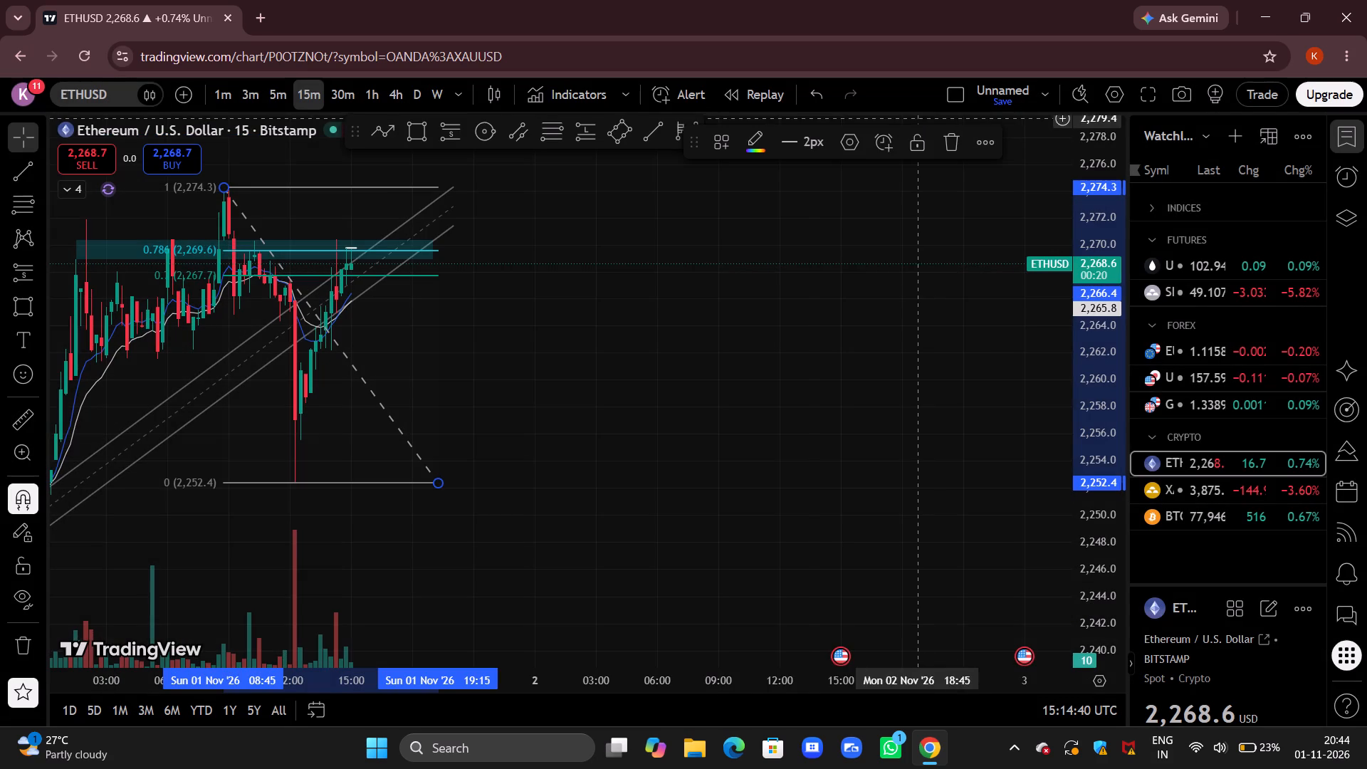
Examine the 15-minute ETHUSD price action around the teal zone, the 0.786 and 0.7 Fib levels and the rising channel.
drag(674, 472, 871, 451)
scroll(873, 451, up, 1)
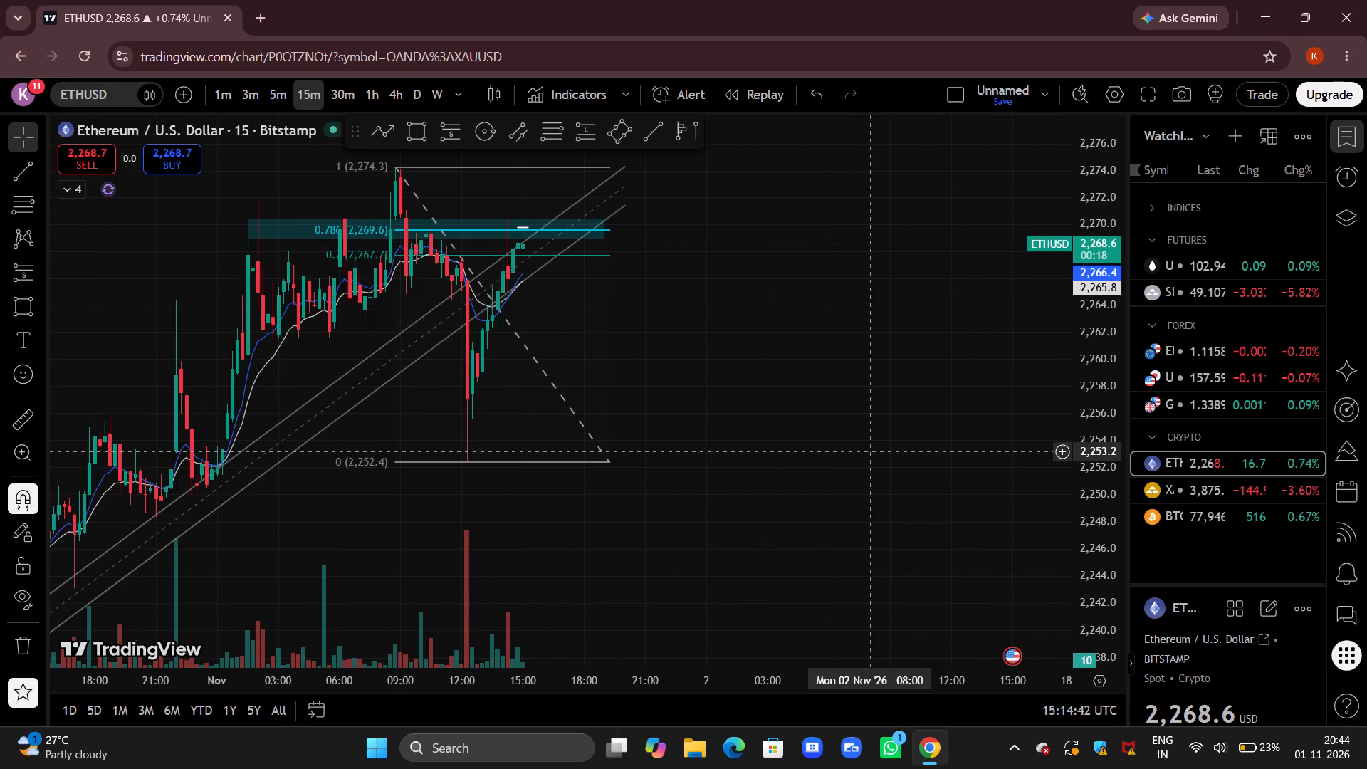
scroll(873, 451, up, 1)
drag(694, 514, 936, 516)
drag(798, 516, 932, 525)
drag(973, 520, 904, 569)
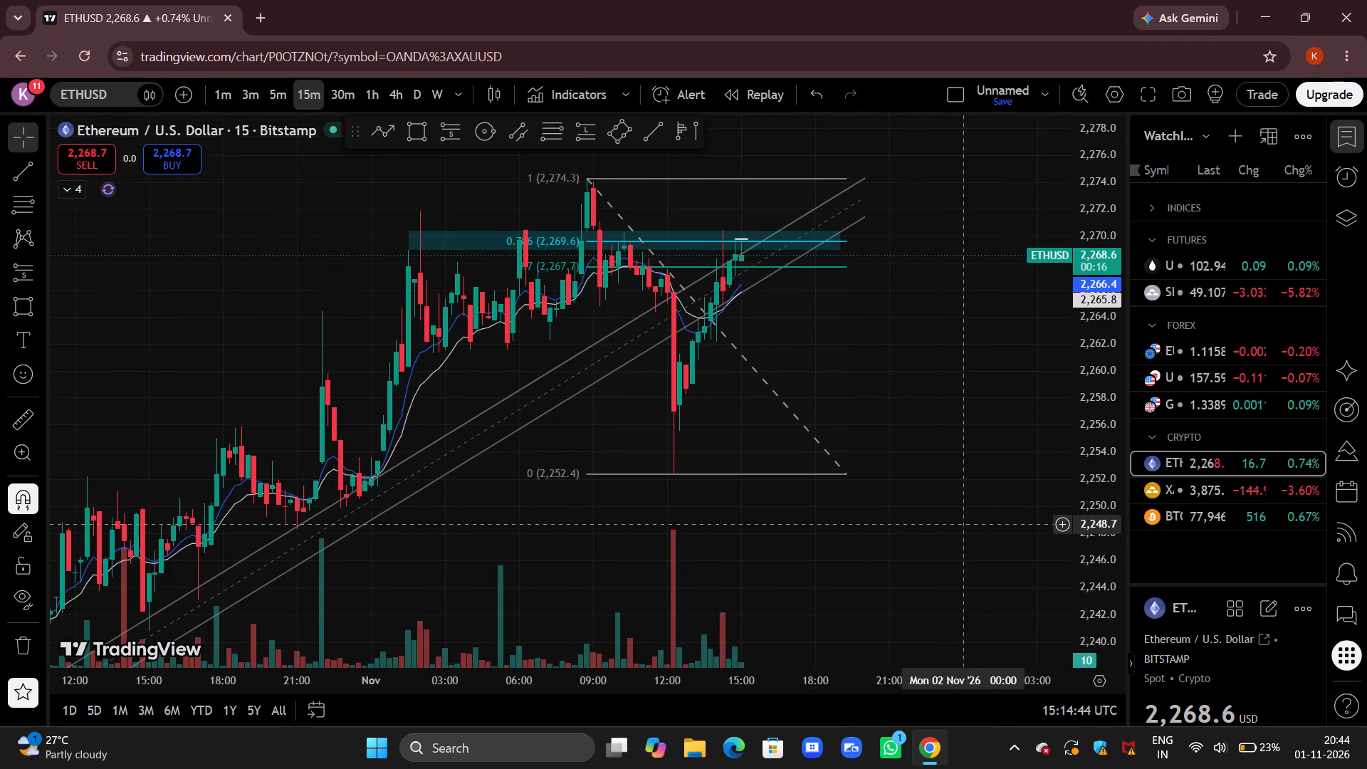
drag(904, 569, 882, 588)
drag(1089, 580, 1084, 532)
drag(969, 540, 982, 514)
scroll(997, 508, up, 1)
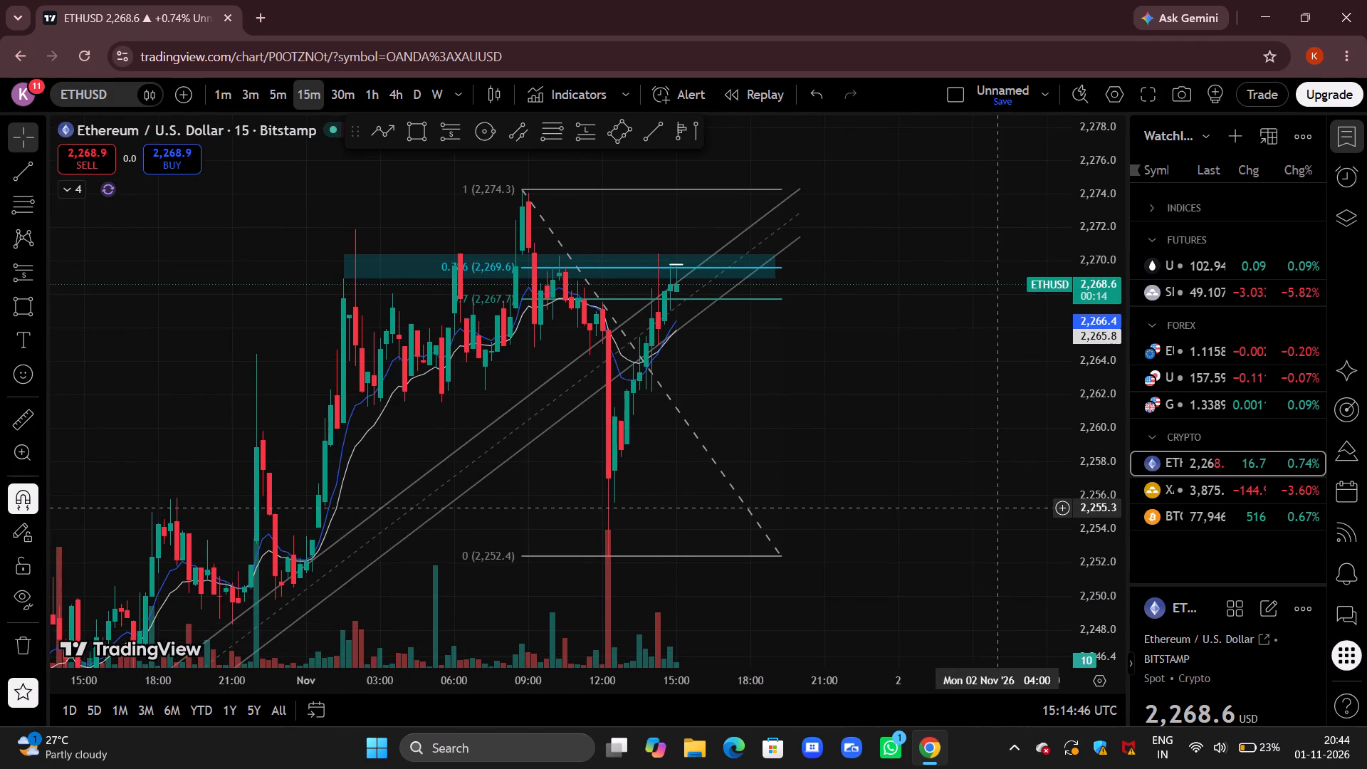
scroll(997, 508, up, 2)
drag(921, 520, 975, 478)
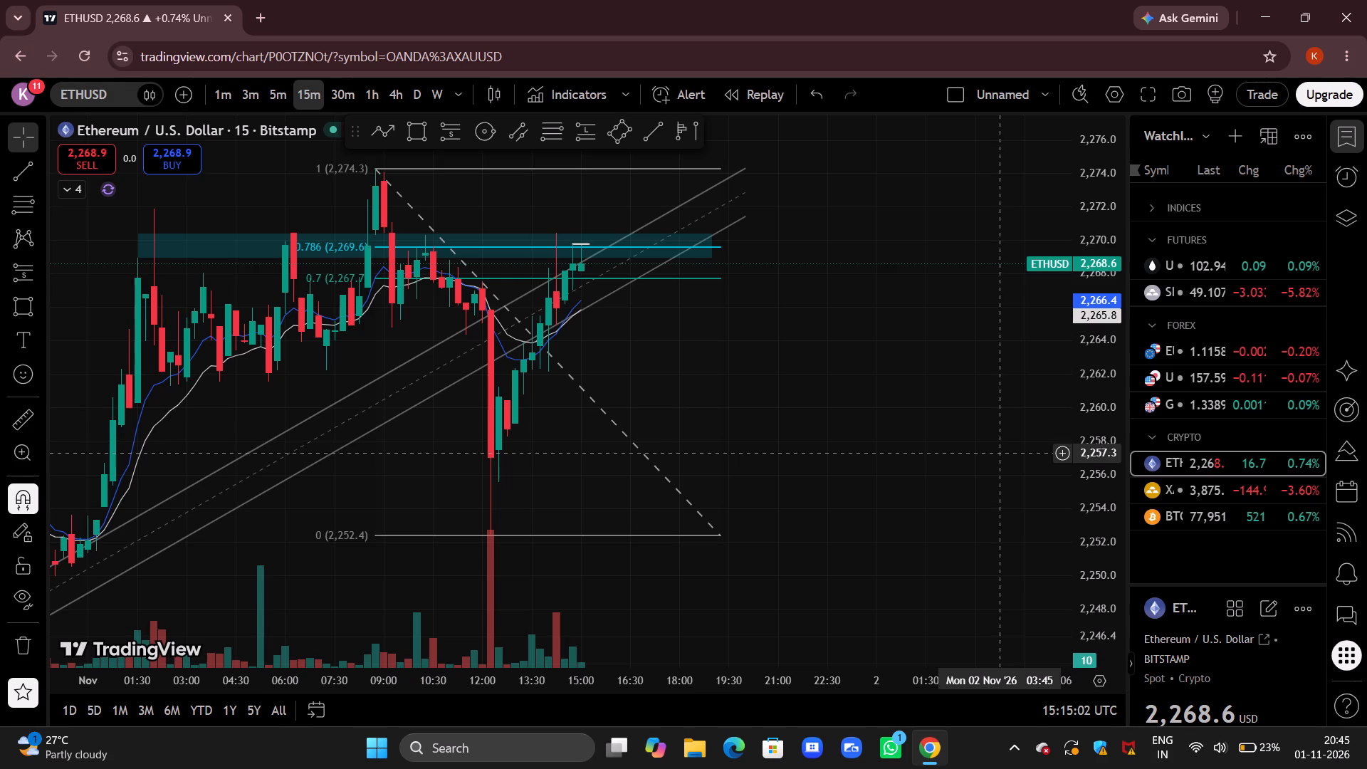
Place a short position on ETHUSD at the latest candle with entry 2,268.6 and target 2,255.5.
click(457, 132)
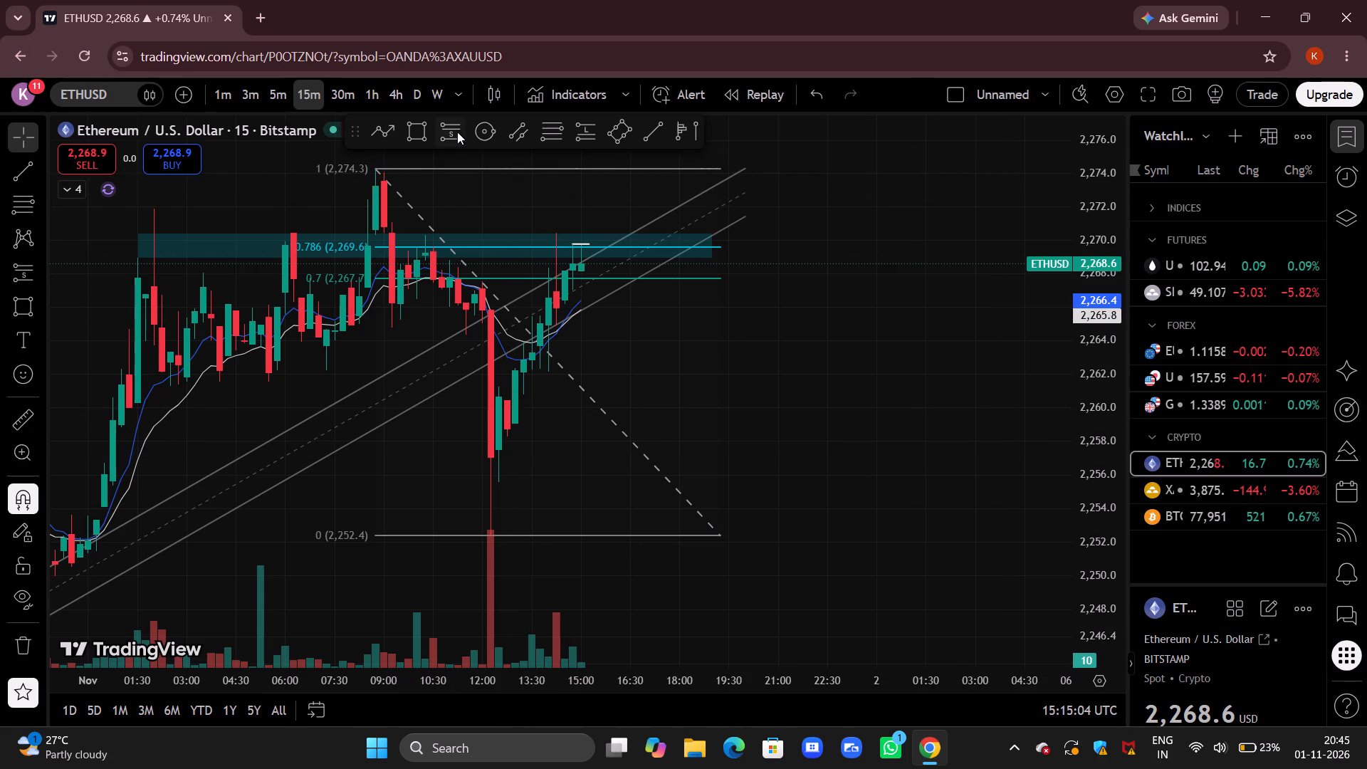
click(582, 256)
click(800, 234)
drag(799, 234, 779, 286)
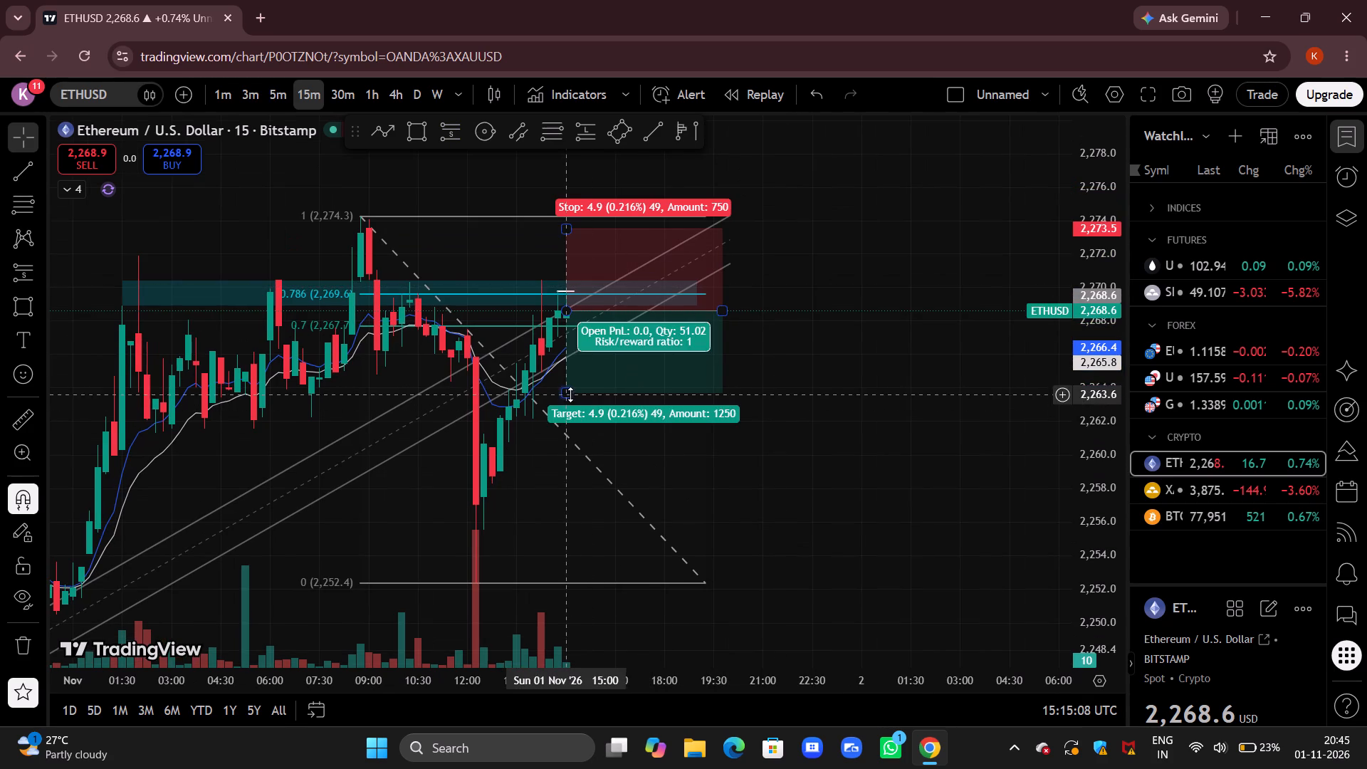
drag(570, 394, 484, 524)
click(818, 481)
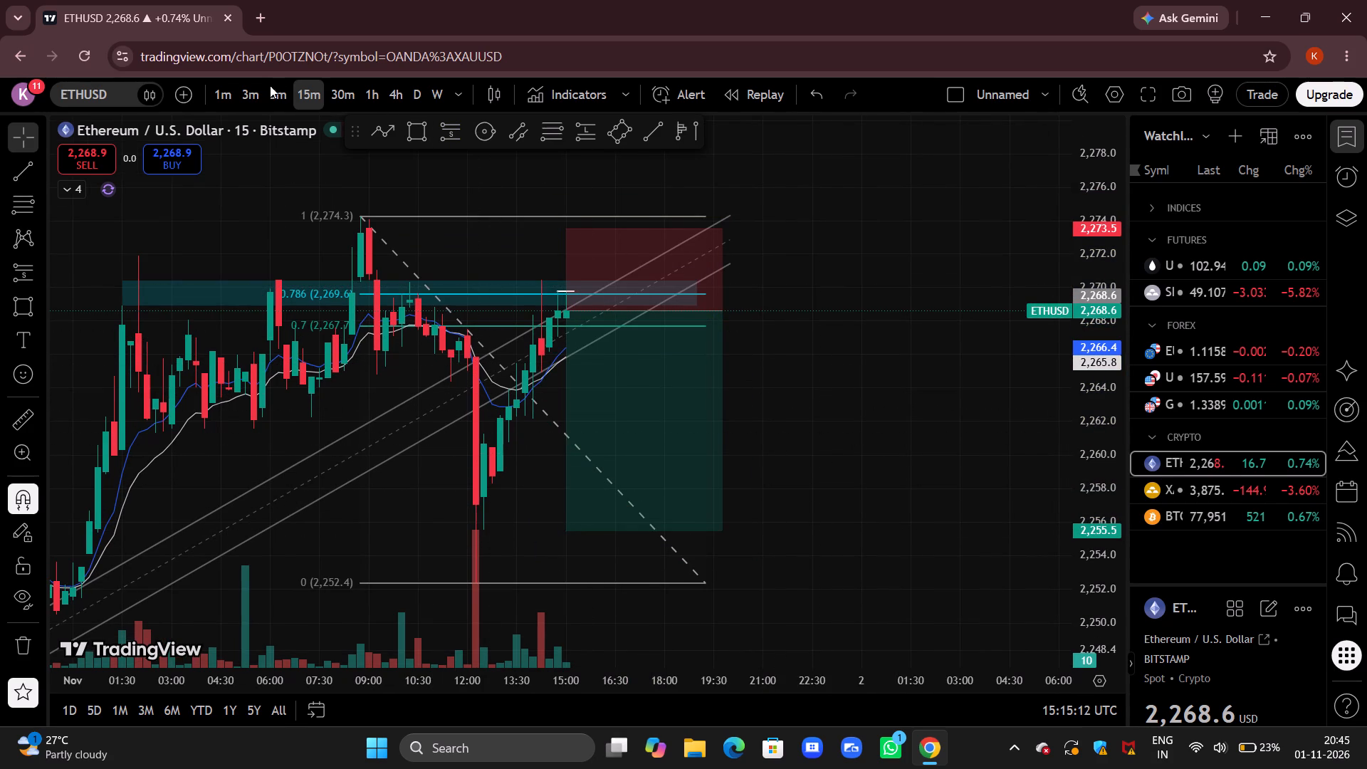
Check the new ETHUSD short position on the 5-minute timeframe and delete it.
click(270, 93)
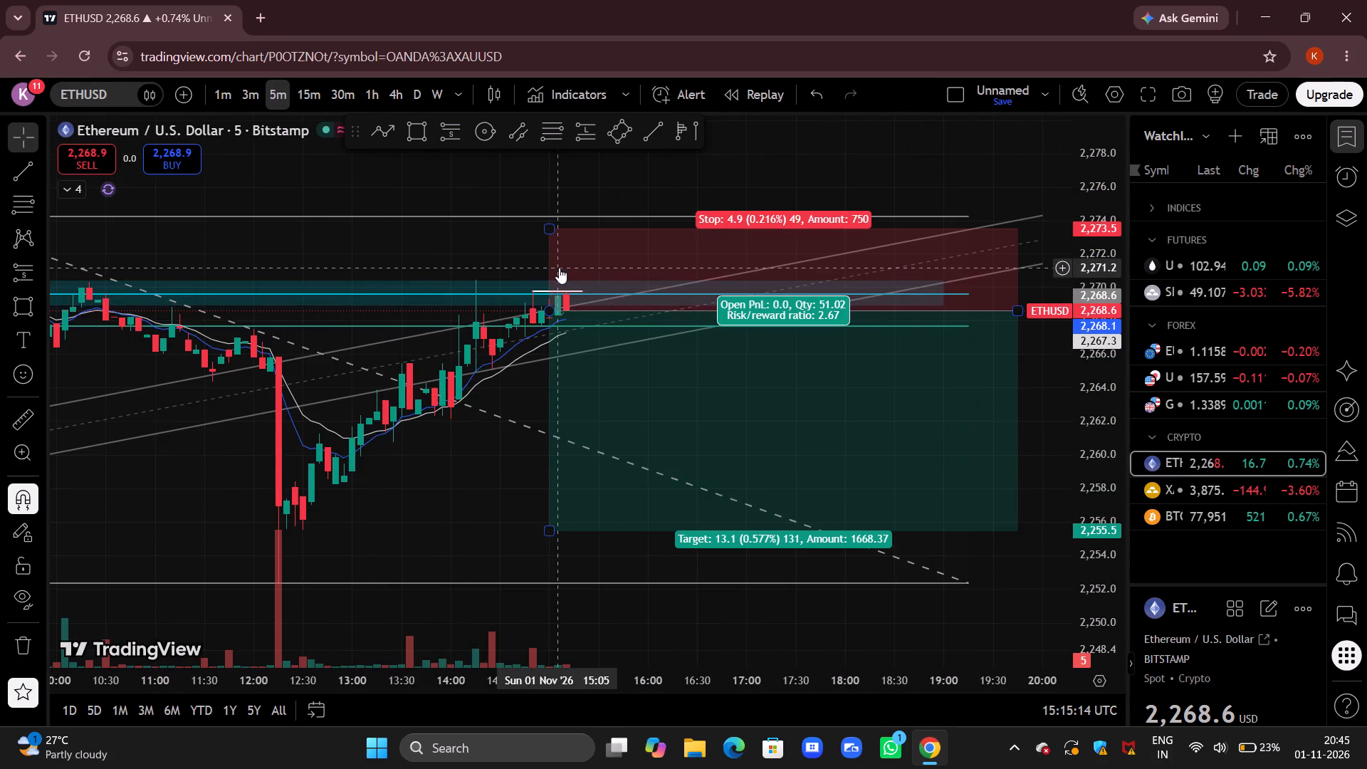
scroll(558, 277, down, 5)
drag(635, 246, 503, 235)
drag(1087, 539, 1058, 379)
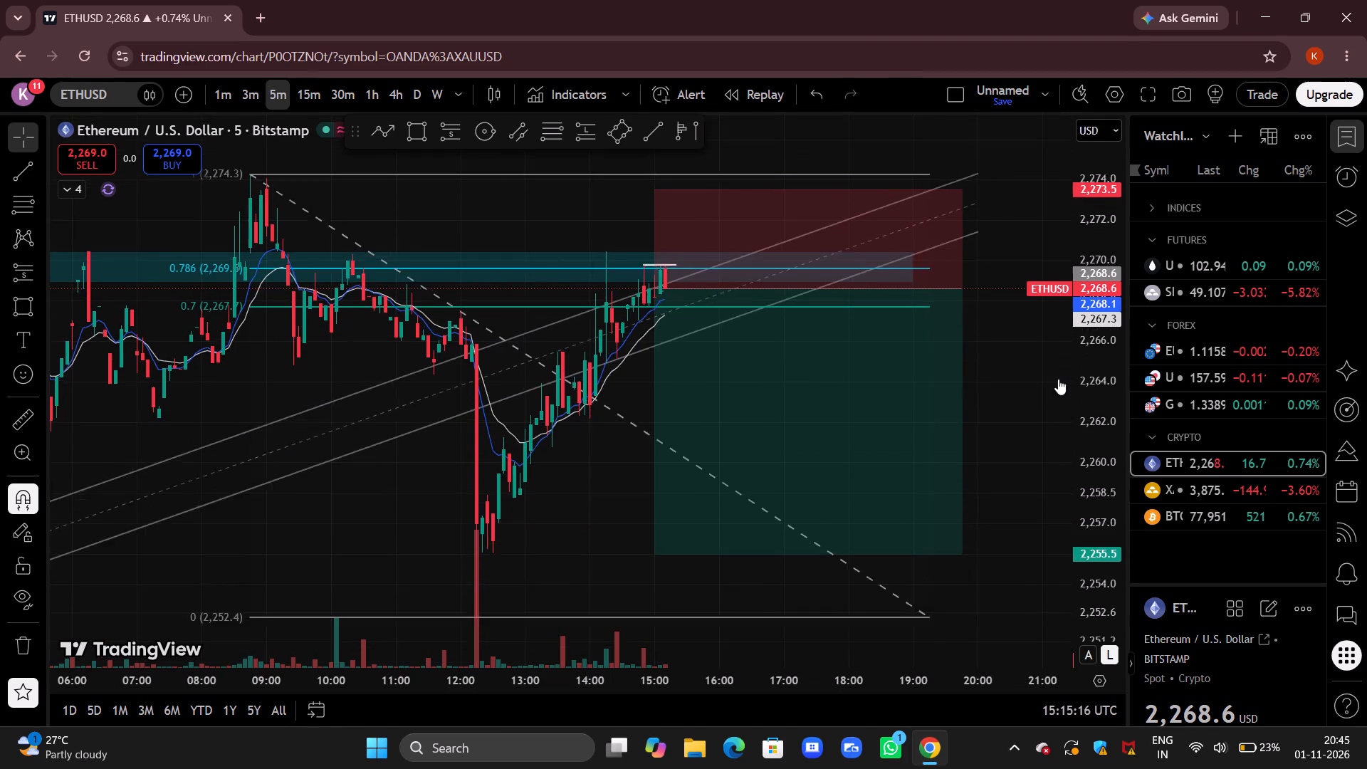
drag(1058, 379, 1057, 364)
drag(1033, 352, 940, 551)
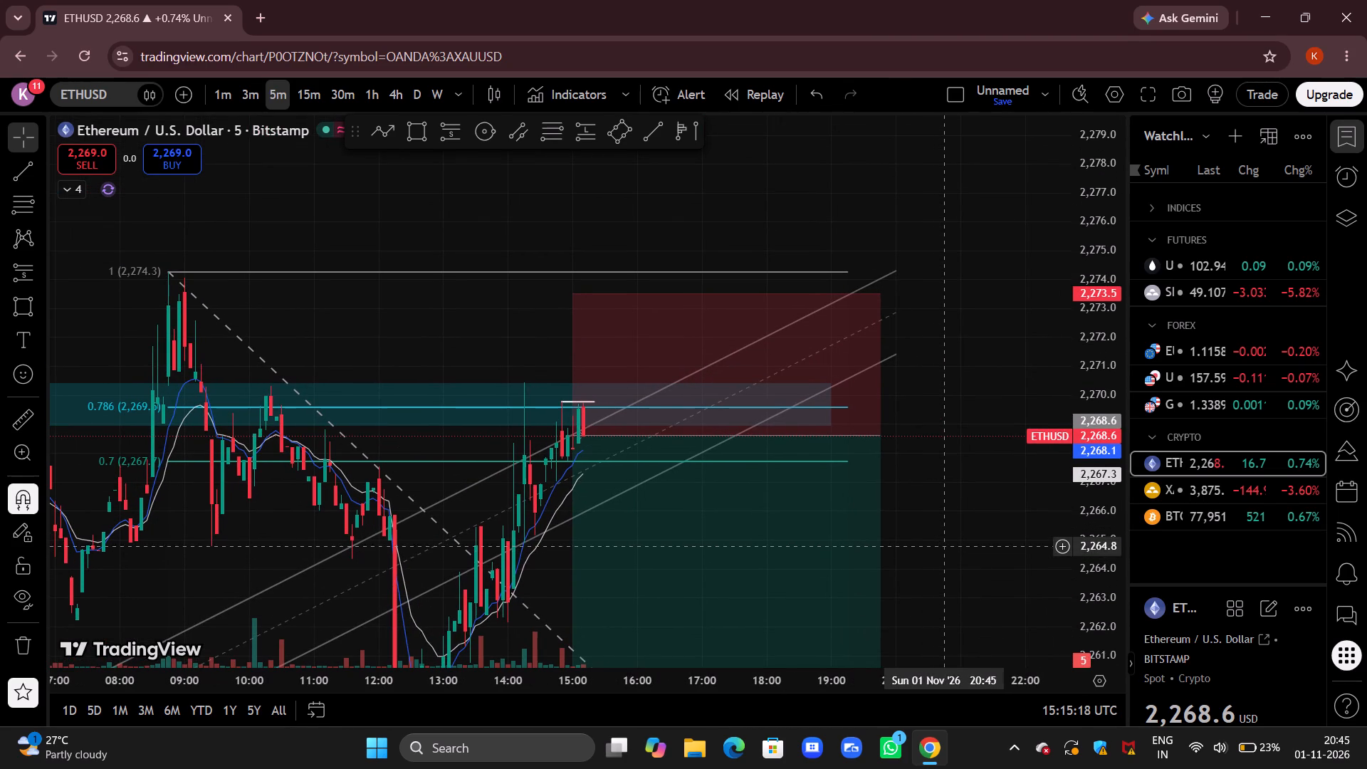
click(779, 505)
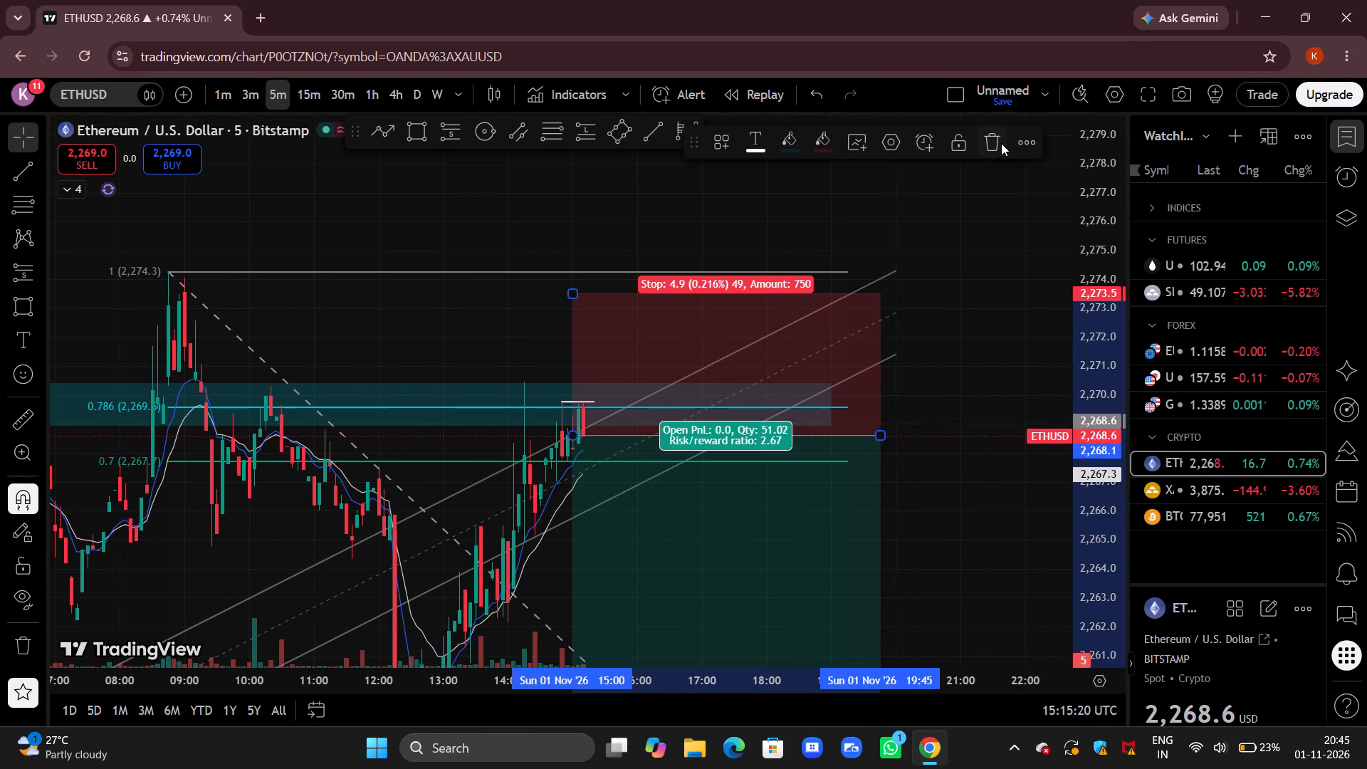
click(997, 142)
Compare the 5-minute ETHUSD price action at the teal zone with the 5-minute BTCUSD chart.
drag(1105, 554, 1062, 266)
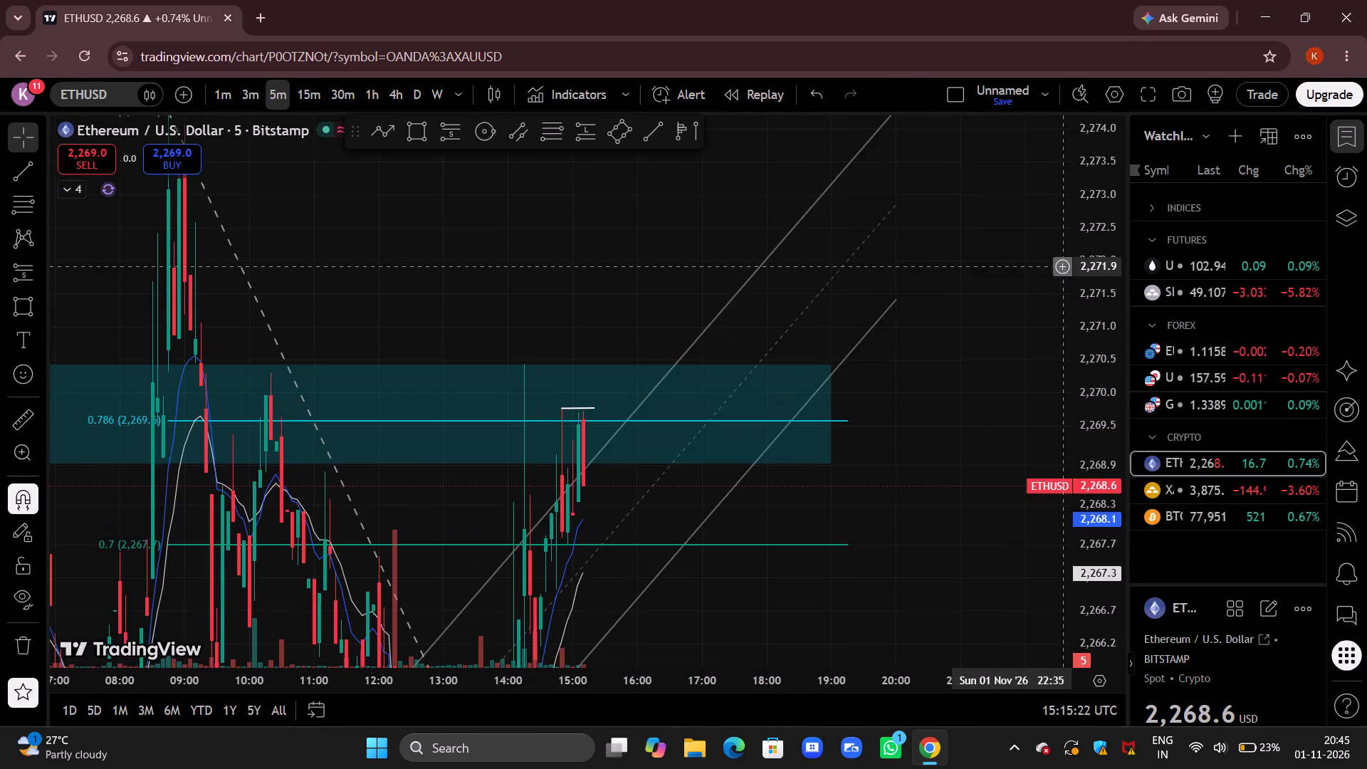
drag(966, 463, 972, 313)
scroll(974, 316, up, 3)
drag(1084, 244, 1071, 399)
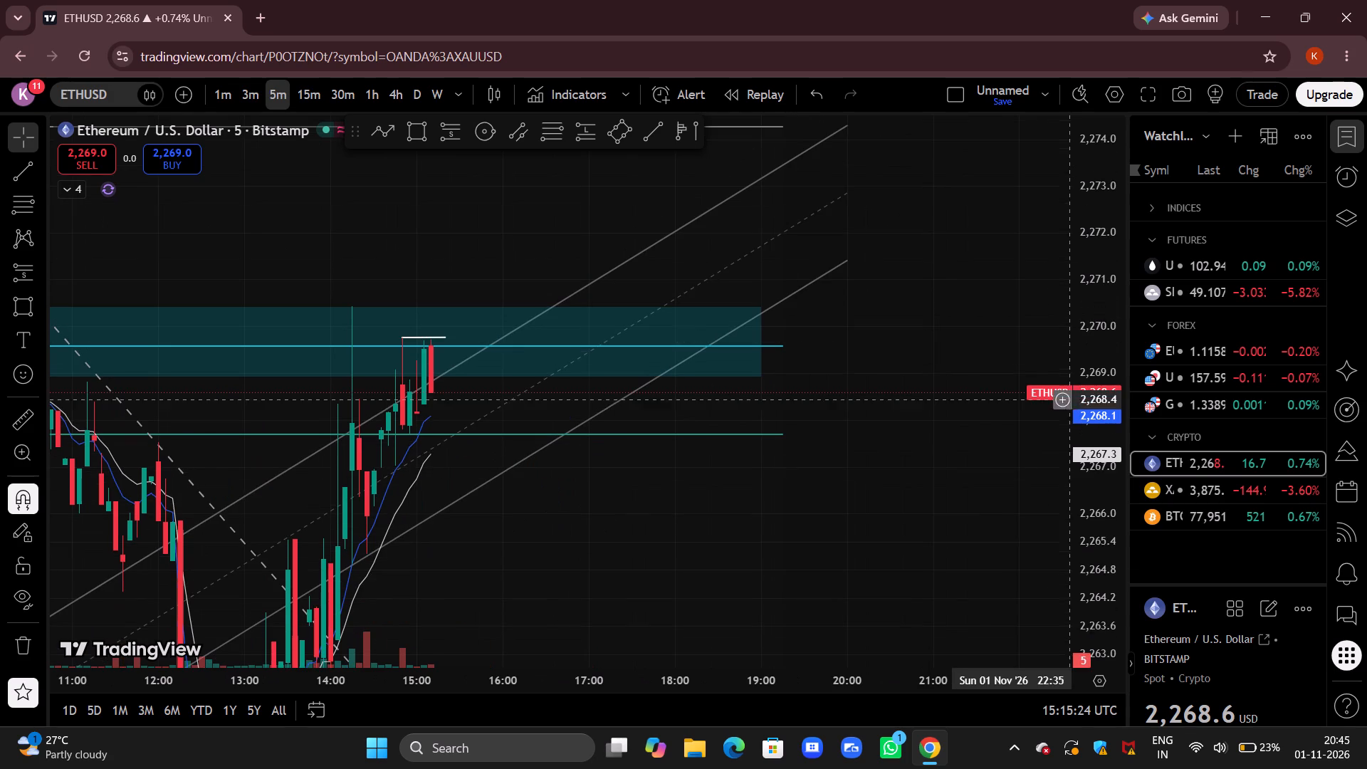
click(1202, 512)
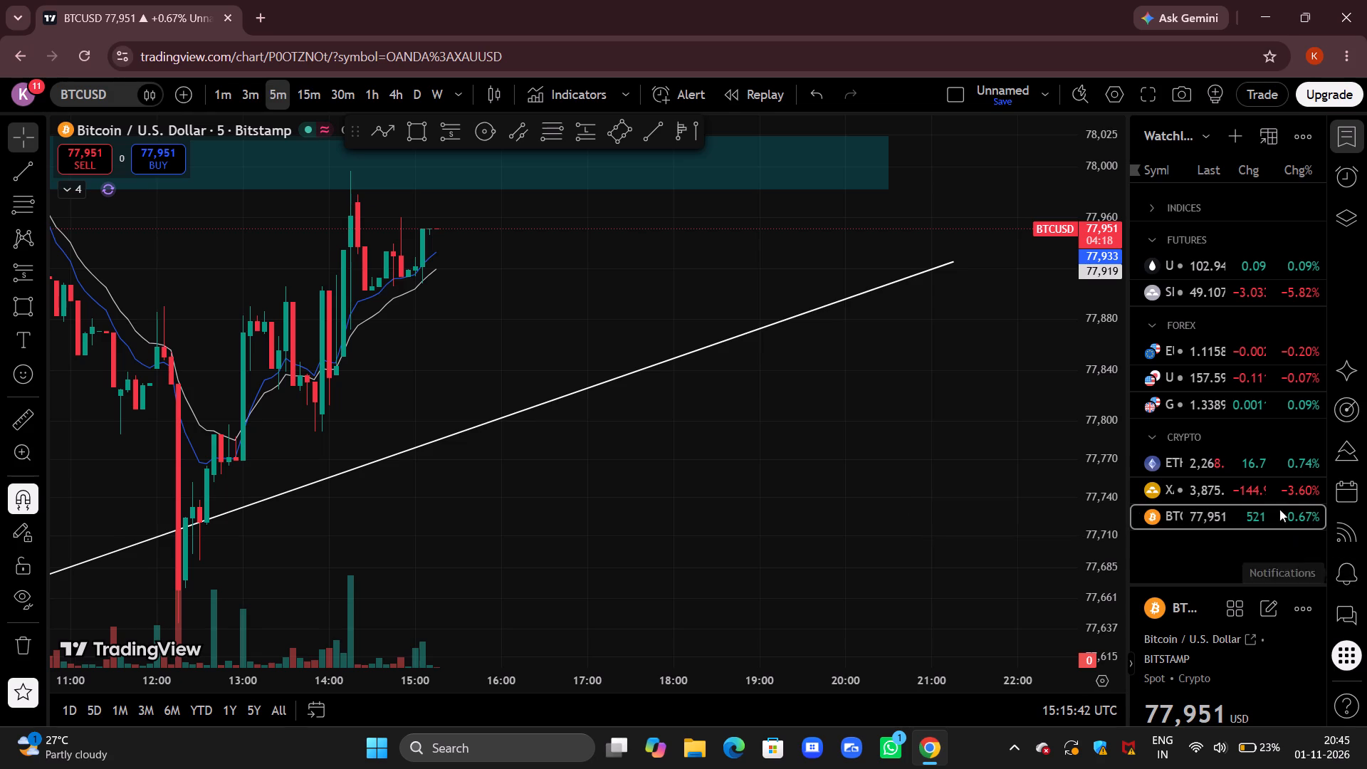
Return to ETHUSD and examine the 5-minute price action around the teal zone, the 0.786 and 0.7 Fib levels and the rising channel.
click(1242, 454)
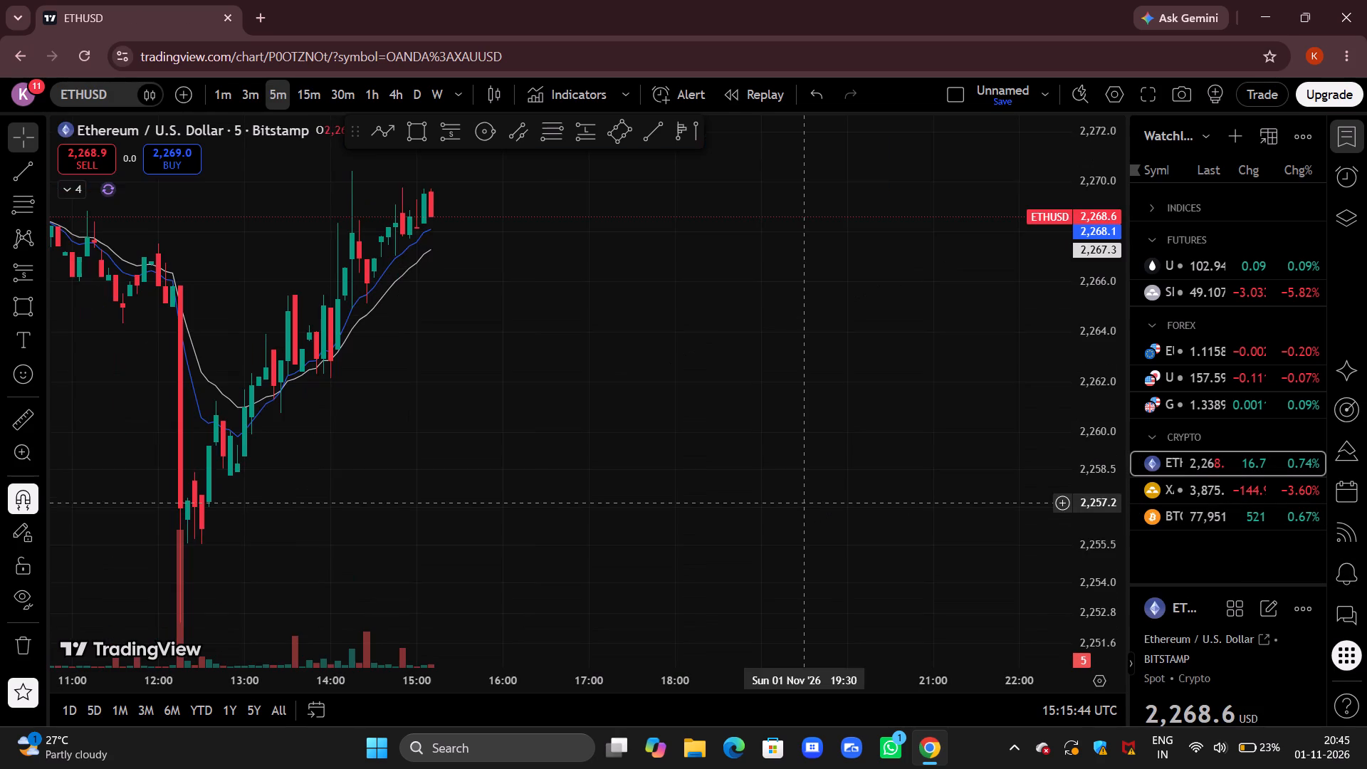
scroll(808, 496, down, 2)
drag(812, 384, 807, 489)
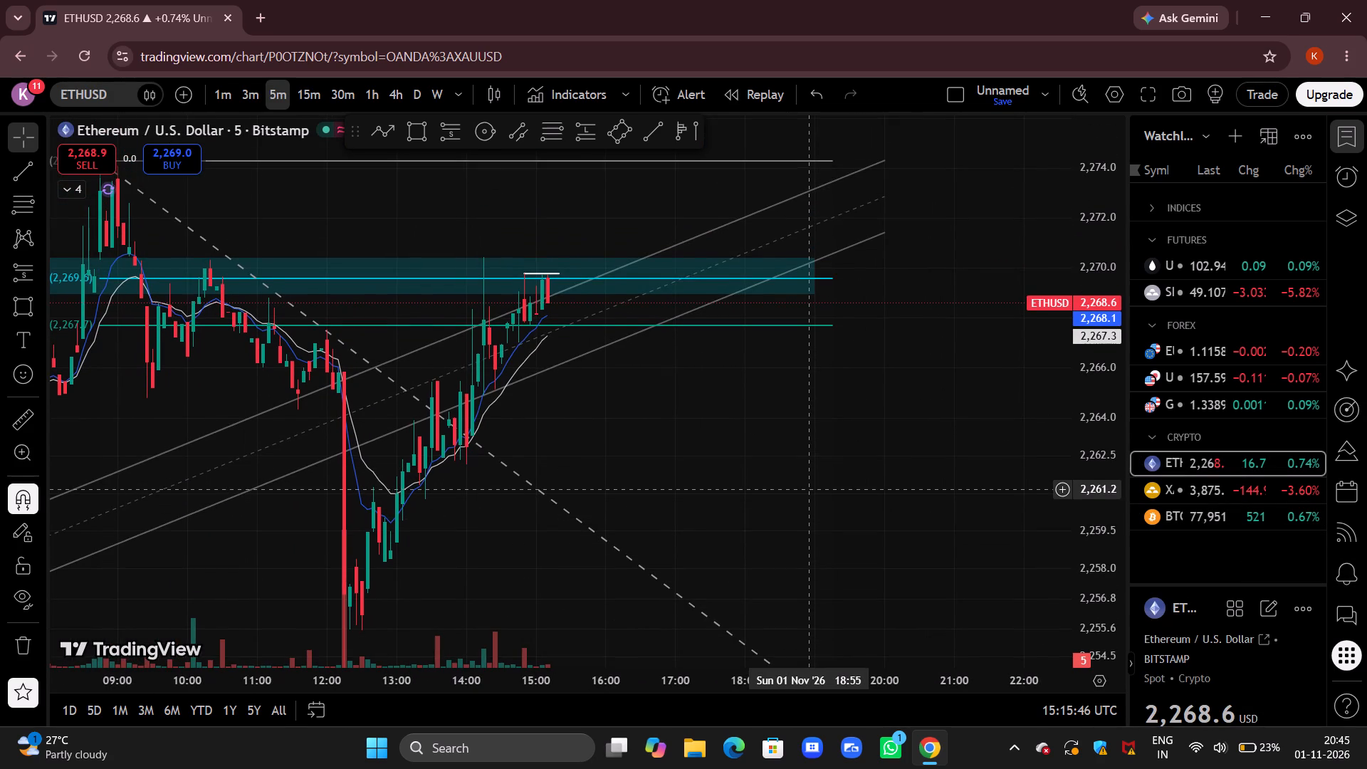
drag(807, 489, 842, 496)
drag(844, 496, 946, 494)
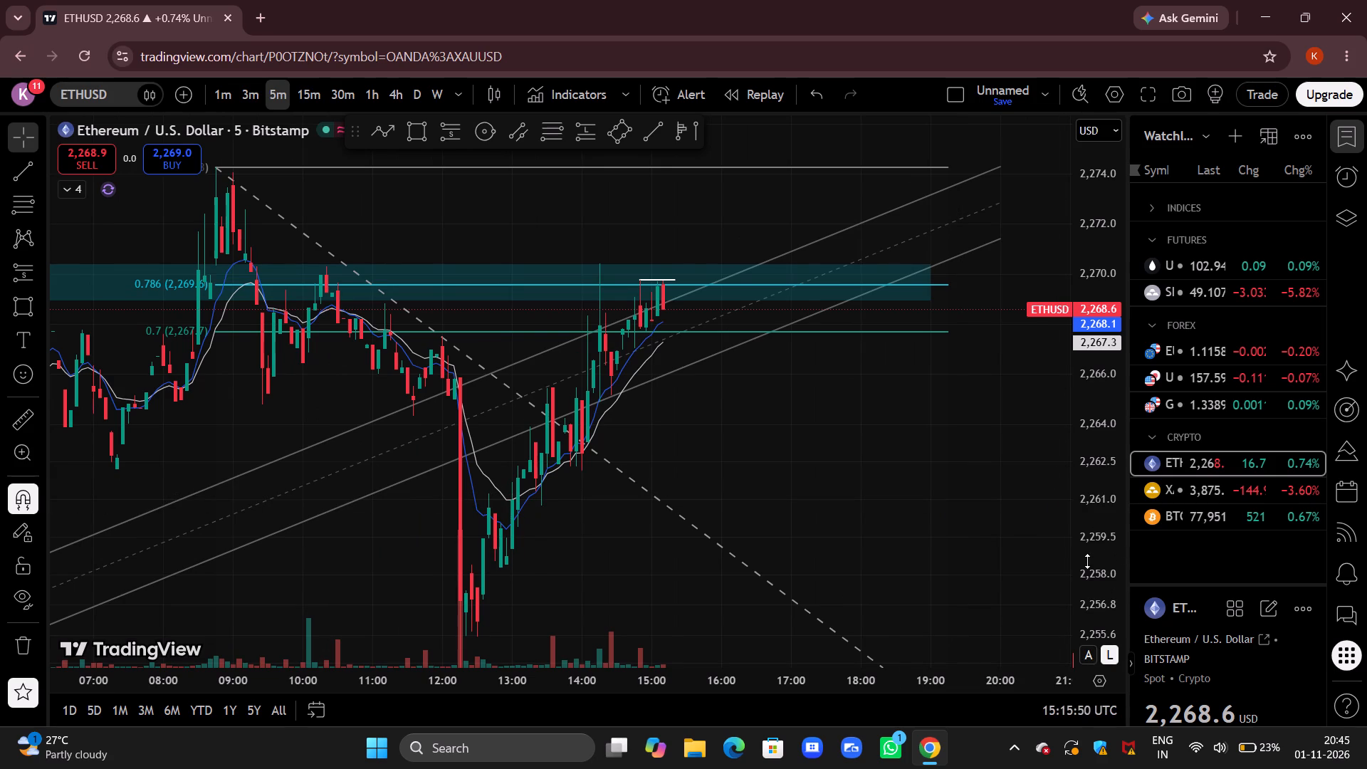
drag(1097, 599, 1094, 328)
drag(894, 483, 867, 646)
scroll(836, 501, up, 2)
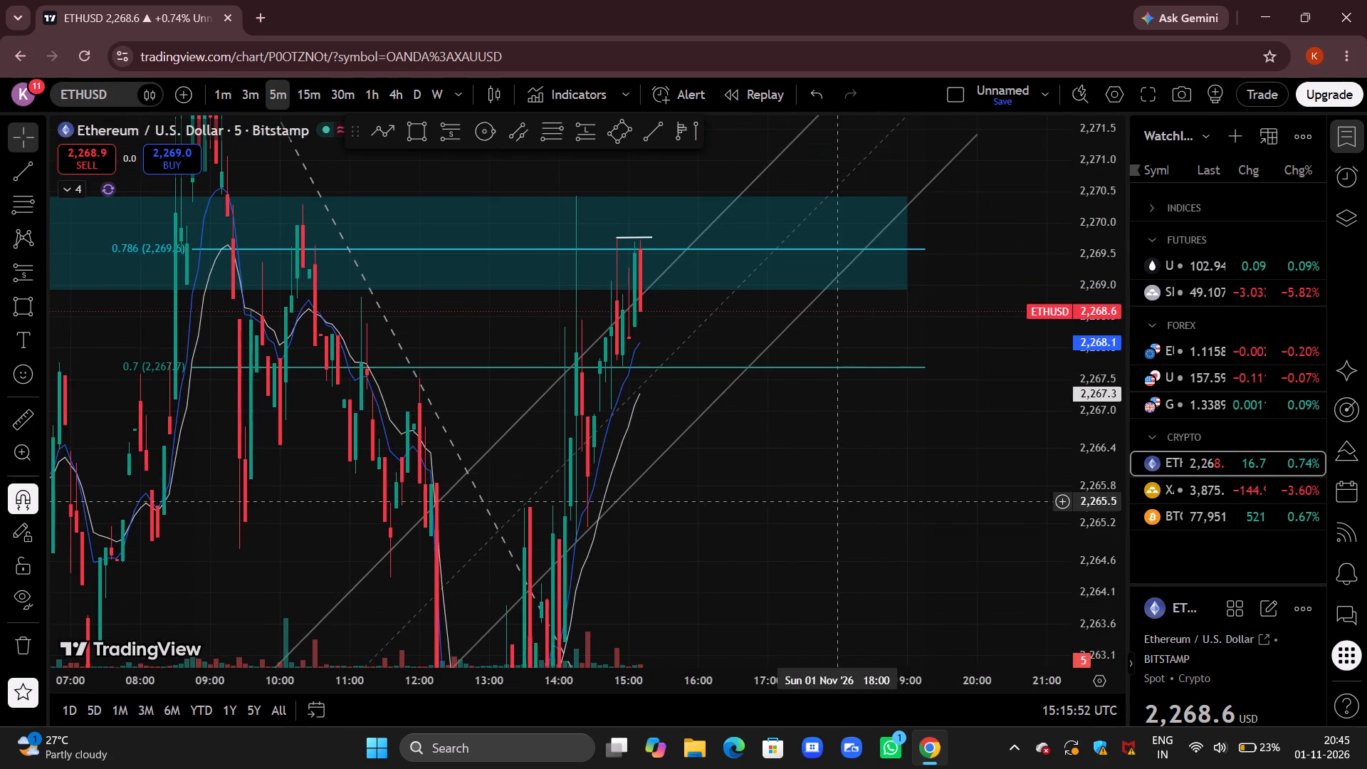
scroll(836, 501, up, 2)
drag(680, 525, 960, 578)
drag(1096, 325, 1079, 395)
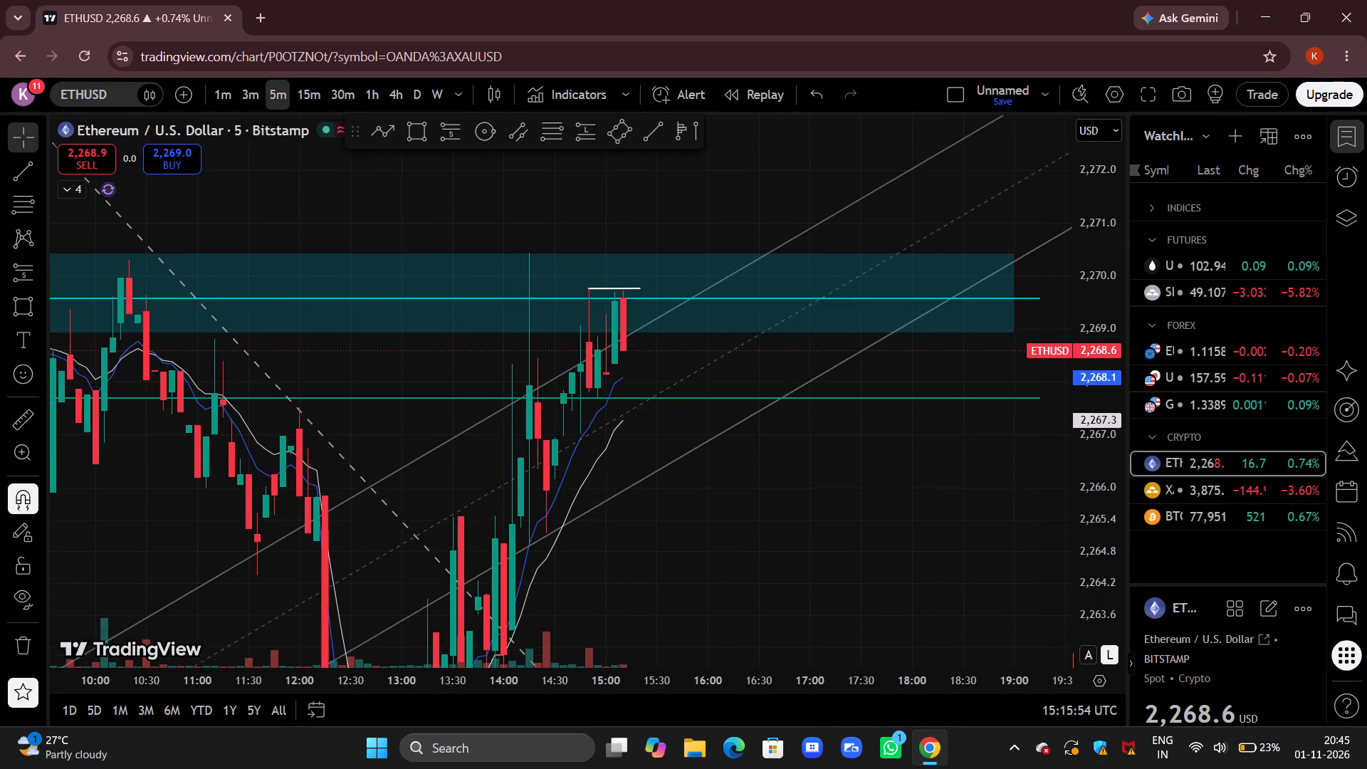
drag(965, 511, 915, 524)
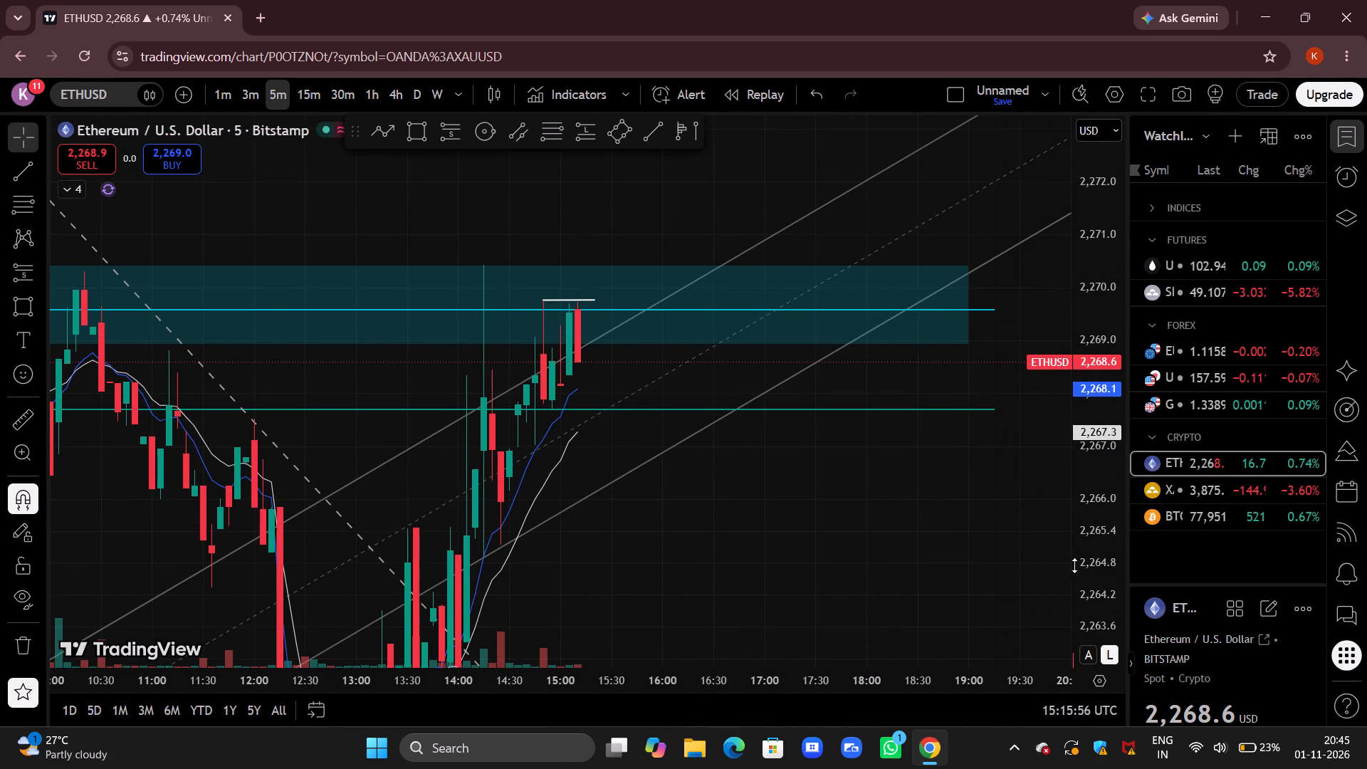
drag(1092, 585, 1092, 464)
drag(950, 551, 970, 470)
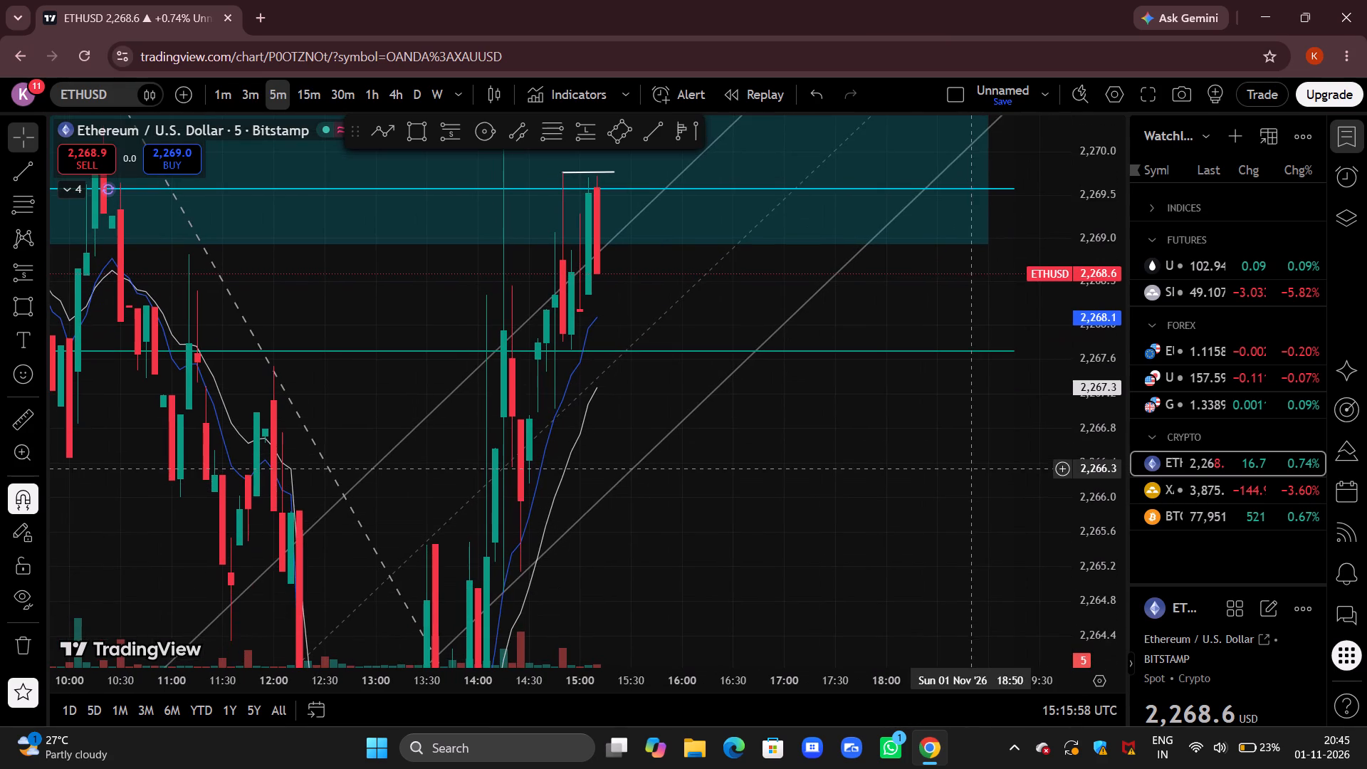
drag(1101, 396, 1086, 483)
drag(997, 508, 954, 518)
scroll(954, 518, up, 1)
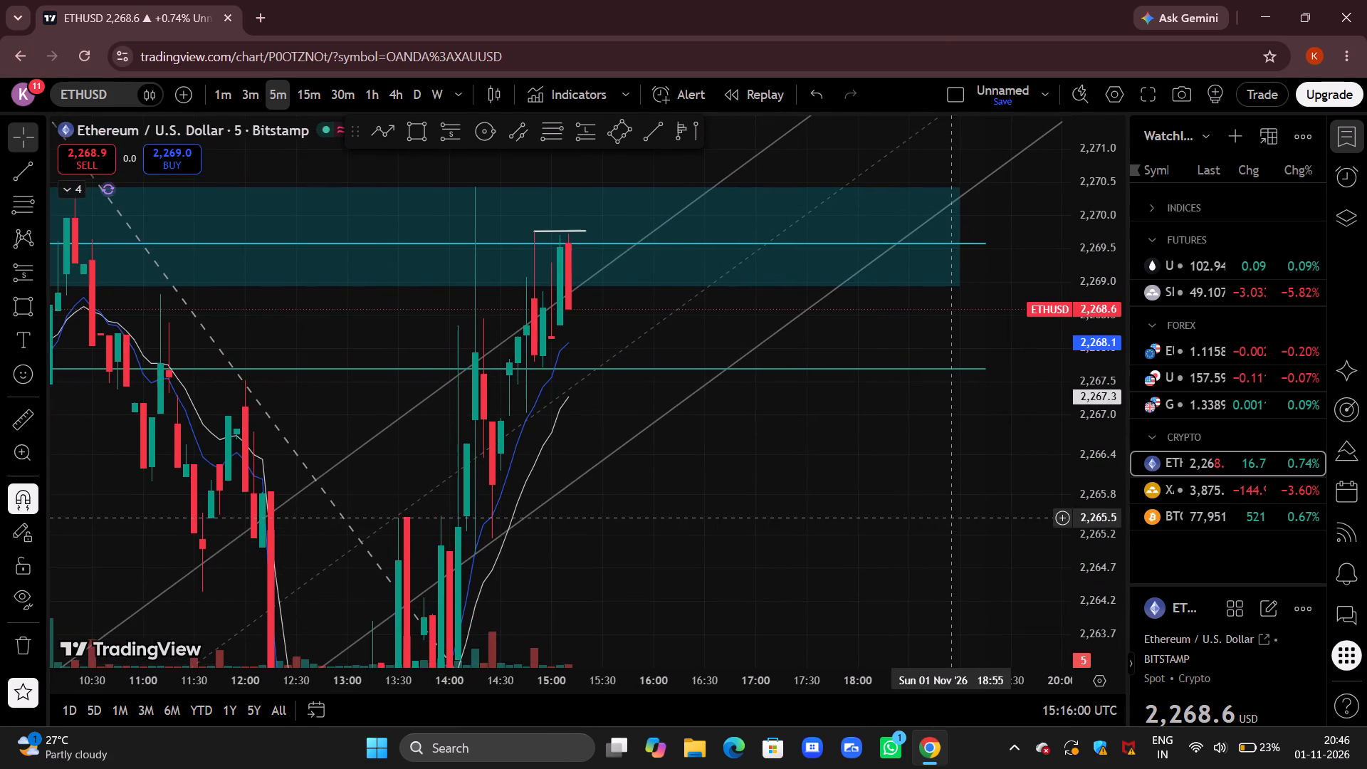
scroll(954, 518, up, 1)
drag(788, 549, 971, 510)
scroll(985, 508, down, 4)
drag(1040, 471, 1032, 498)
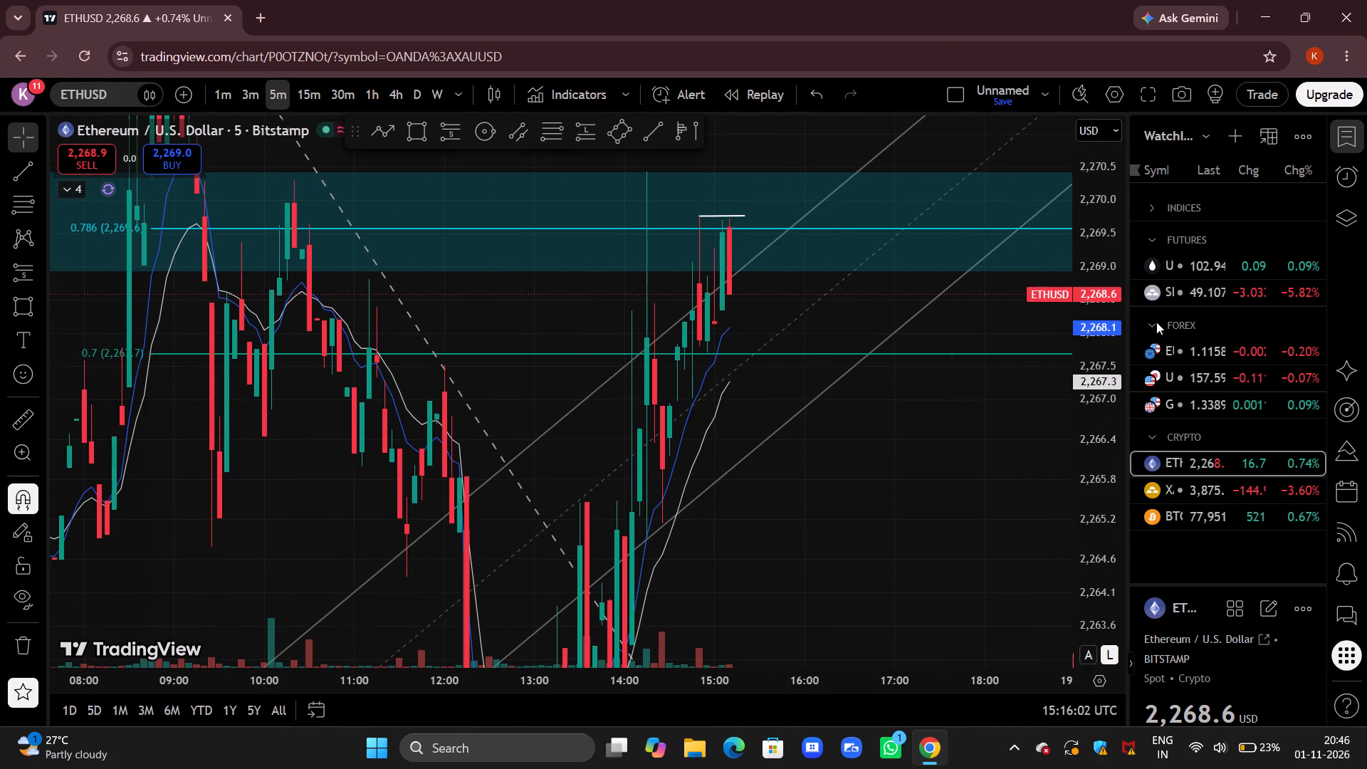
drag(1096, 182, 1102, 384)
drag(1026, 476, 968, 486)
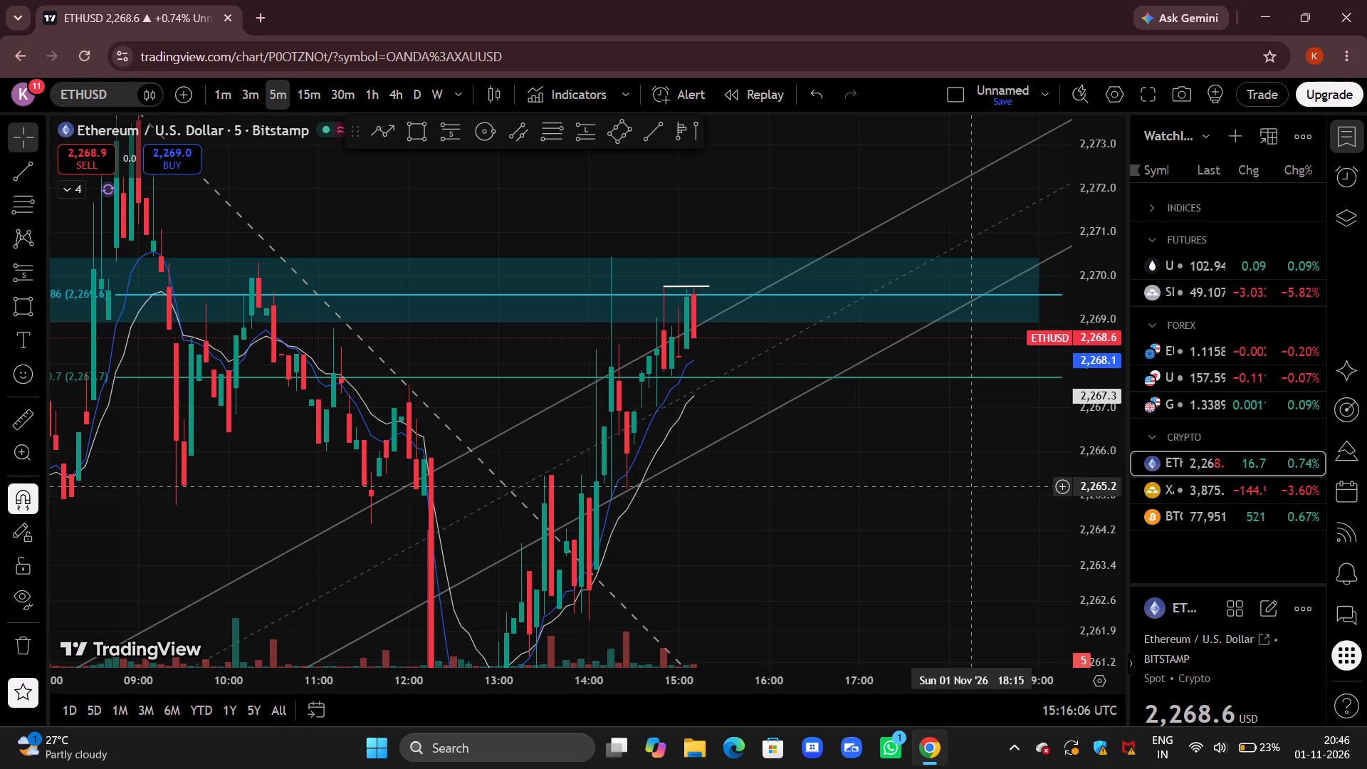
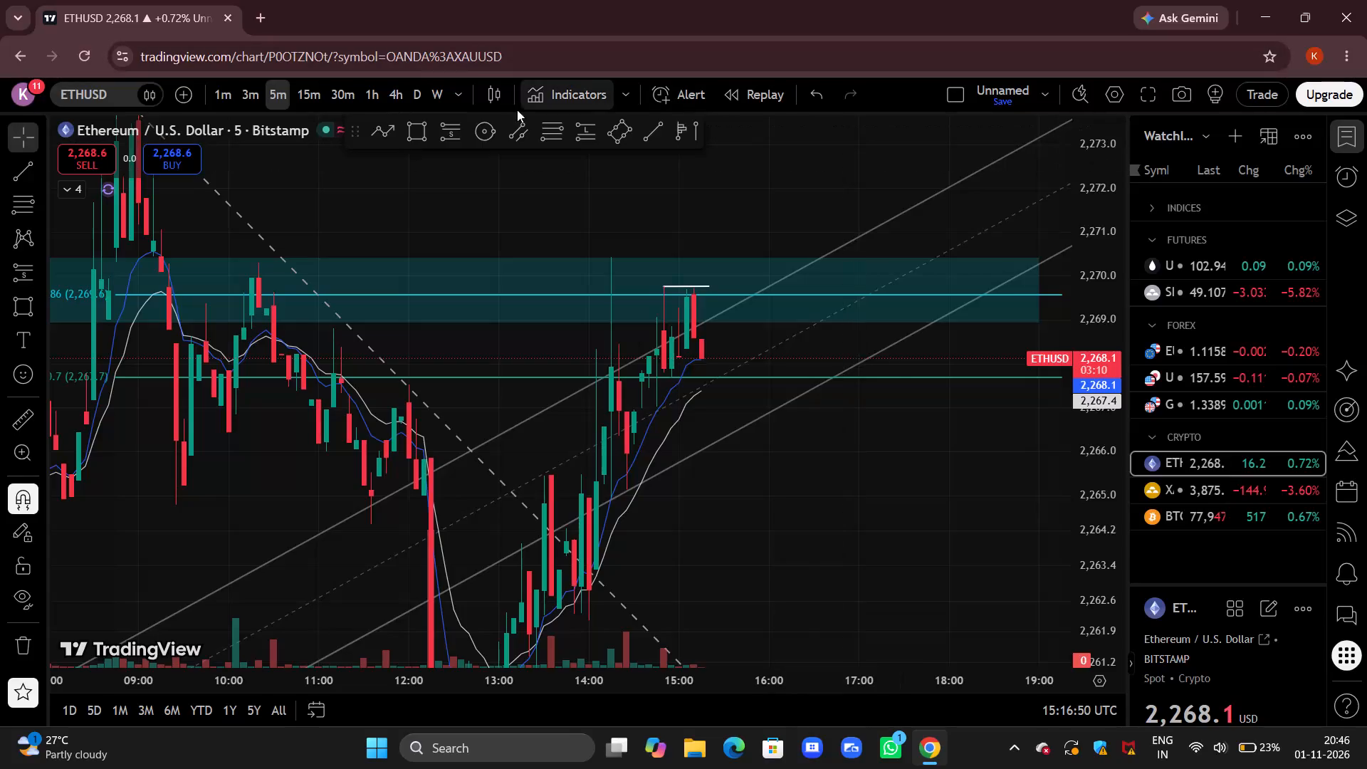
Place a short position on the 5-minute ETHUSD chart at the latest candles with entry at 2,268.6.
click(454, 132)
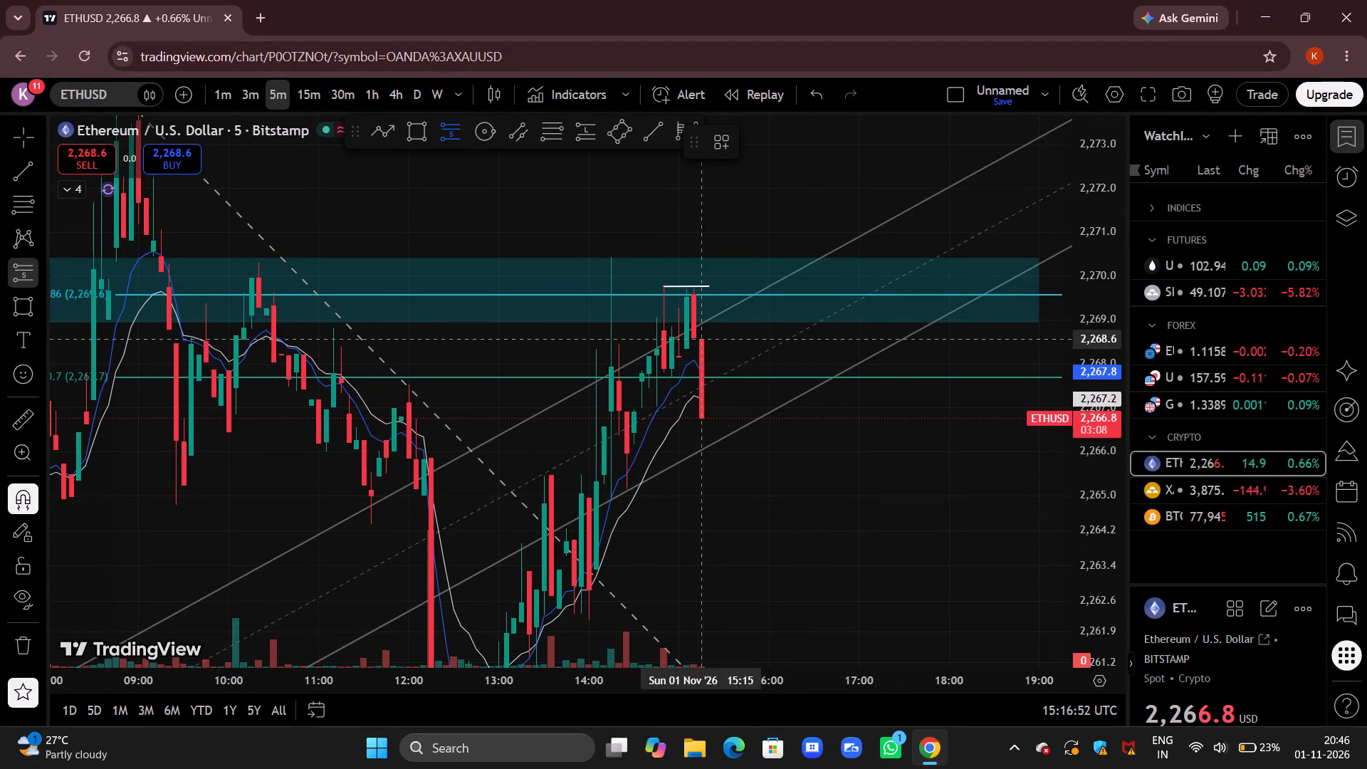
click(696, 339)
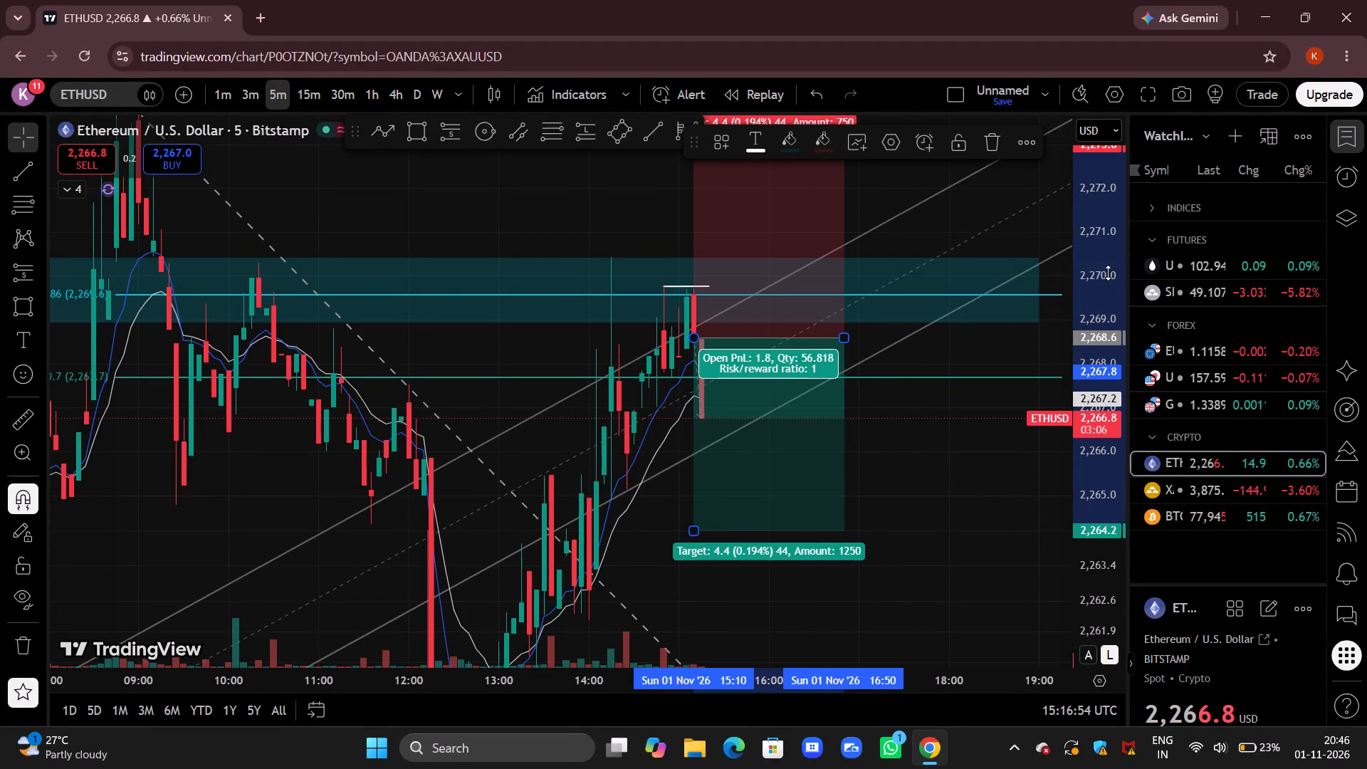
Tighten the new short position's stop level to 2,271.1, just above the teal zone.
drag(1106, 277, 1066, 503)
drag(1029, 522, 1000, 551)
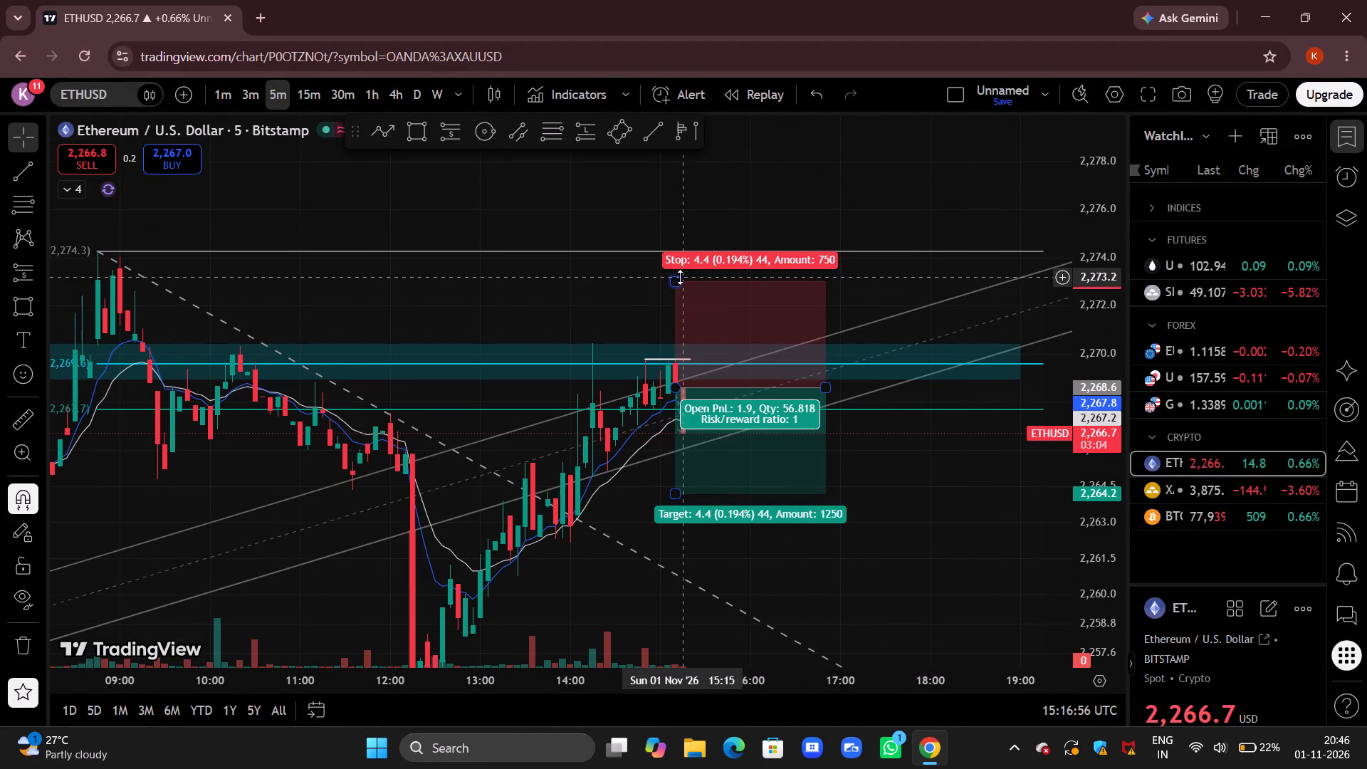
drag(680, 277, 549, 313)
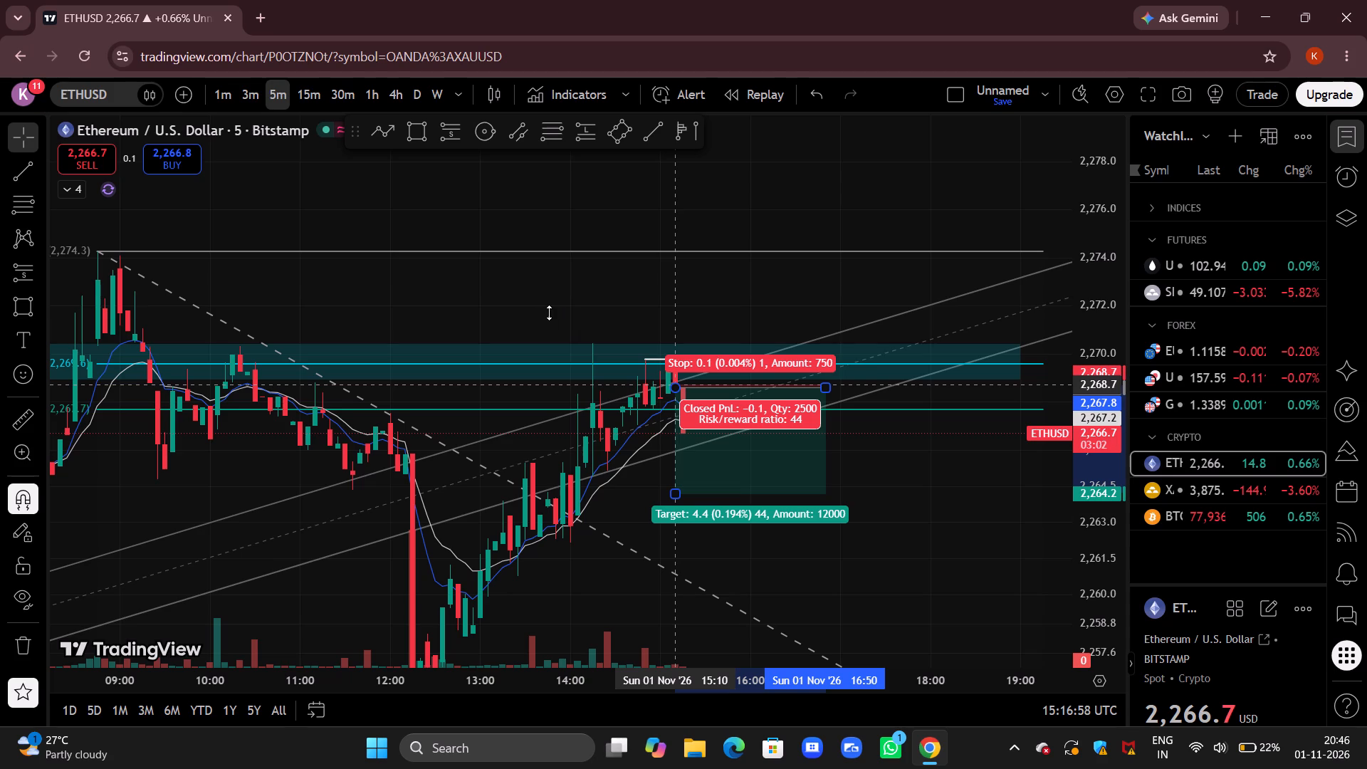
drag(549, 313, 241, 342)
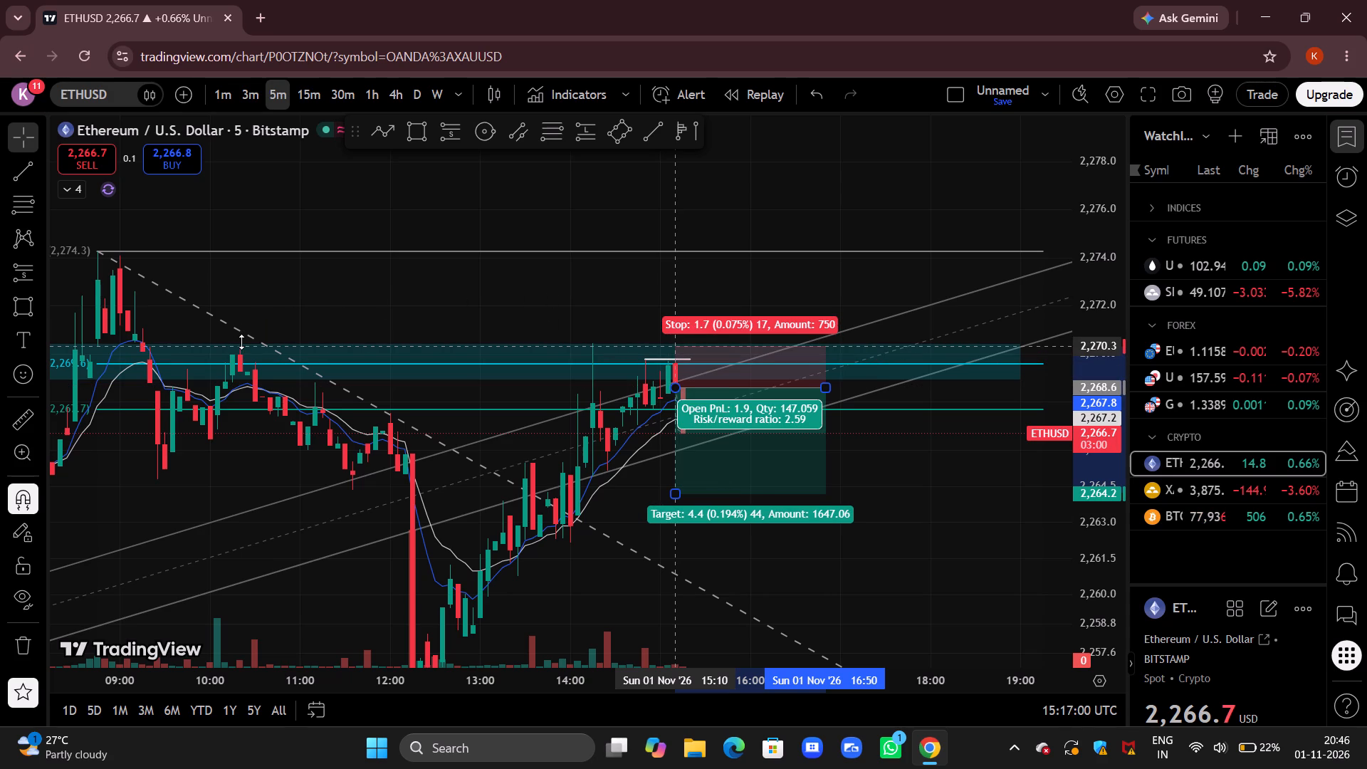
drag(241, 342, 152, 321)
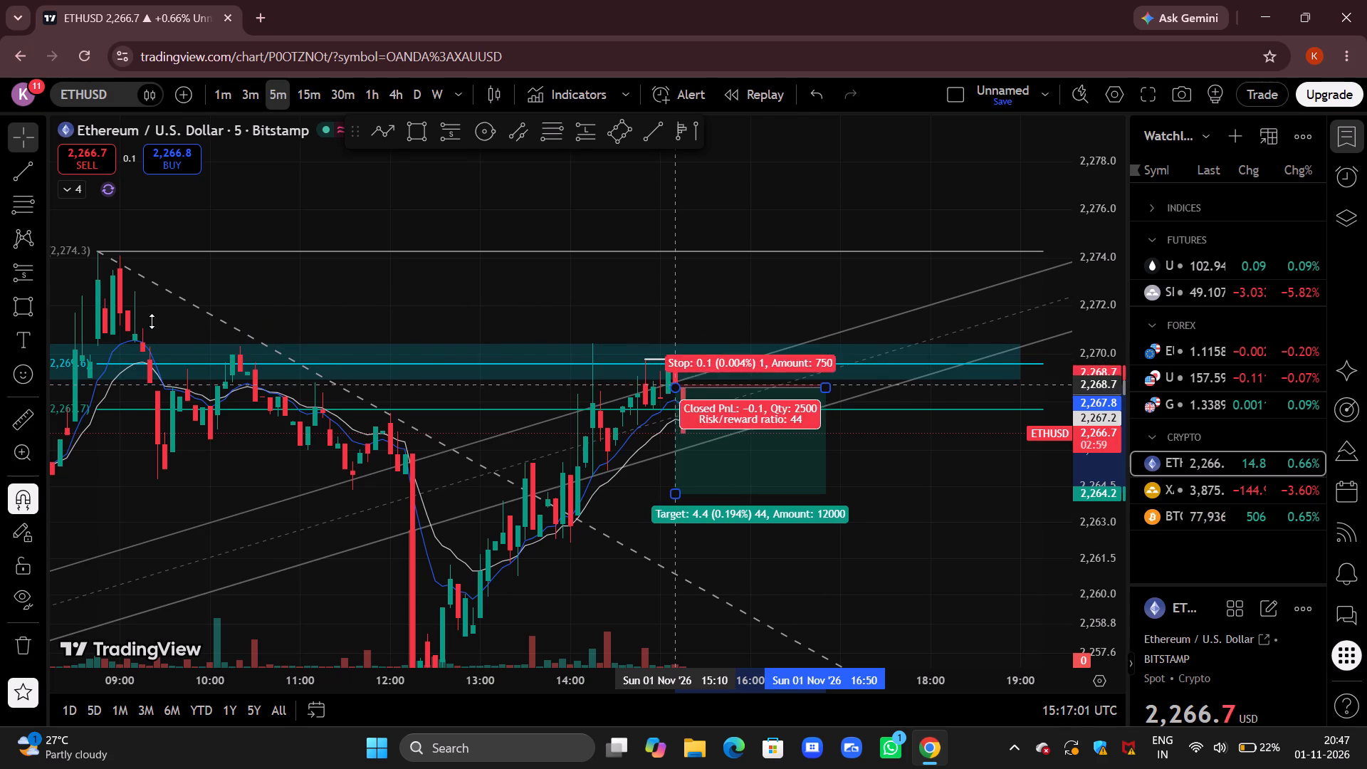
drag(152, 321, 140, 323)
click(381, 297)
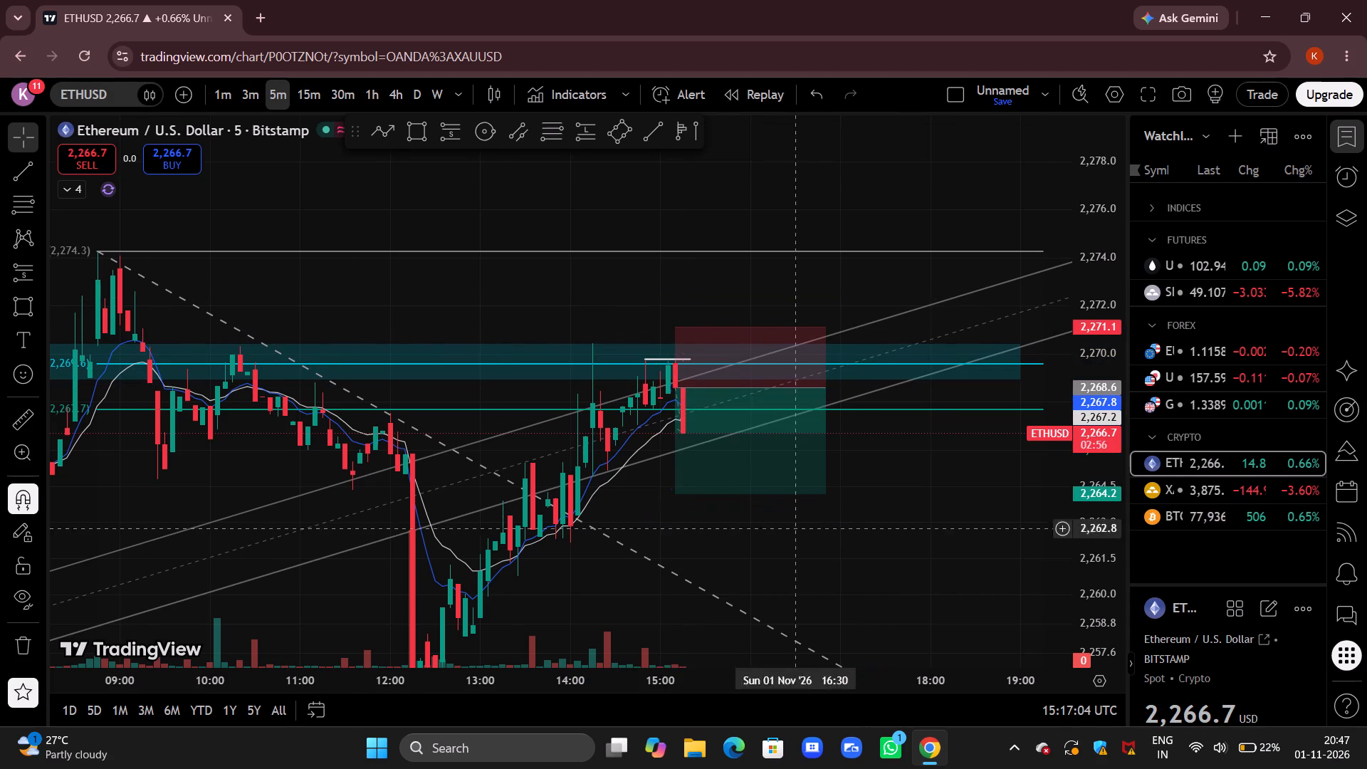
Adjust the short position's target level to 2,263.3.
drag(943, 573, 914, 479)
drag(657, 413, 548, 459)
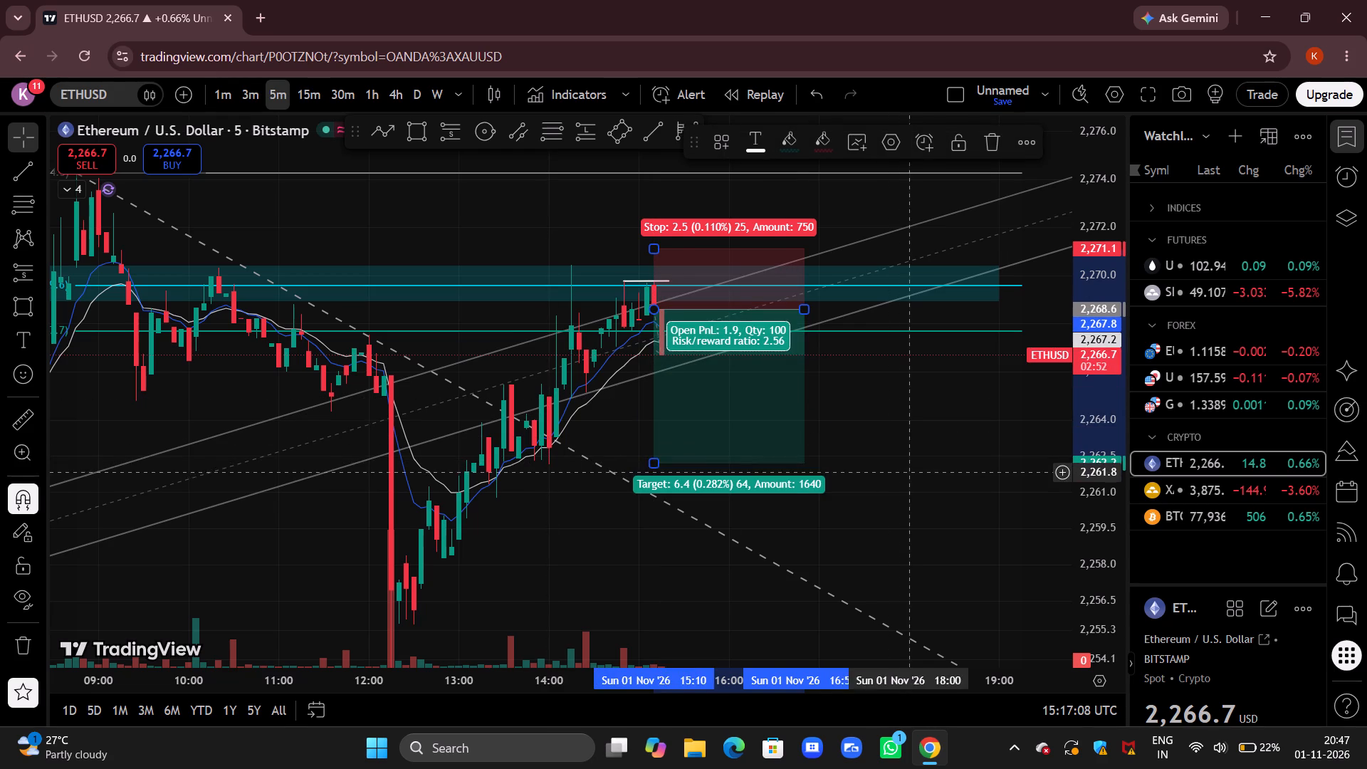
drag(651, 464, 604, 454)
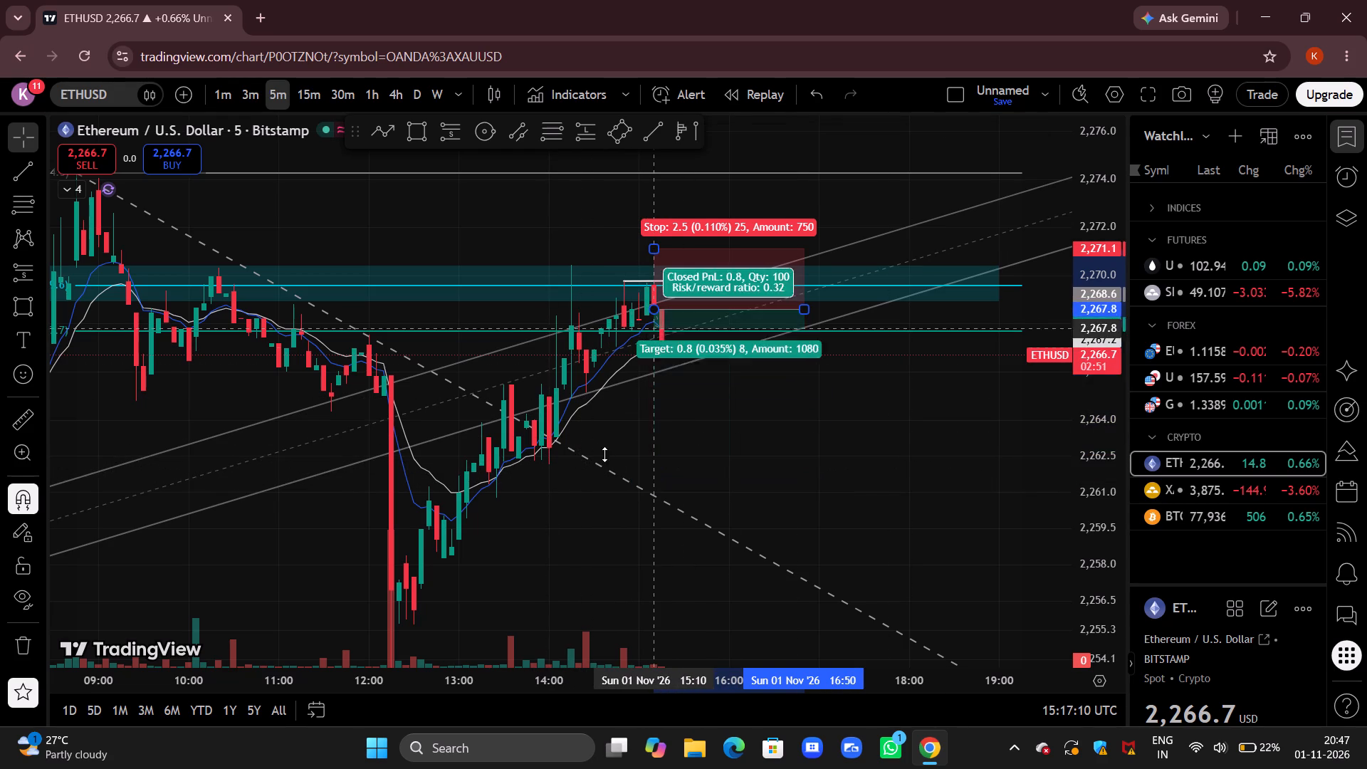
drag(604, 454, 556, 439)
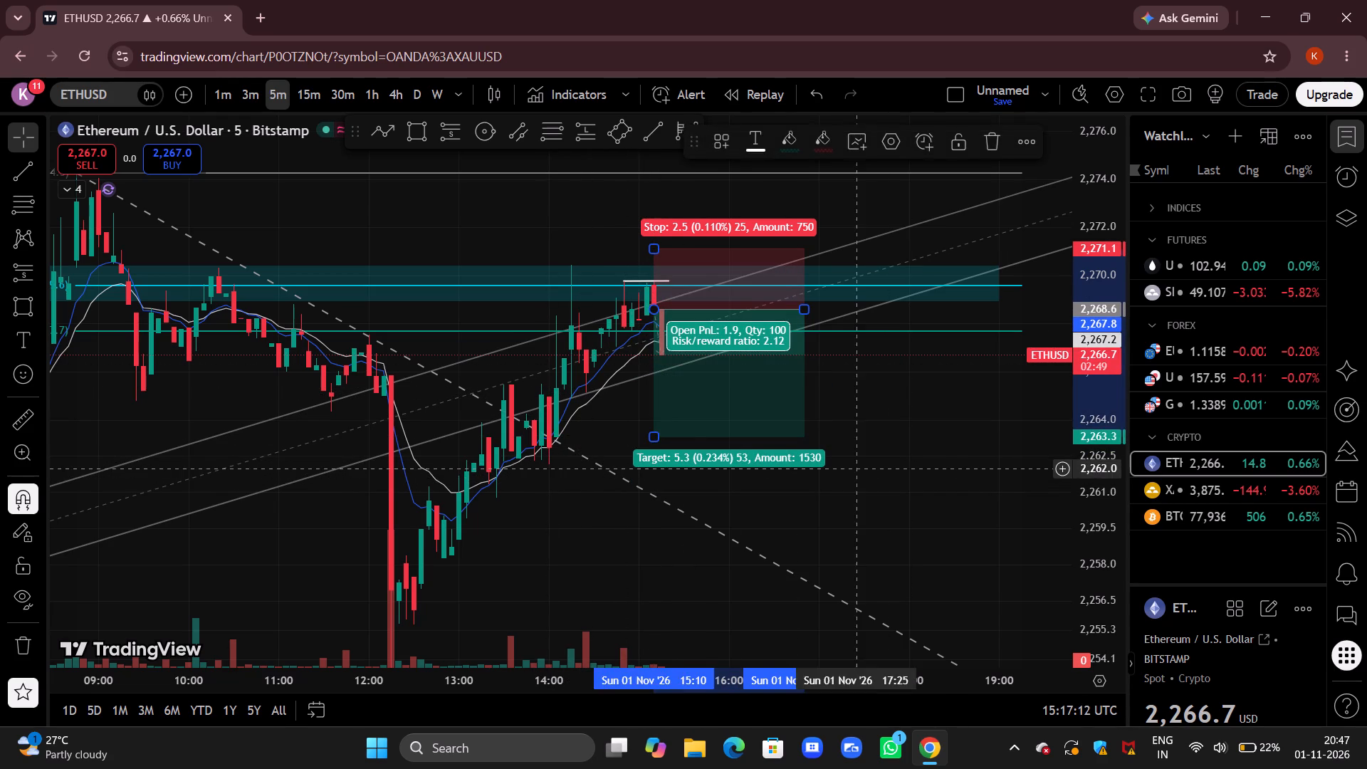
click(917, 467)
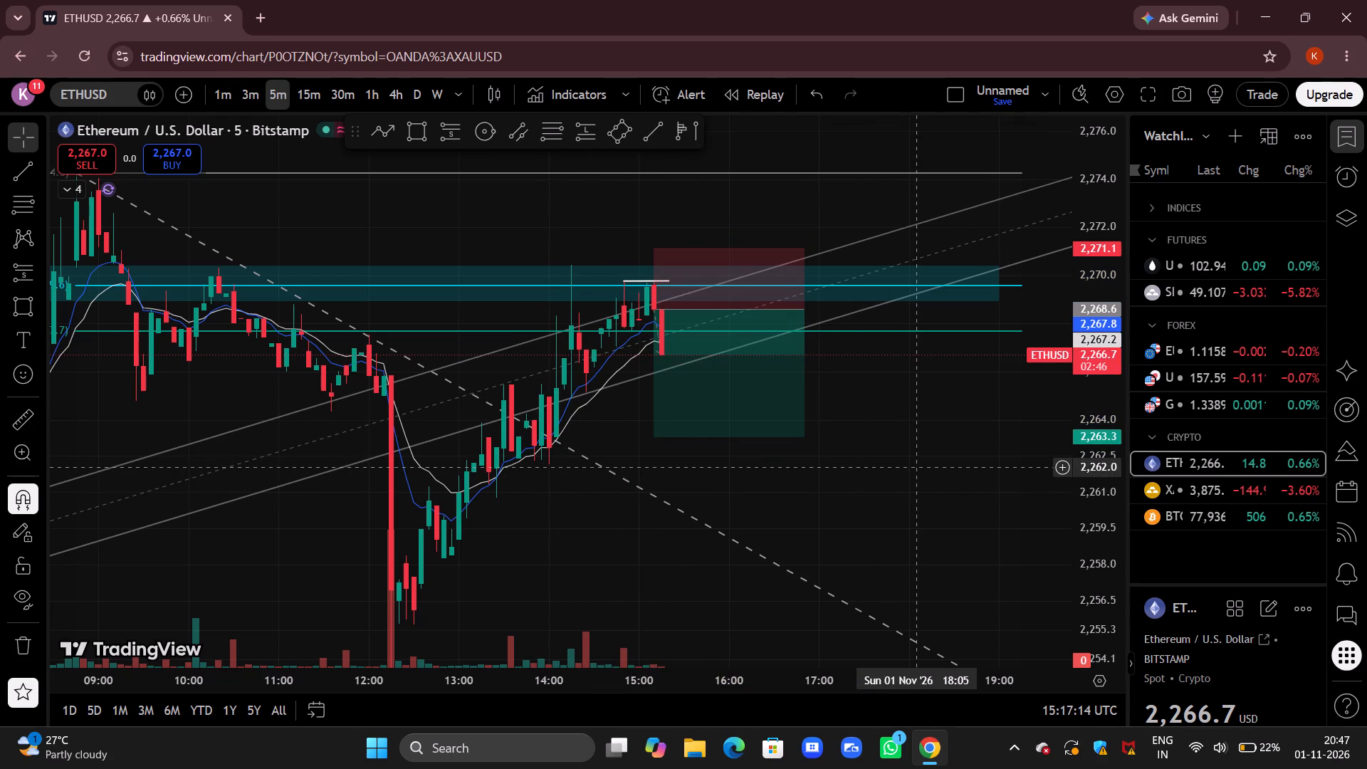
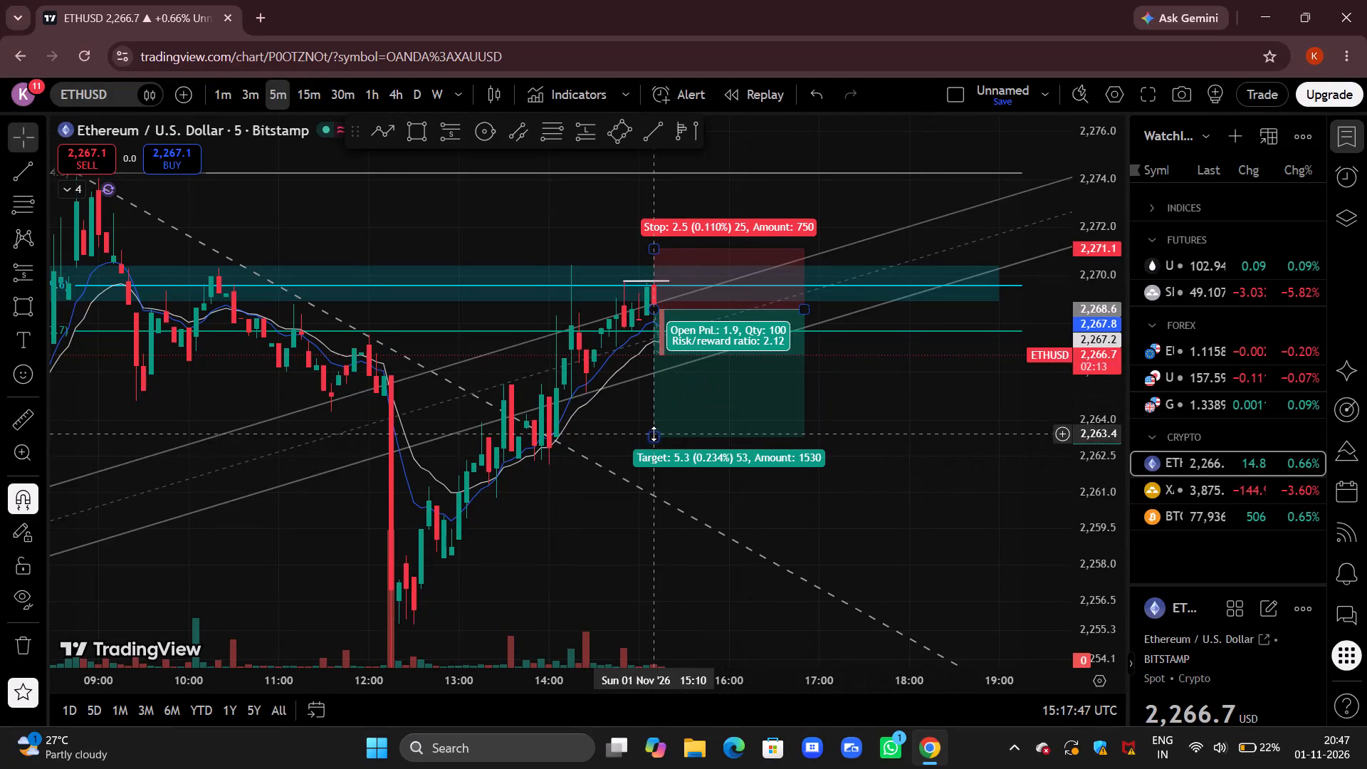
Lower the short position's target level to 2,260.8 on the 5-minute ETHUSD chart.
drag(654, 434, 494, 494)
click(867, 419)
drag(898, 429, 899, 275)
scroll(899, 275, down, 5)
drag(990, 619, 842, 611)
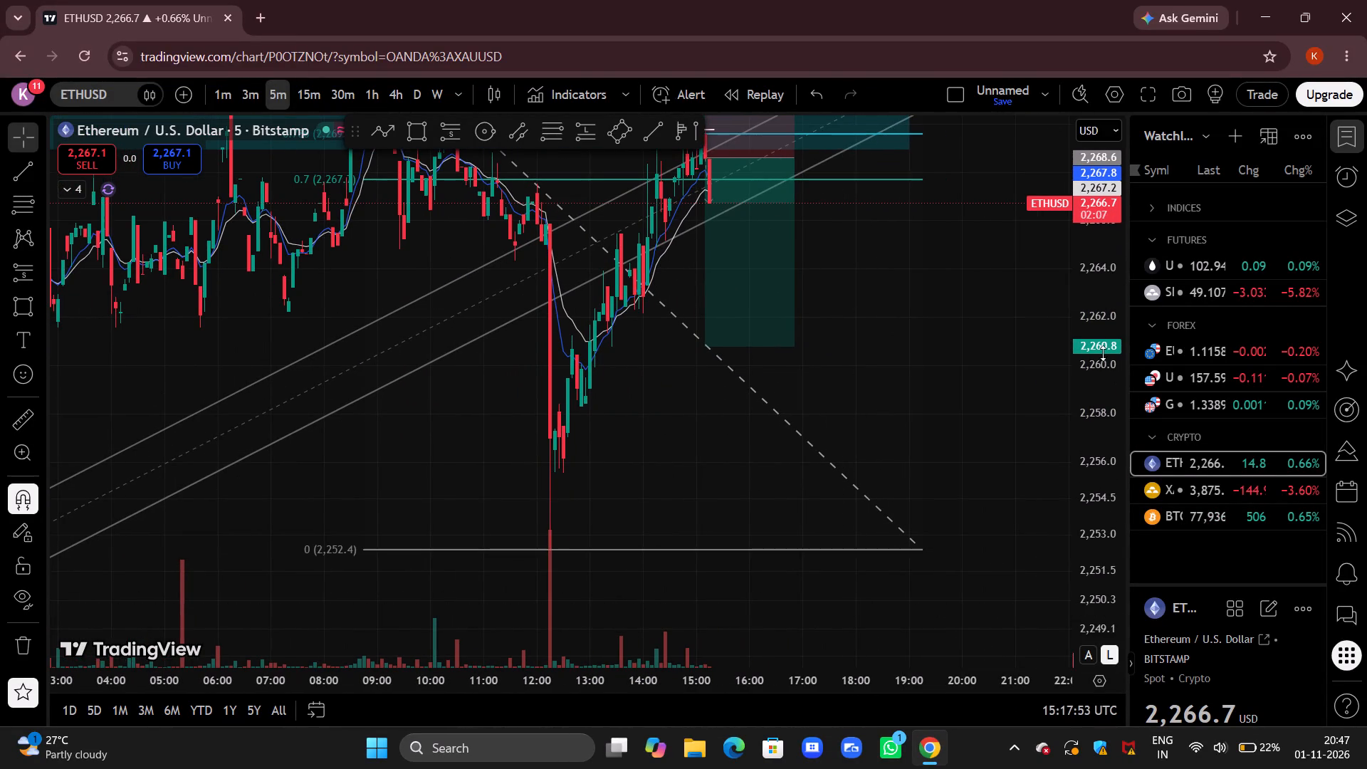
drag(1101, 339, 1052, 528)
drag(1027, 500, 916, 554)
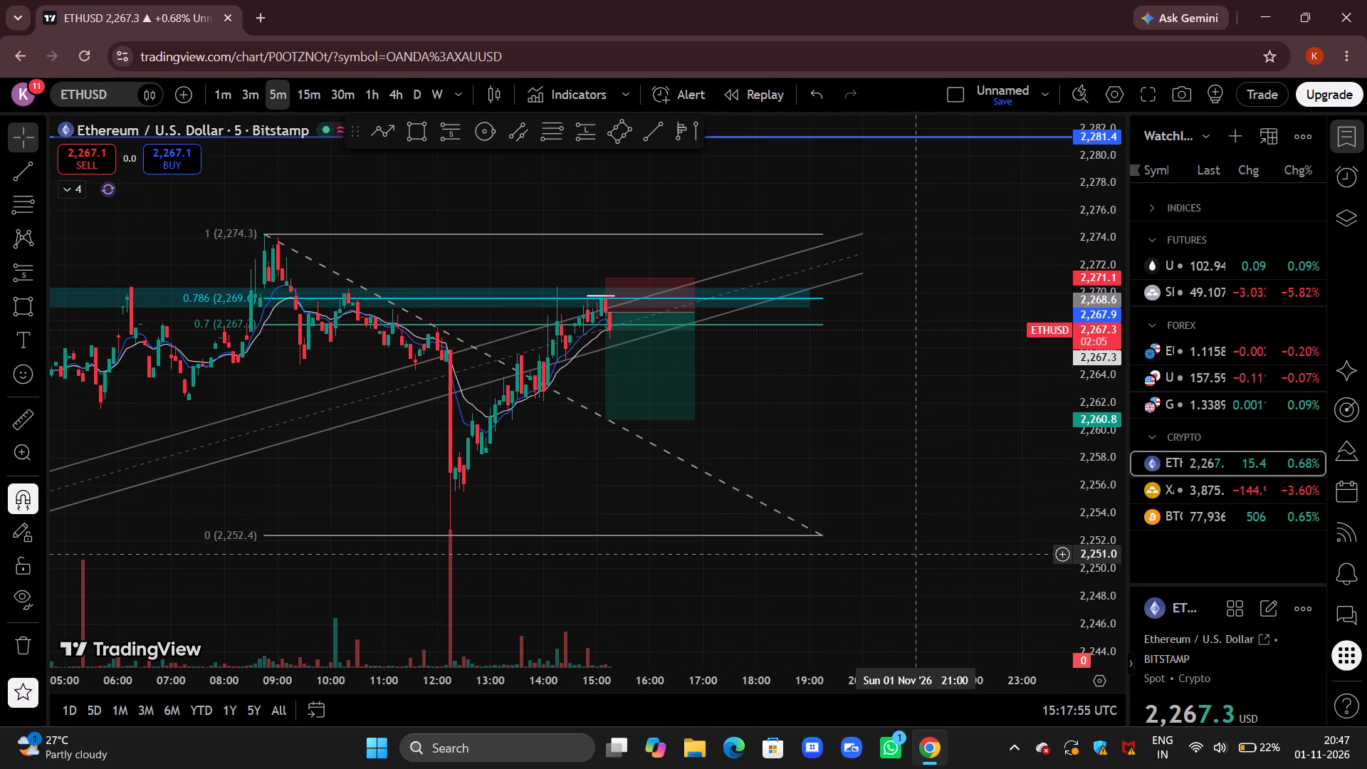
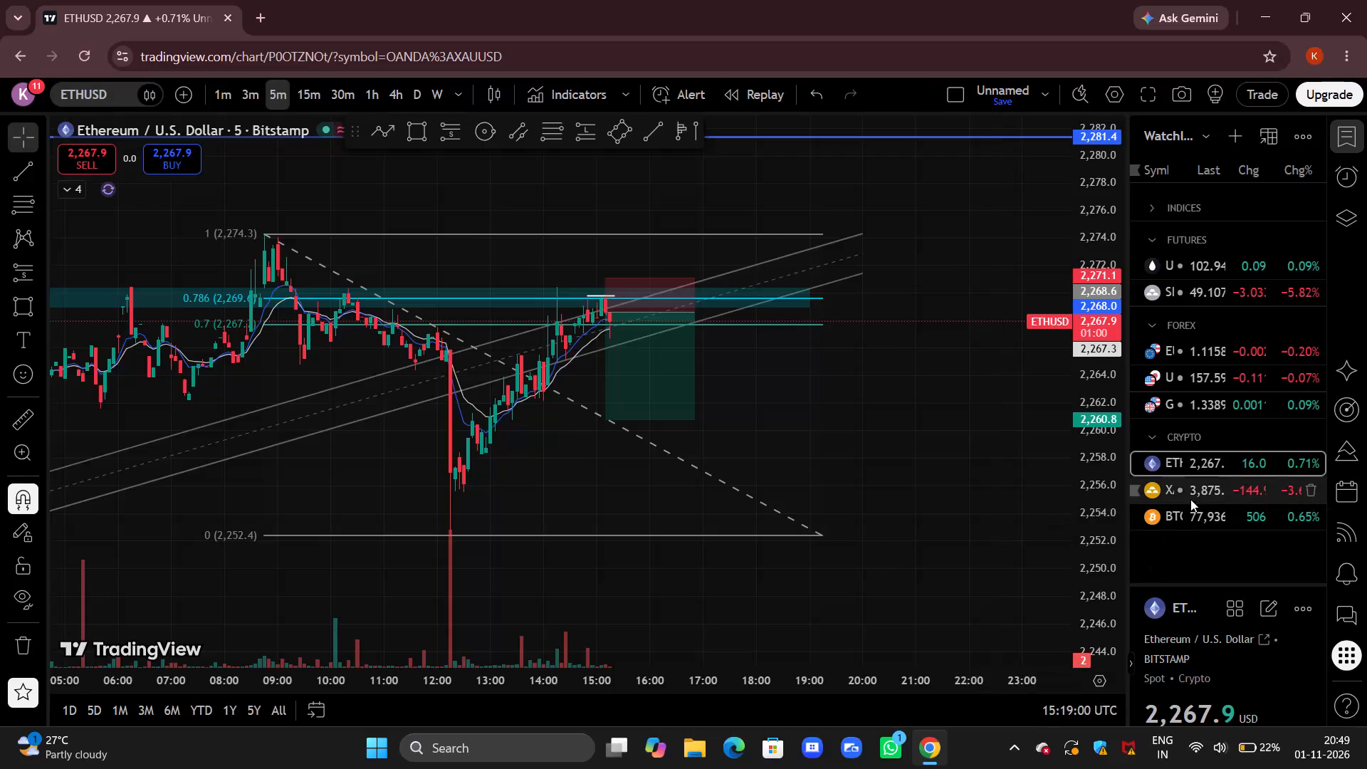
Switch to the BTCUSD chart and examine recent 5-minute price action between the teal supply zone and the rising trendline.
click(1188, 518)
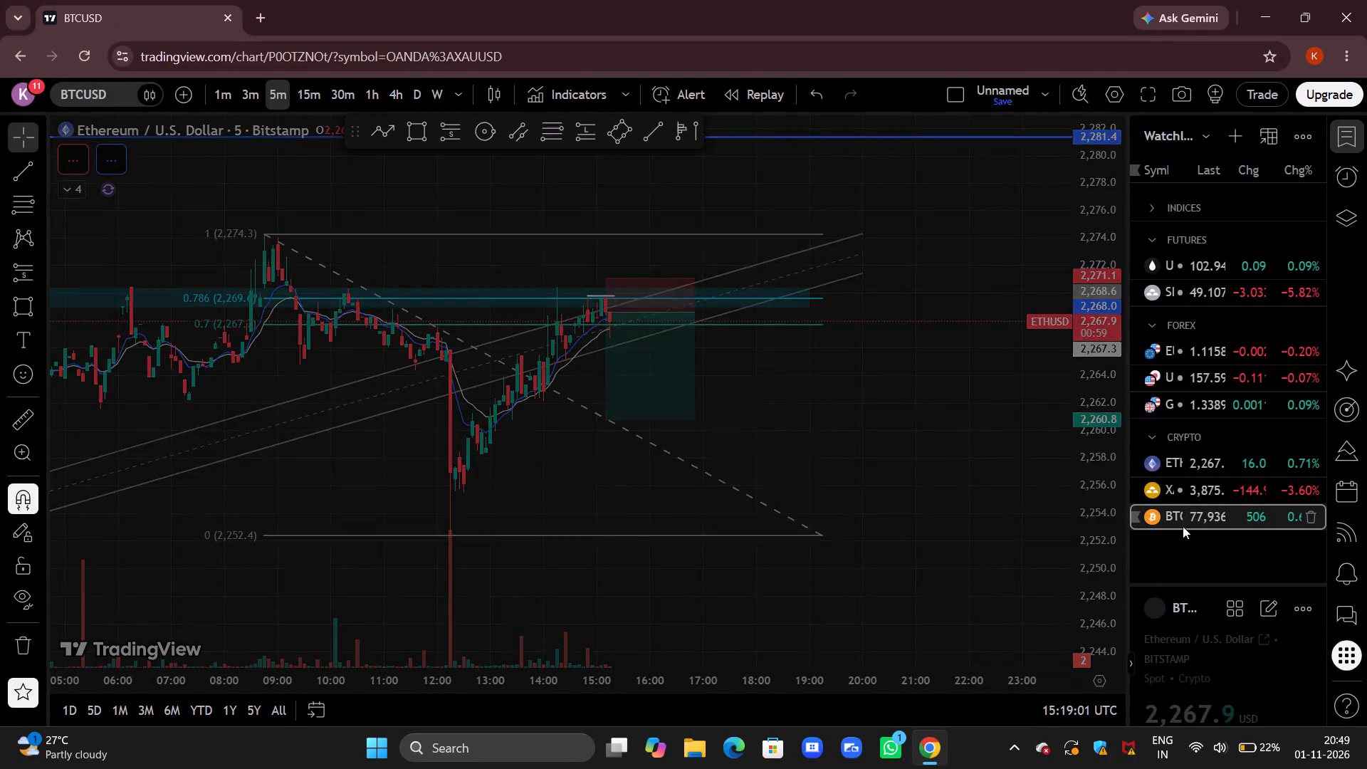
drag(1018, 444, 985, 493)
scroll(1001, 494, up, 2)
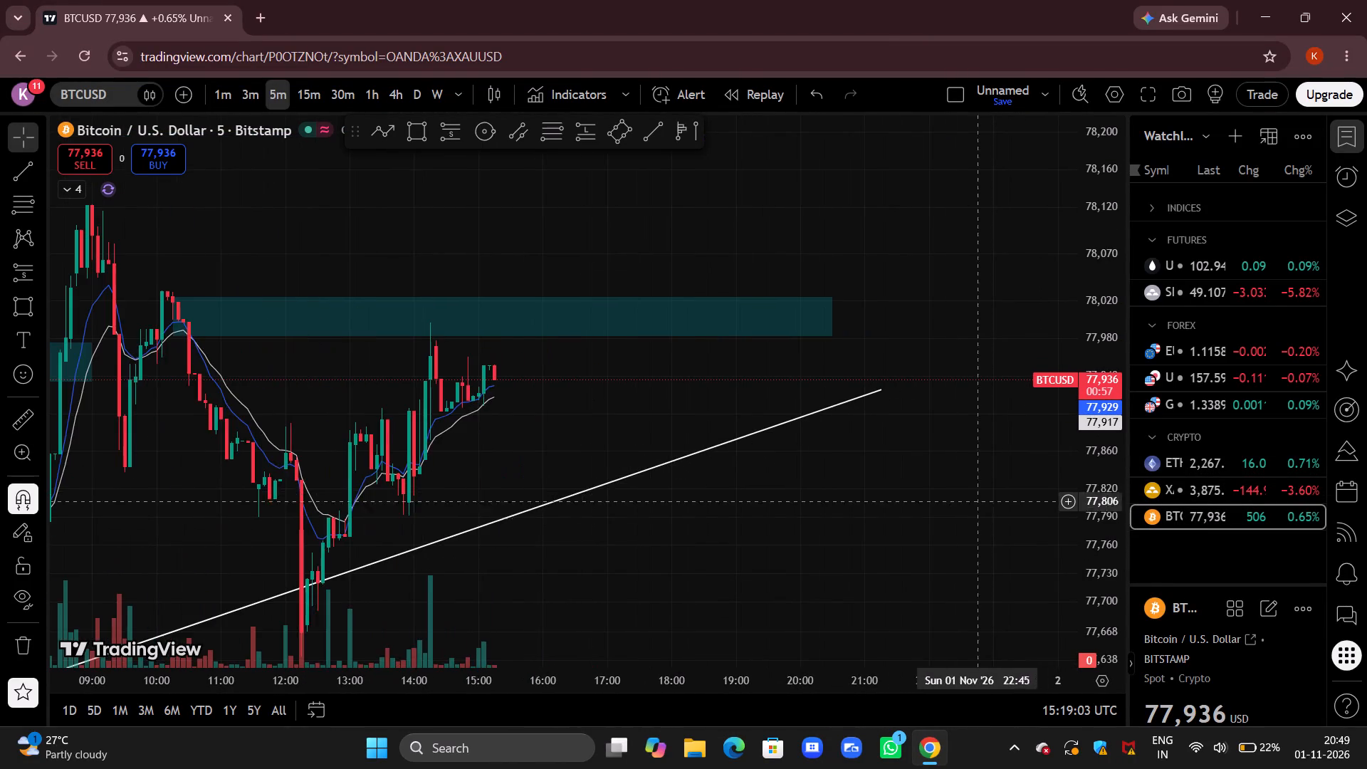
drag(918, 535, 1027, 489)
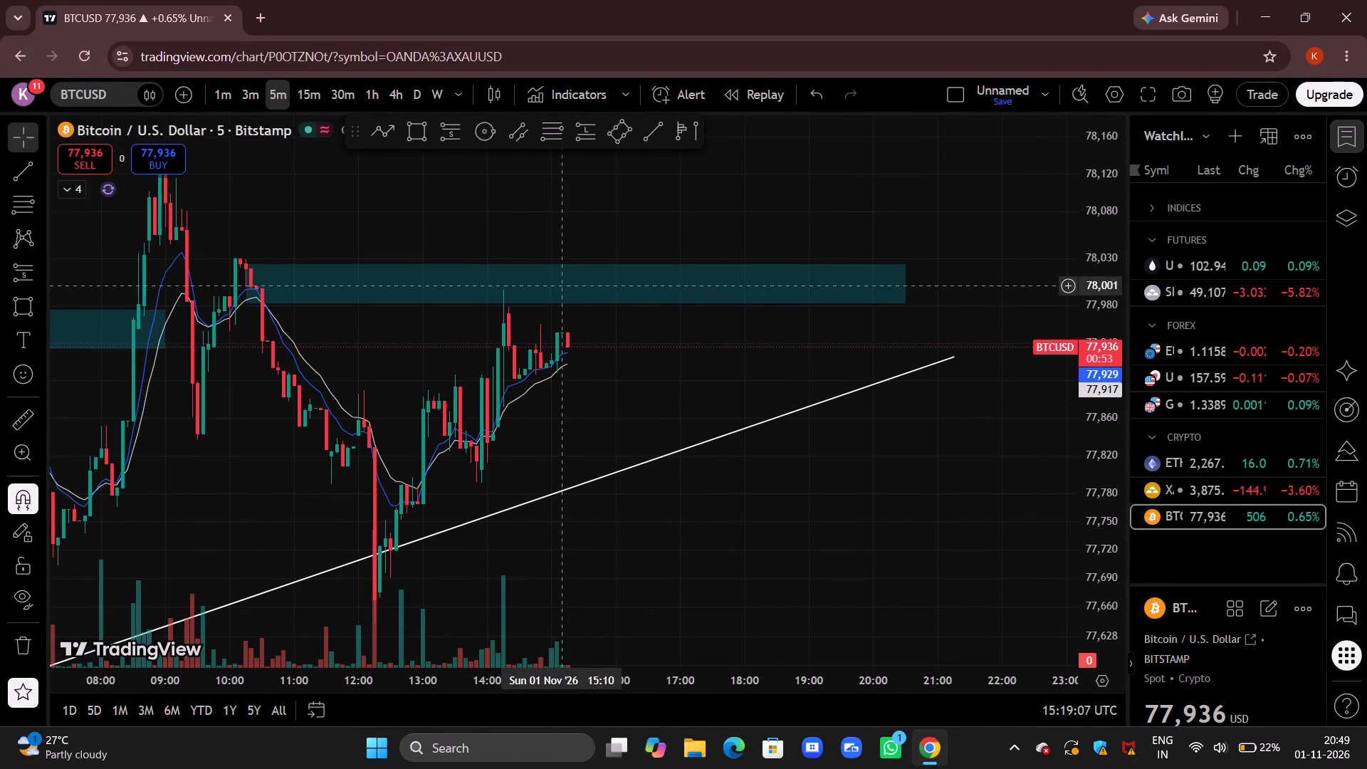
drag(880, 516, 874, 411)
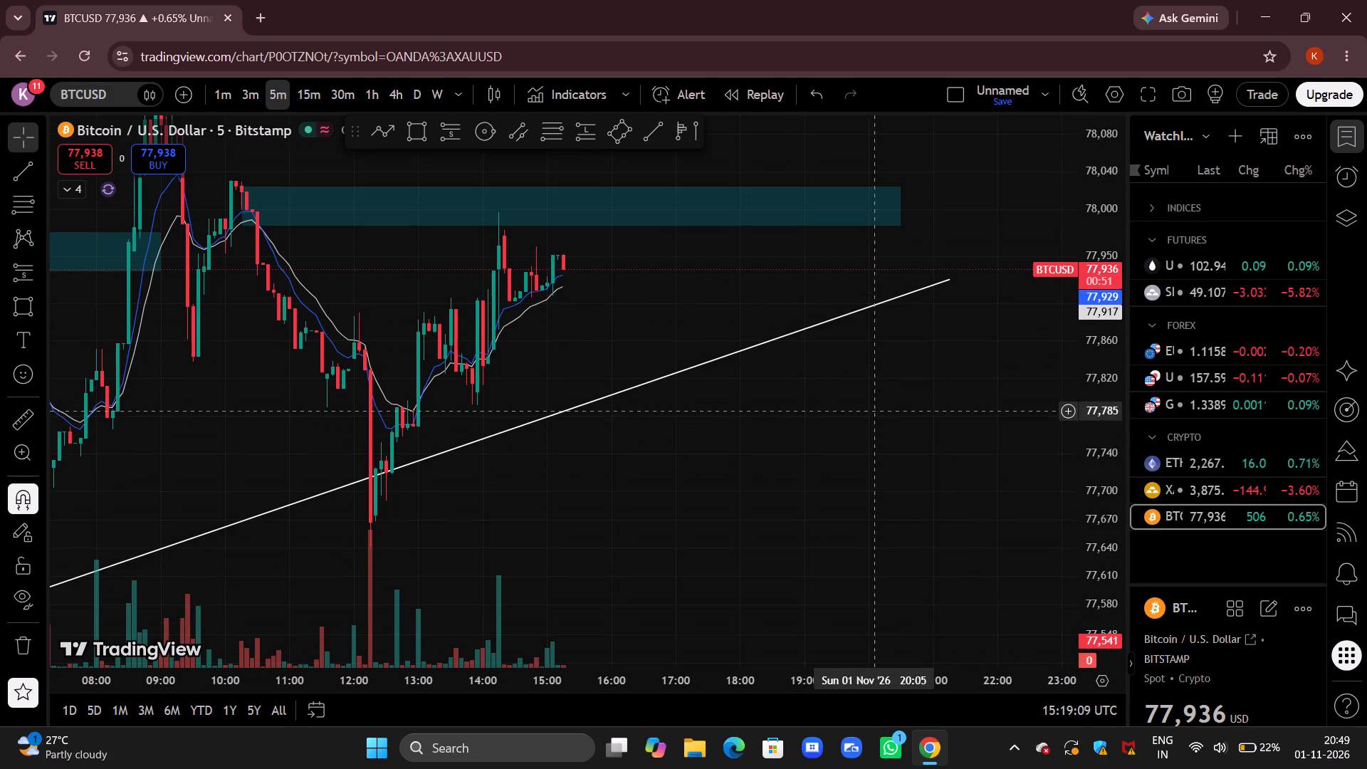
drag(1089, 317, 1077, 375)
drag(938, 430, 966, 368)
scroll(968, 367, down, 4)
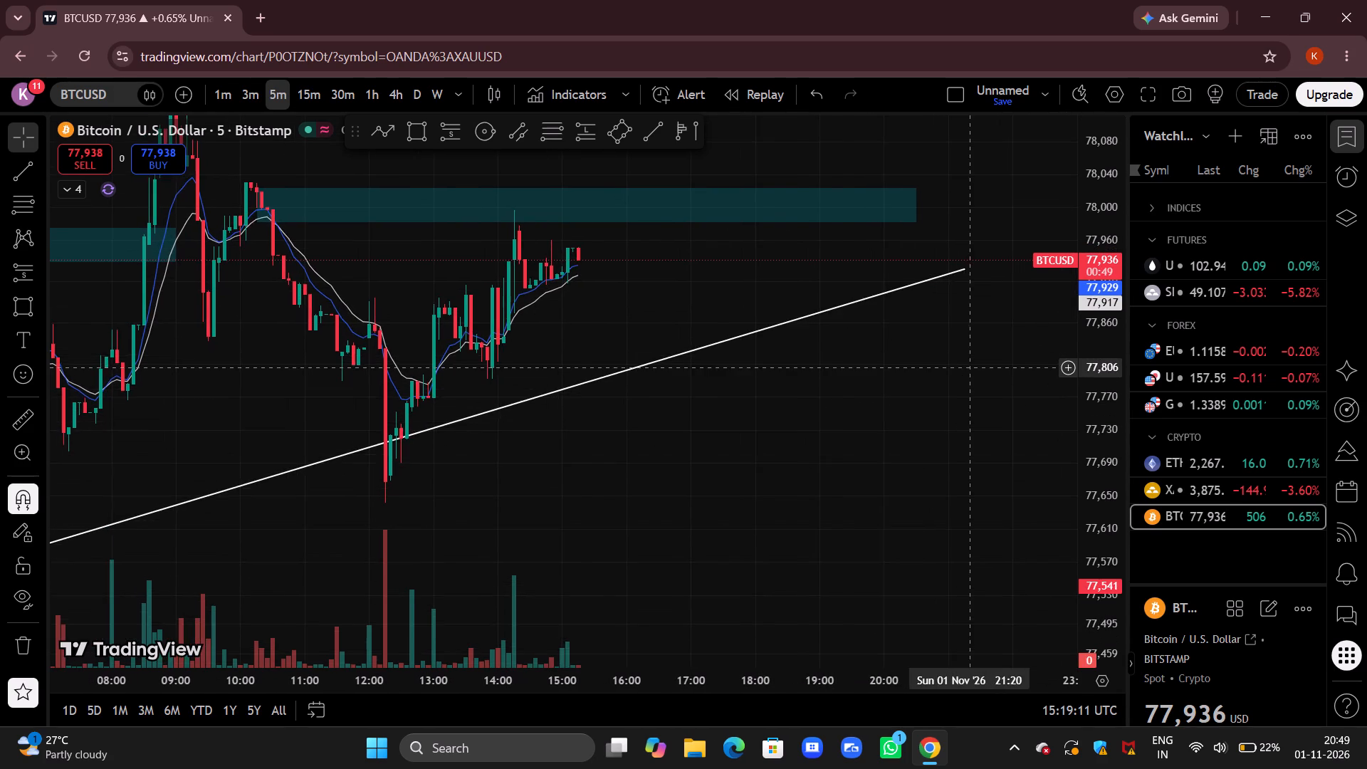
Return to the ETHUSD chart and delete the Fib retracement drawn between 2,274.3 and 2,252.4.
click(1220, 467)
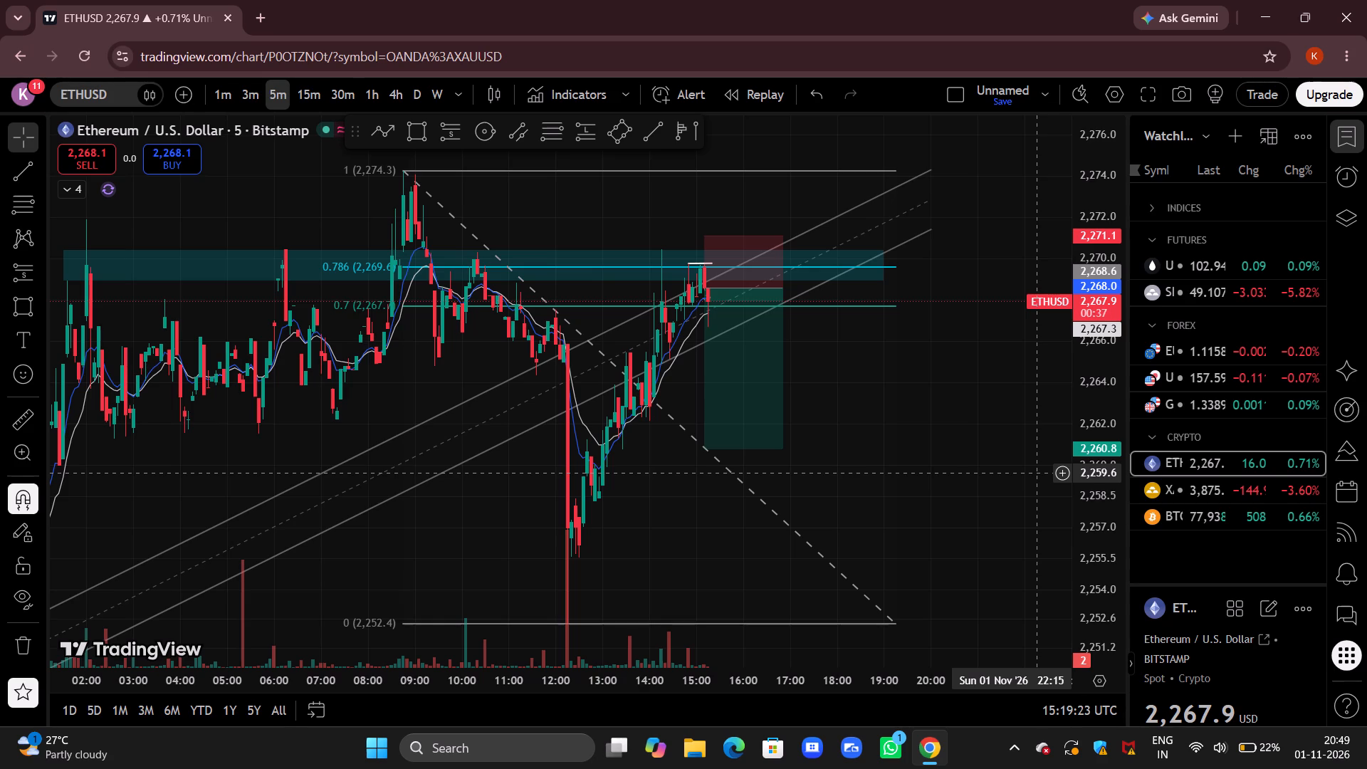
click(882, 167)
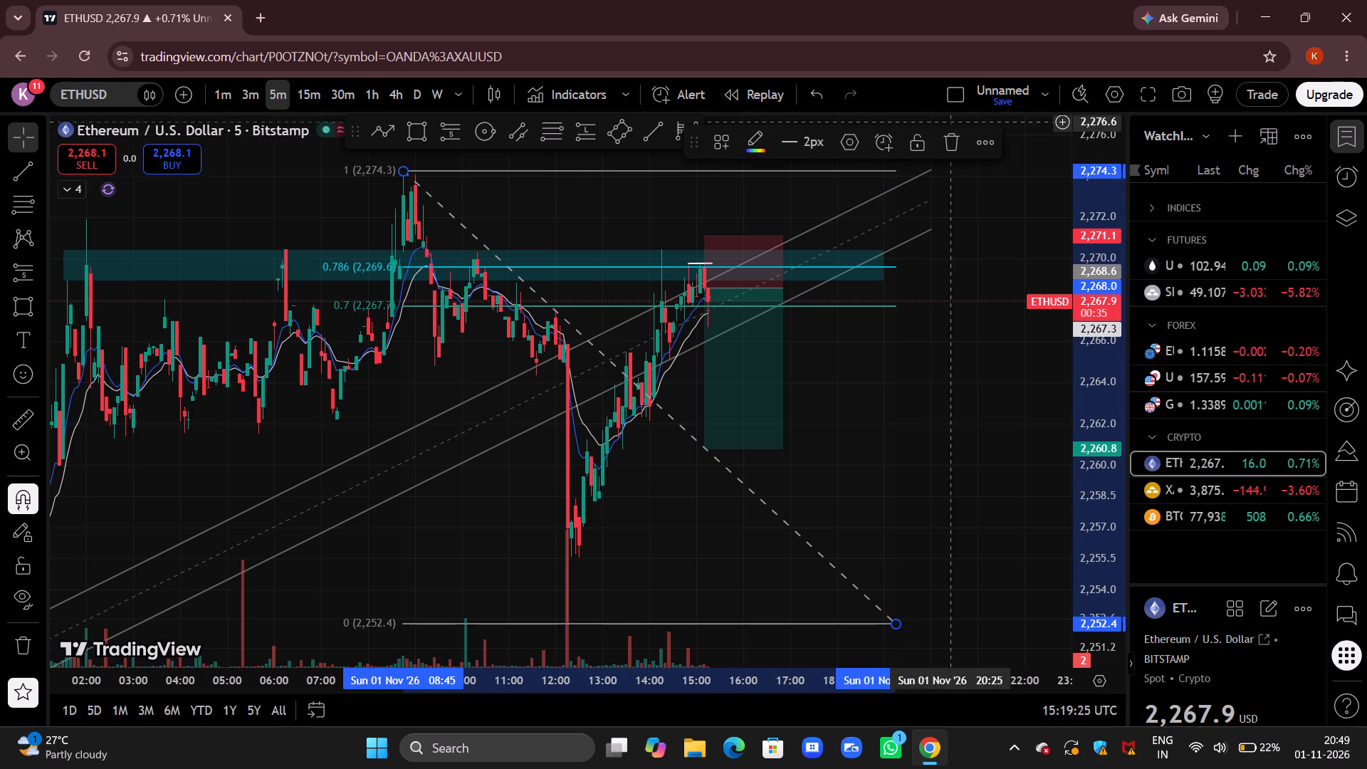
click(951, 137)
Examine the wider 5-minute ETHUSD price action around the rising channel, the teal zone and the short position.
drag(975, 387, 928, 415)
scroll(928, 416, down, 5)
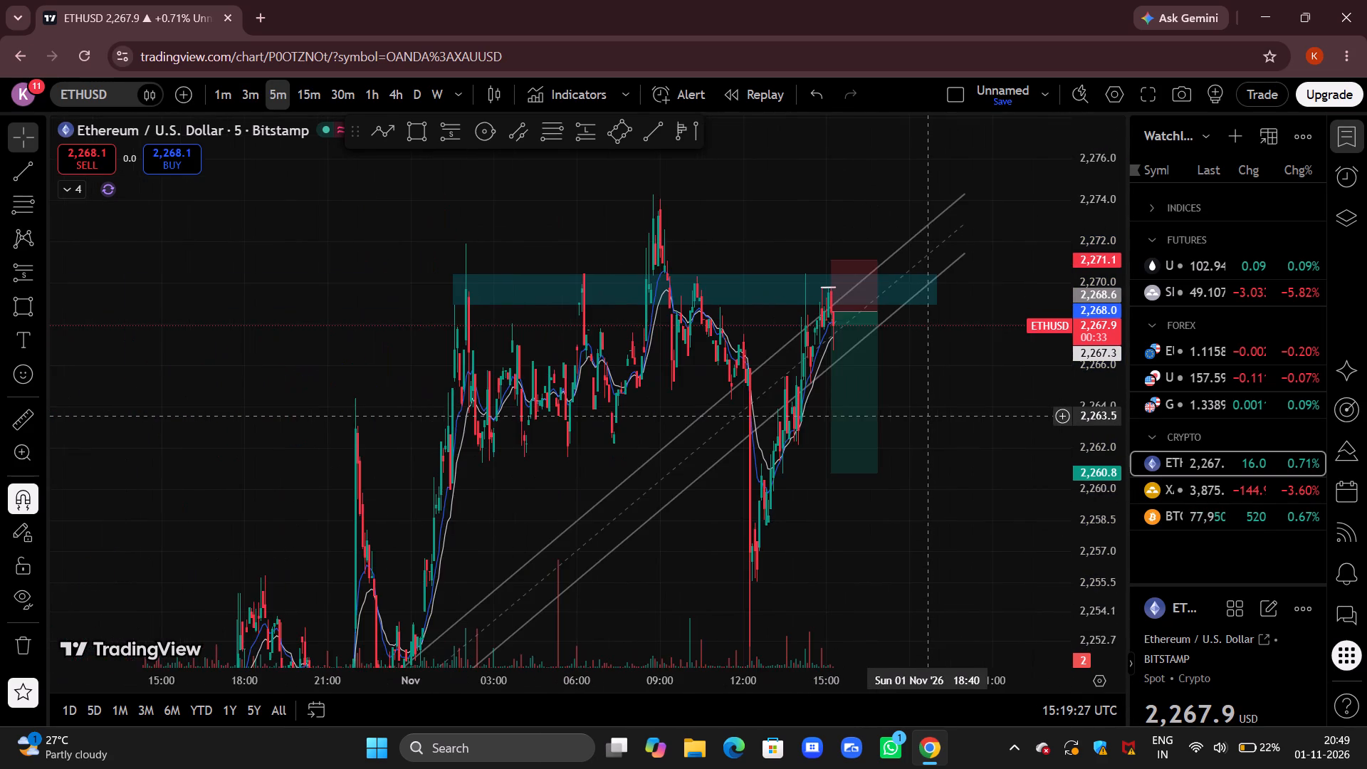
drag(1038, 526, 1047, 340)
drag(1096, 315, 1058, 510)
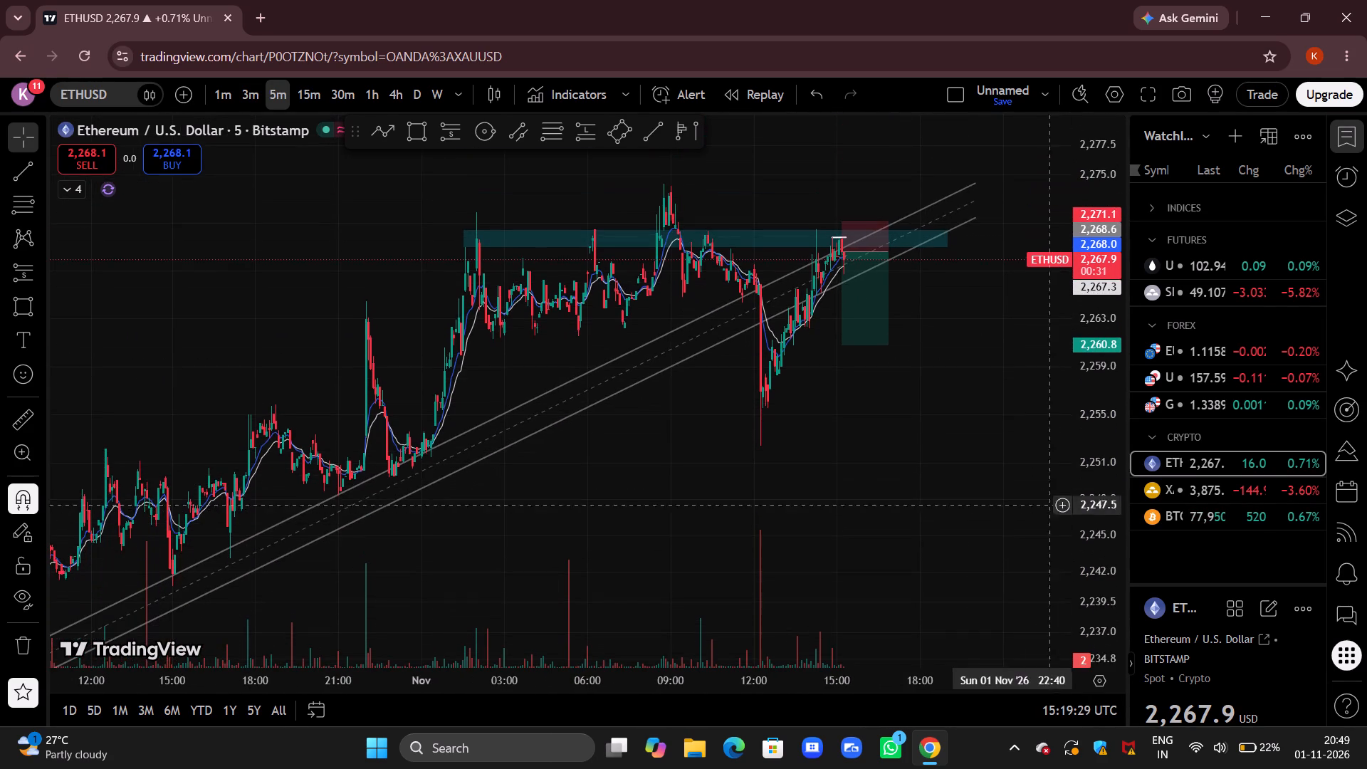
drag(887, 486, 941, 430)
drag(979, 377, 898, 464)
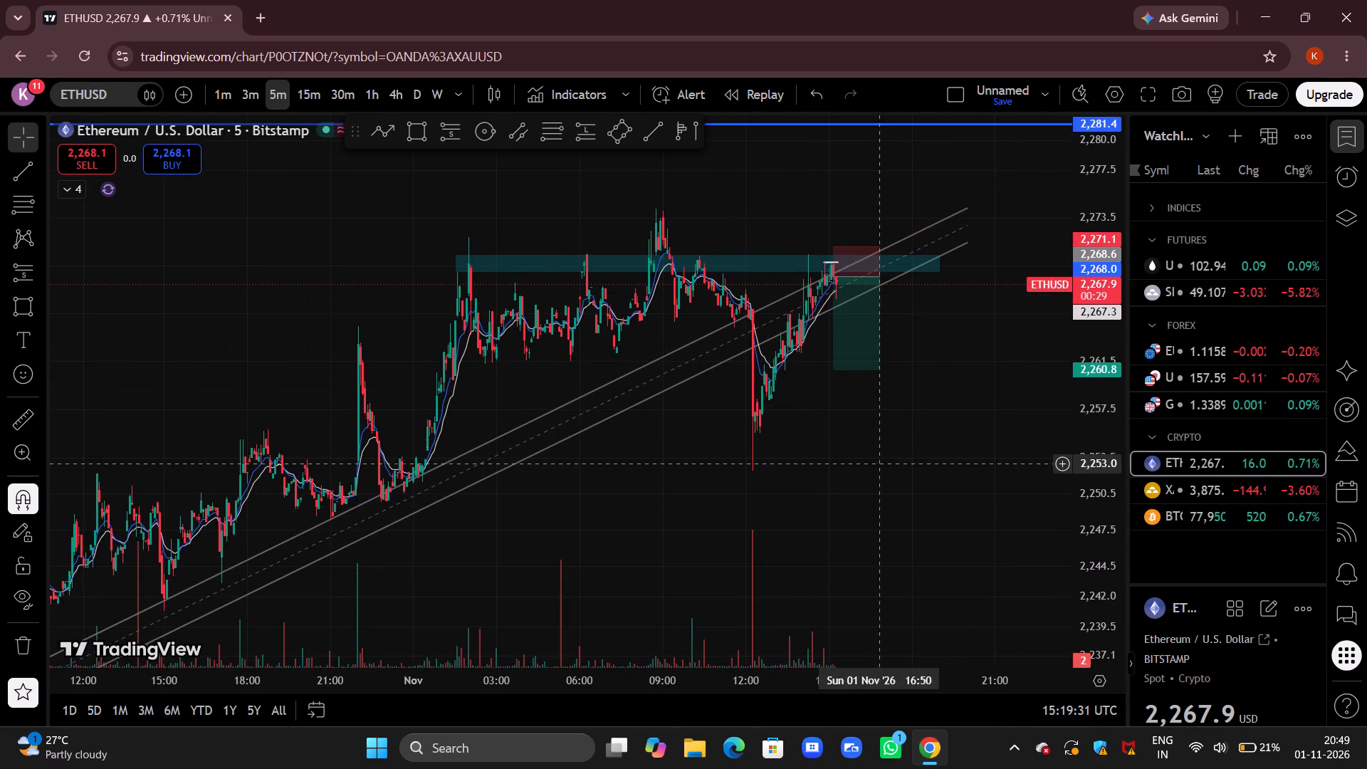
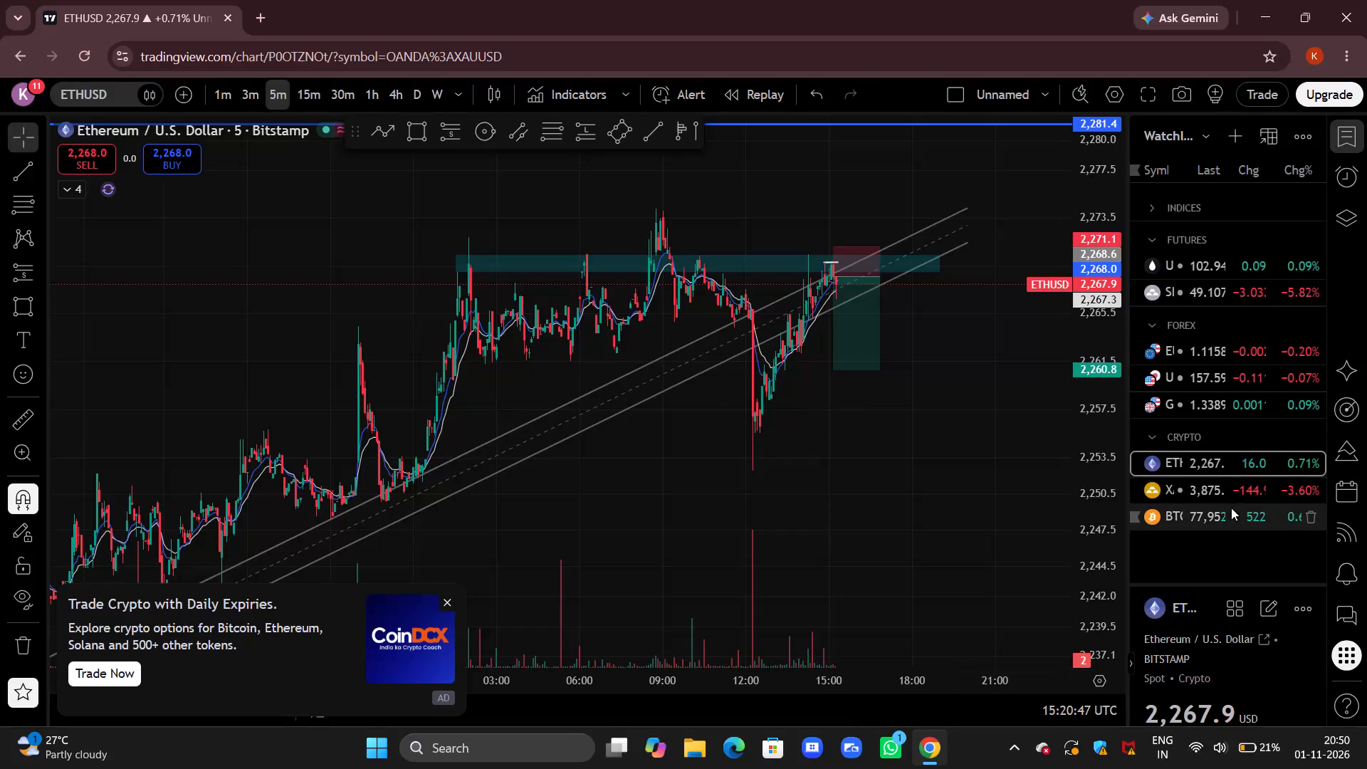
Switch to the BTCUSD chart and examine the latest 5-minute candles between the teal zone and the rising trendline.
click(1225, 511)
drag(978, 392, 909, 451)
scroll(909, 451, up, 4)
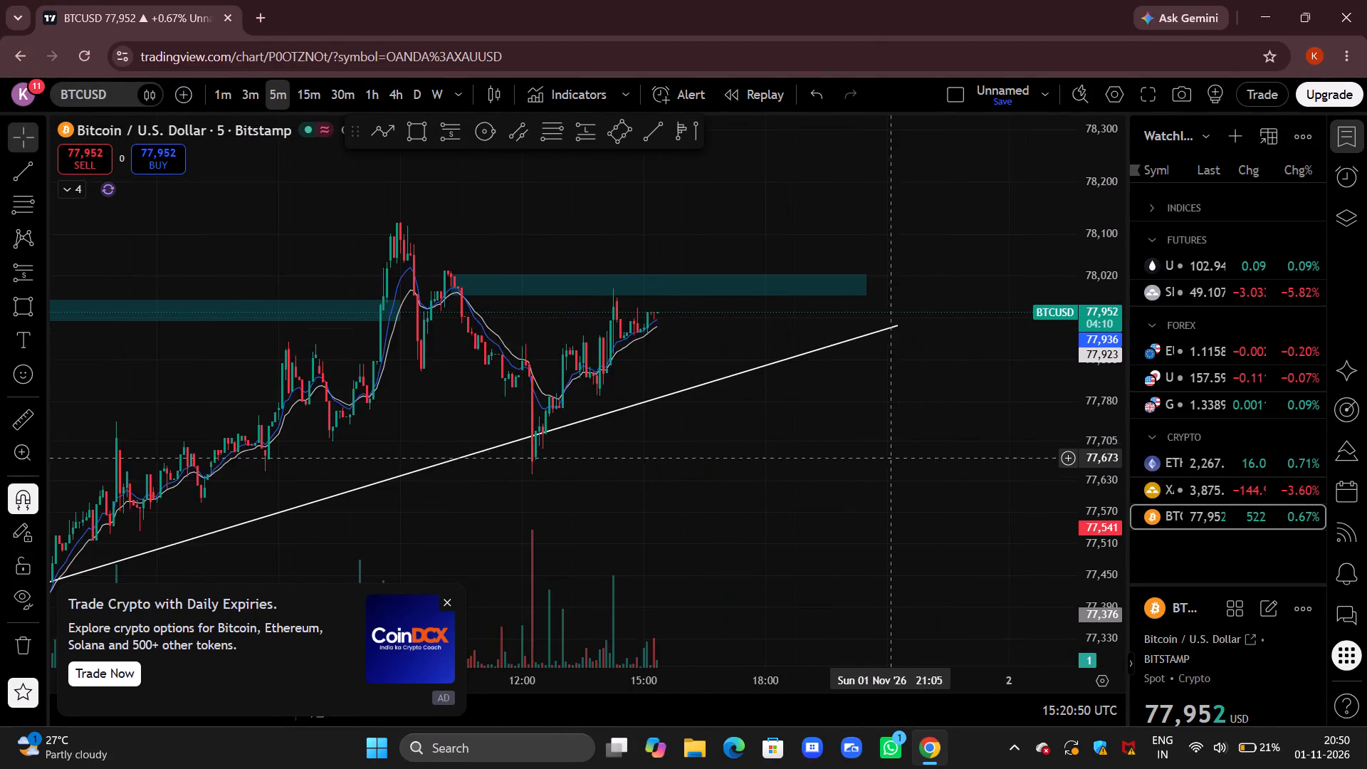
drag(872, 464, 972, 430)
drag(1104, 589, 1117, 425)
drag(1053, 424, 990, 572)
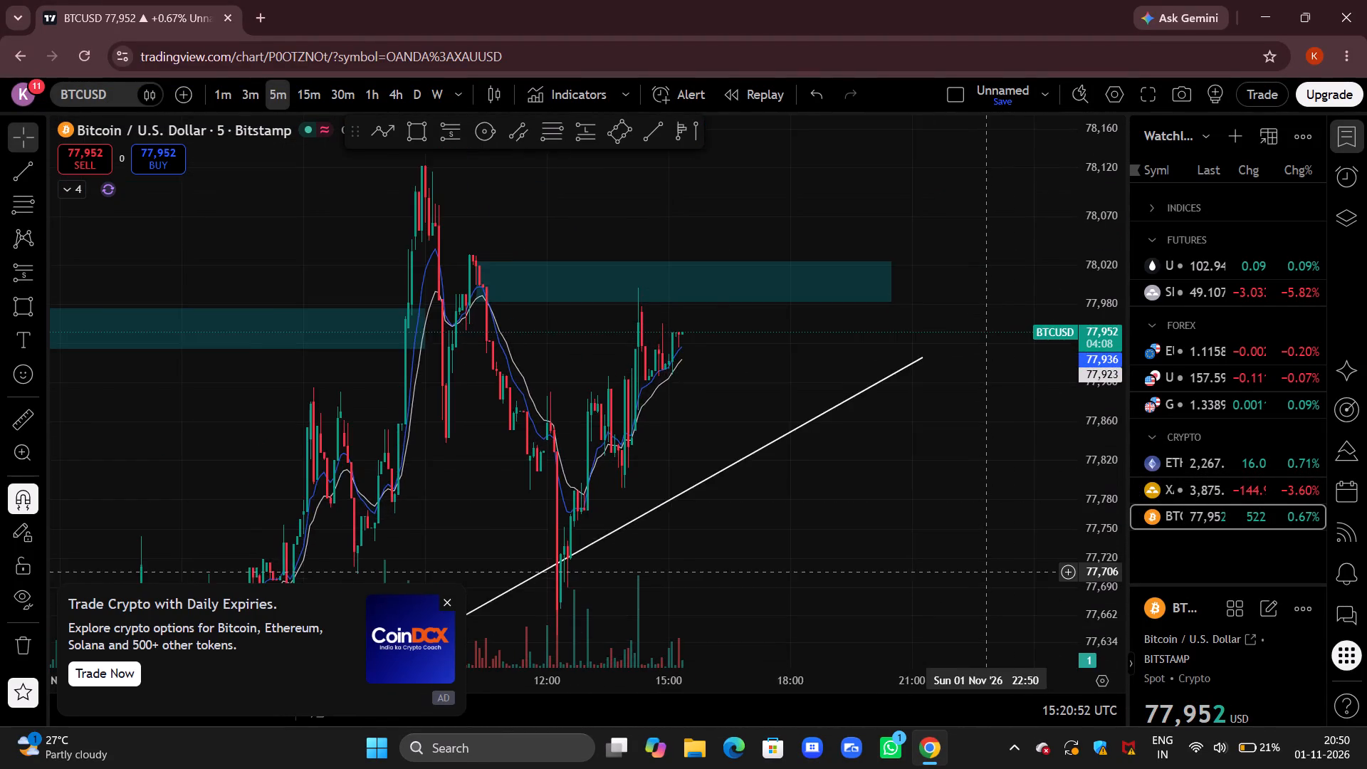
scroll(988, 565, up, 4)
drag(876, 540, 1015, 475)
drag(1104, 296, 1071, 399)
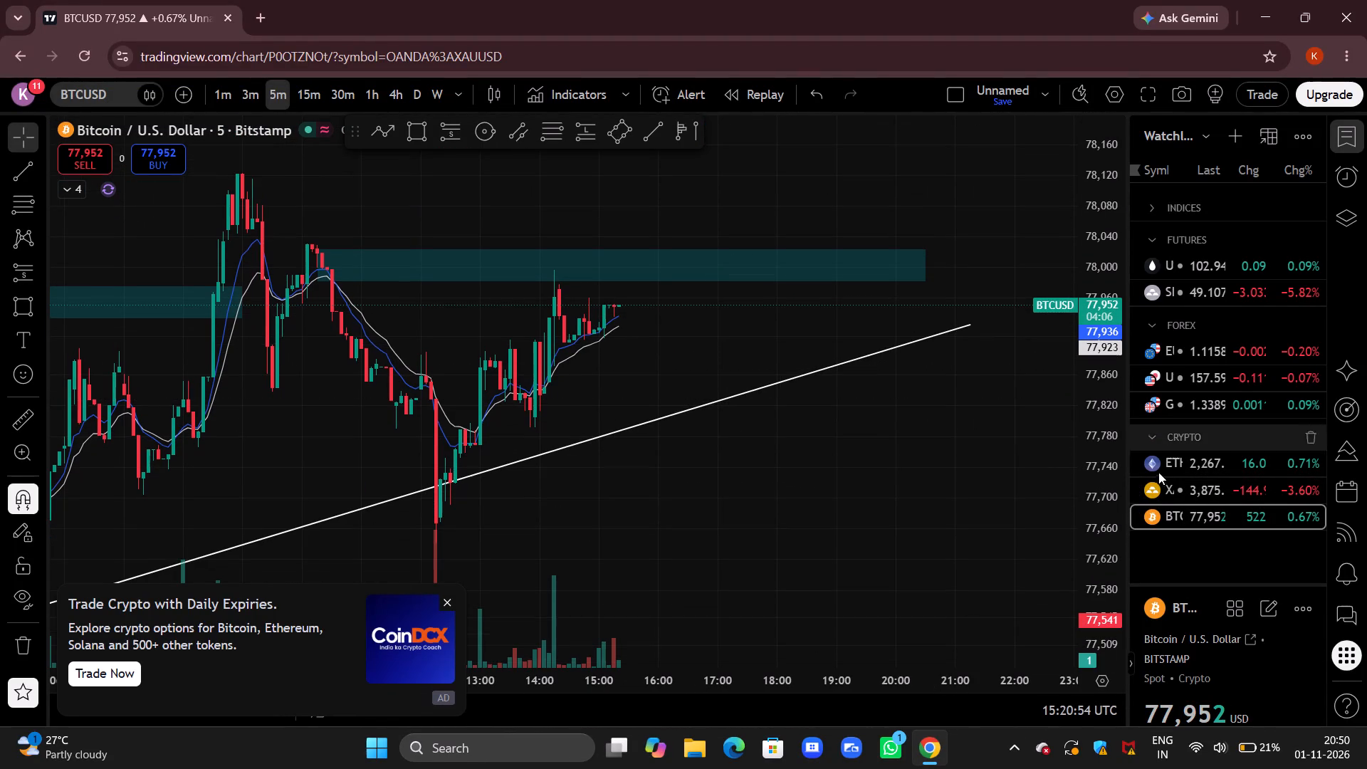
Return to the ETHUSD chart and examine the 5-minute price action around the short position, teal zone and rising channel.
click(1188, 485)
click(1199, 461)
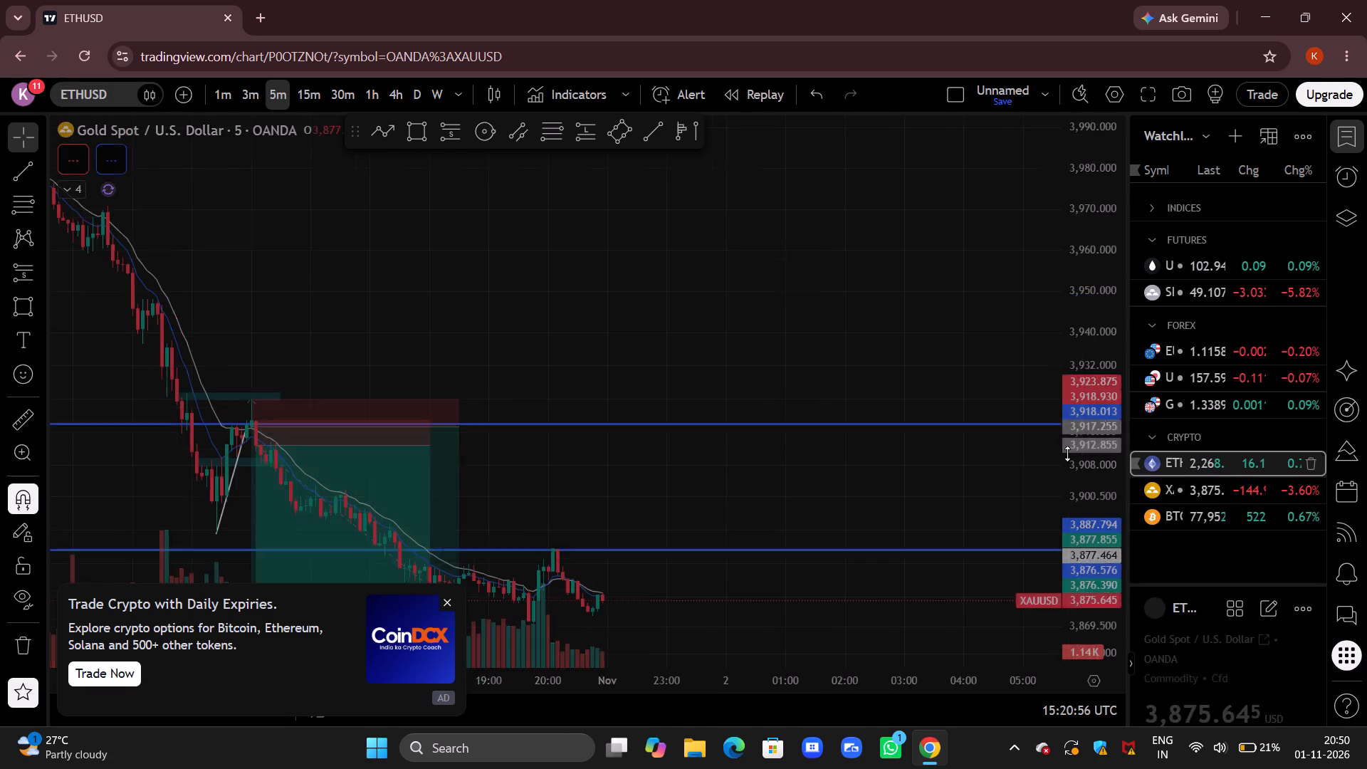
drag(939, 383, 938, 518)
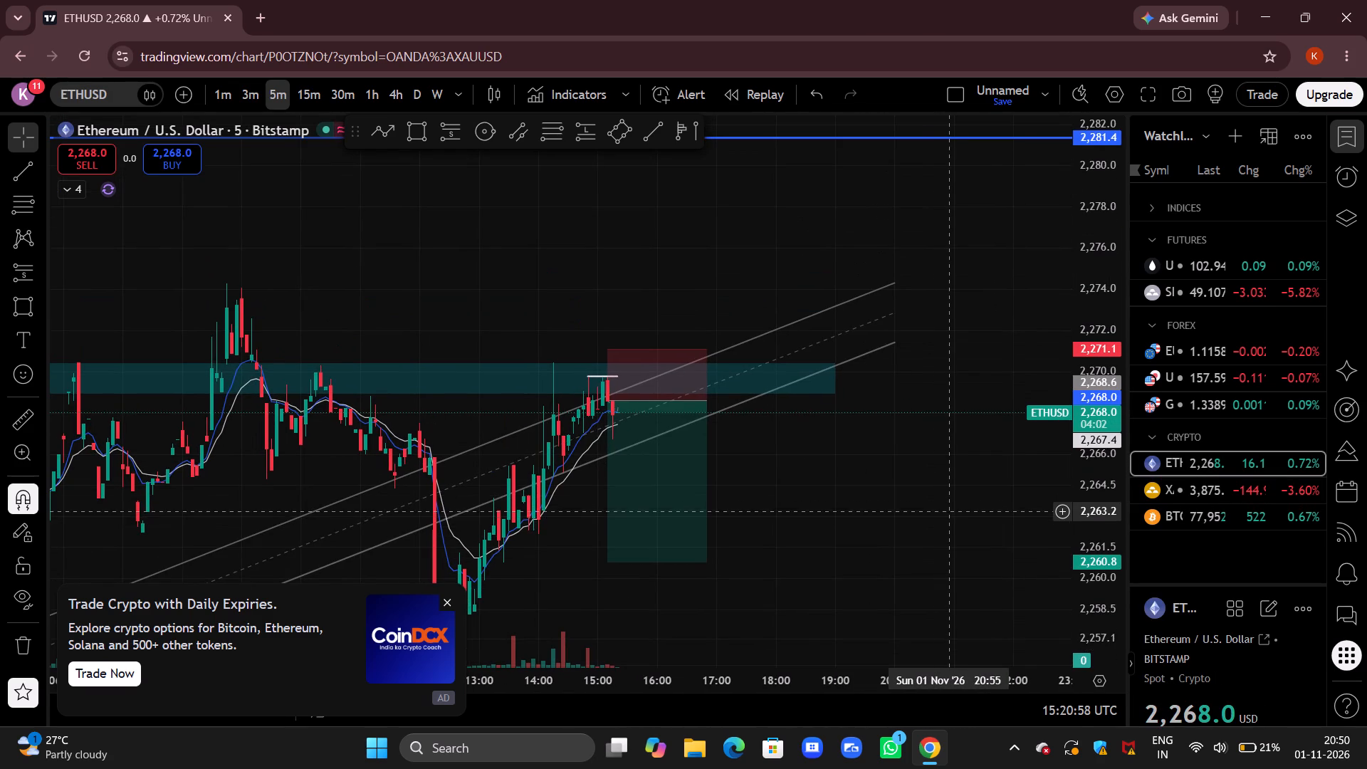
drag(947, 512, 937, 540)
drag(1084, 622, 1127, 419)
drag(993, 503, 1040, 436)
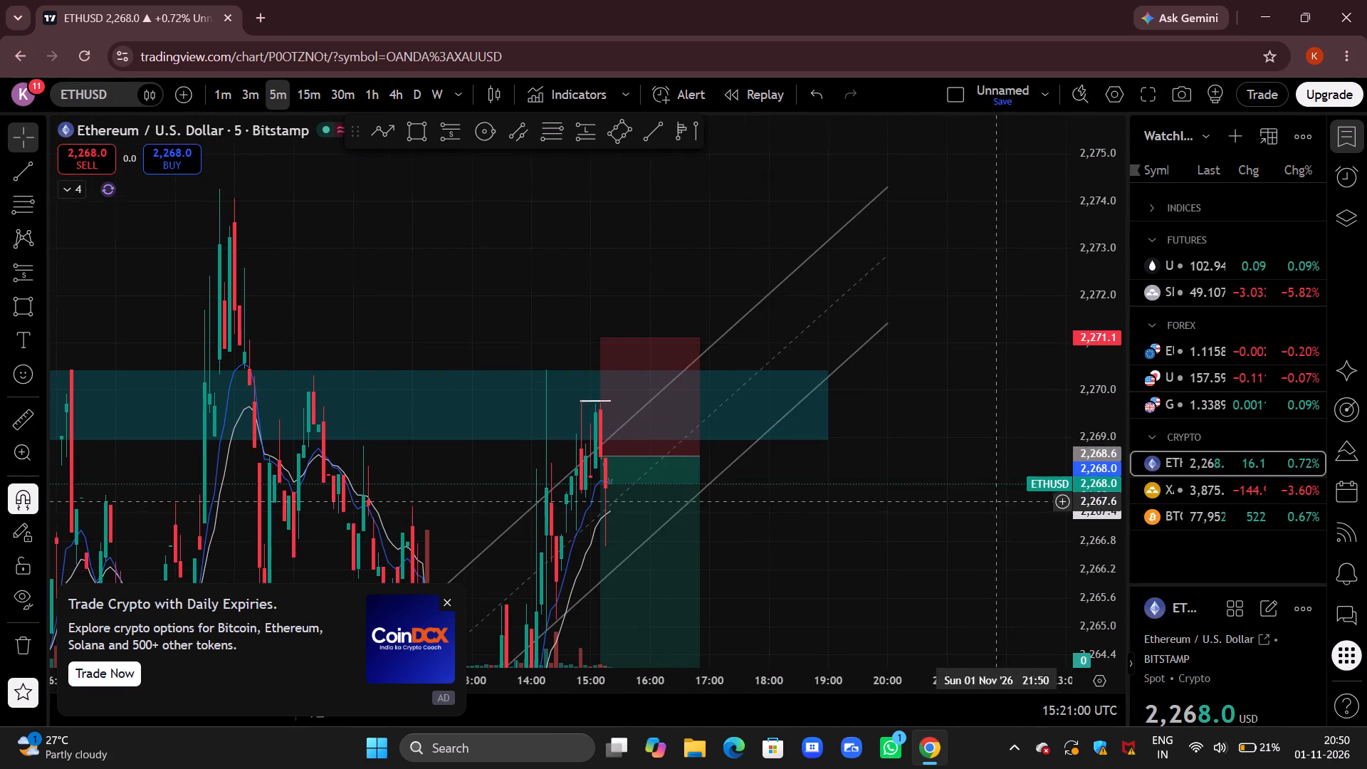
drag(1040, 436, 1050, 417)
scroll(1049, 417, up, 2)
drag(874, 511, 975, 441)
drag(1084, 304, 1042, 464)
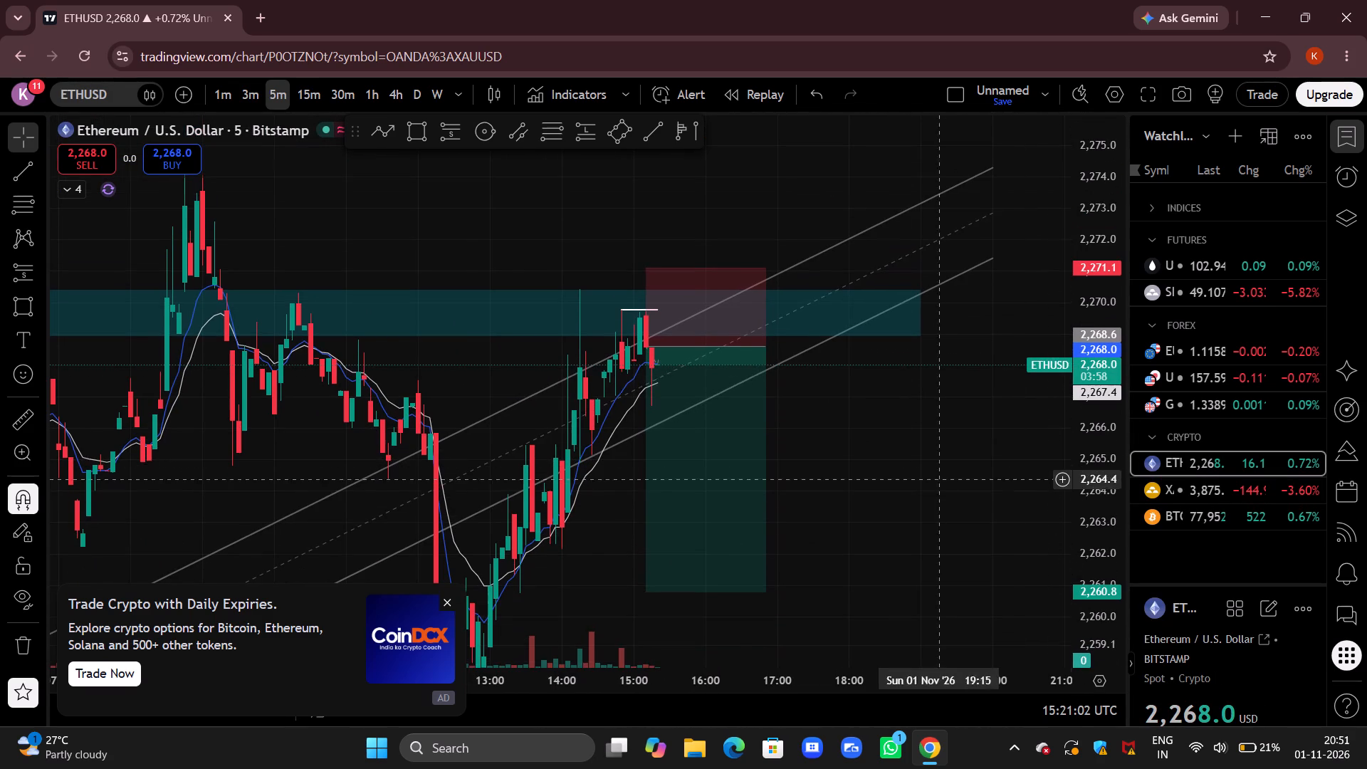
Switch ETHUSD to the 15-minute timeframe and examine the candles around the teal zone, rising channel and short position.
click(313, 94)
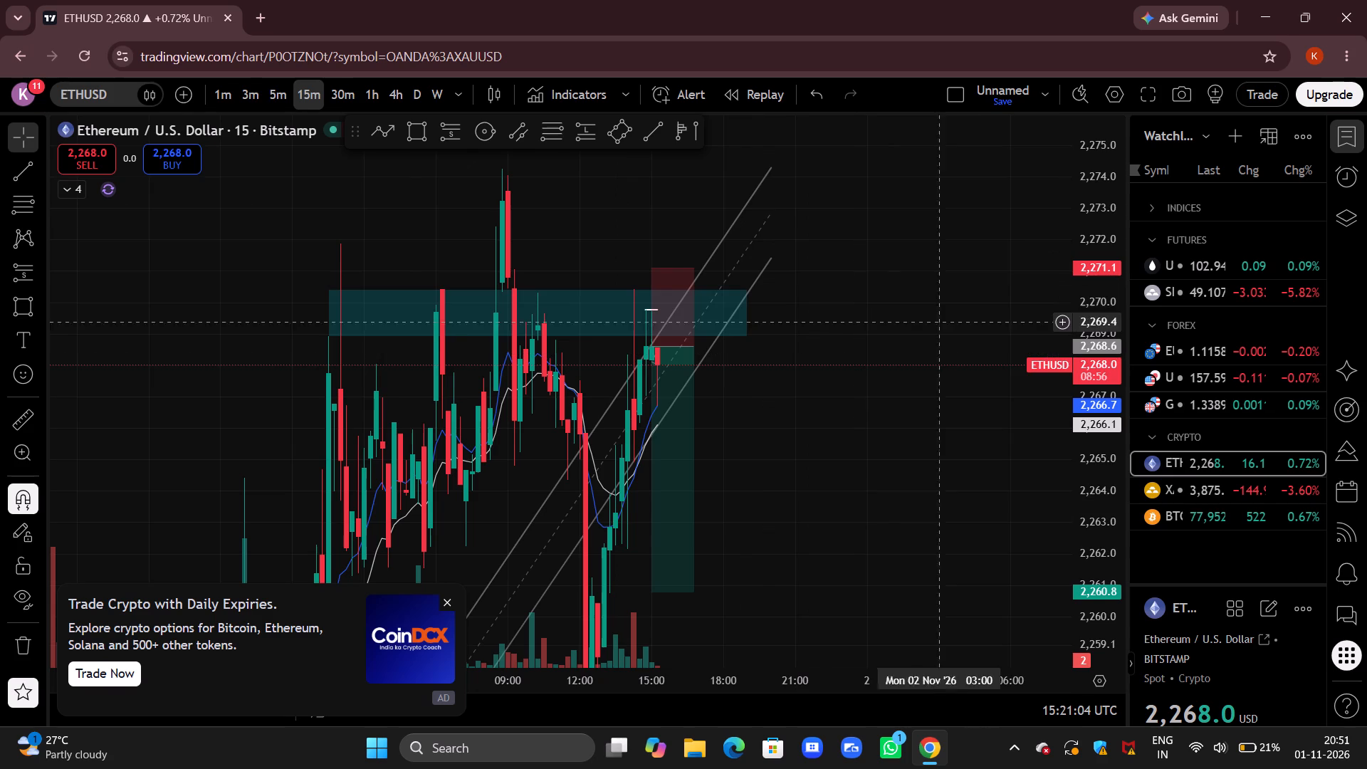
drag(1096, 256, 1052, 387)
drag(894, 404, 961, 340)
scroll(961, 340, up, 3)
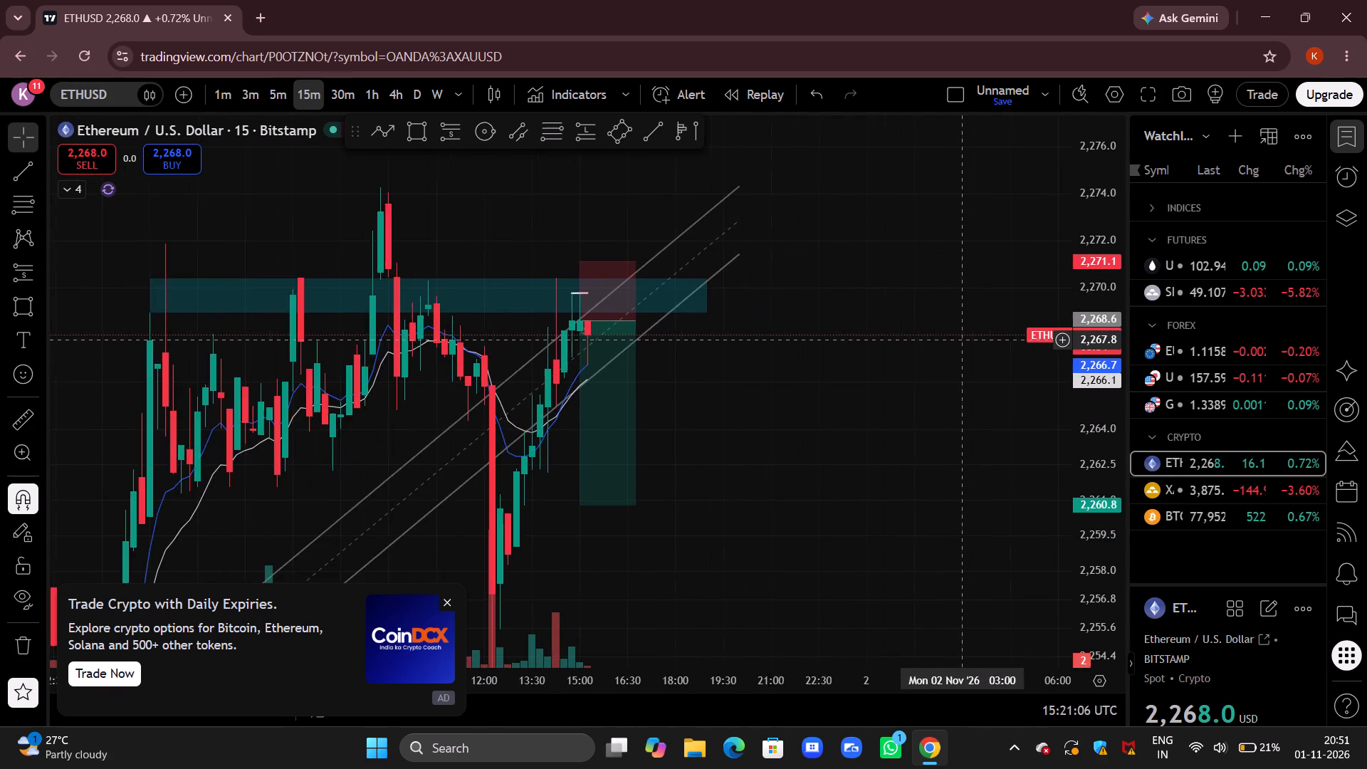
drag(802, 387, 948, 353)
drag(1085, 206, 1073, 254)
drag(895, 307, 946, 266)
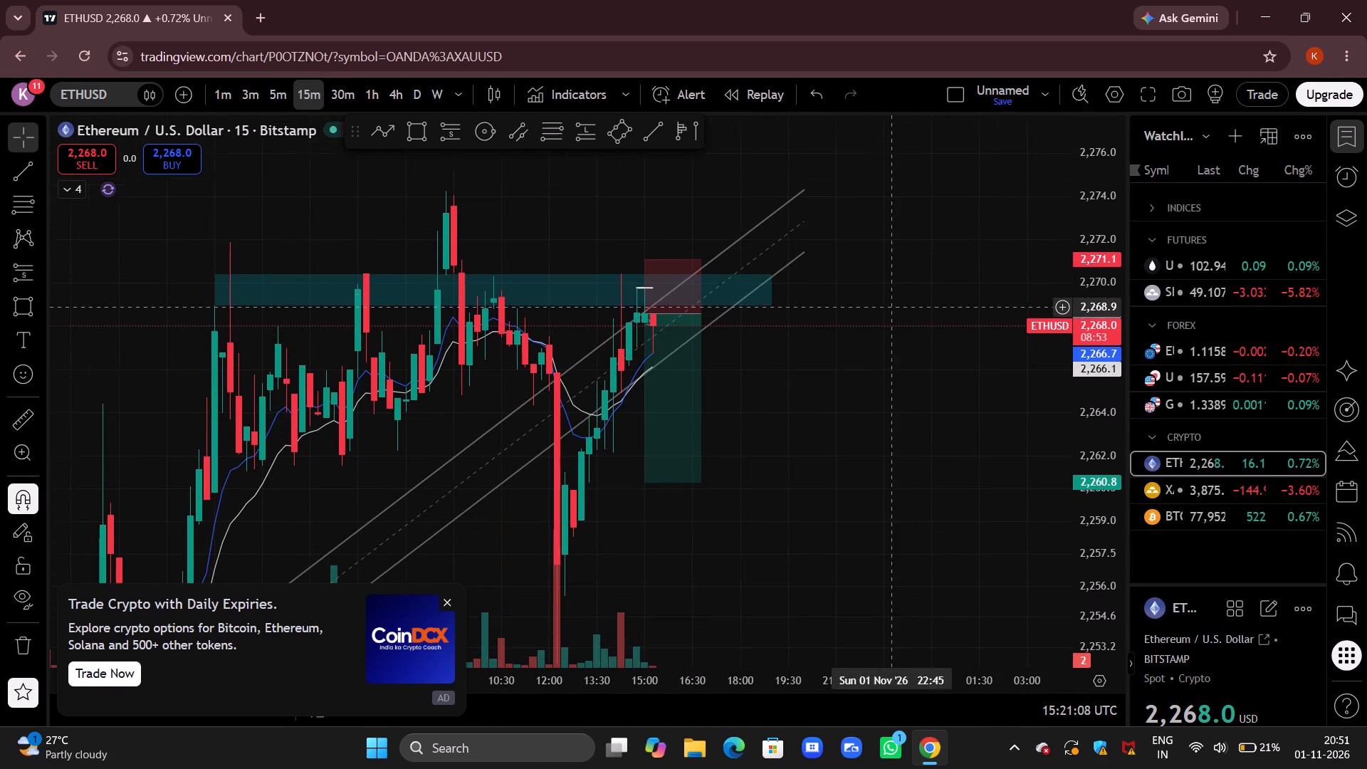
drag(946, 266, 950, 264)
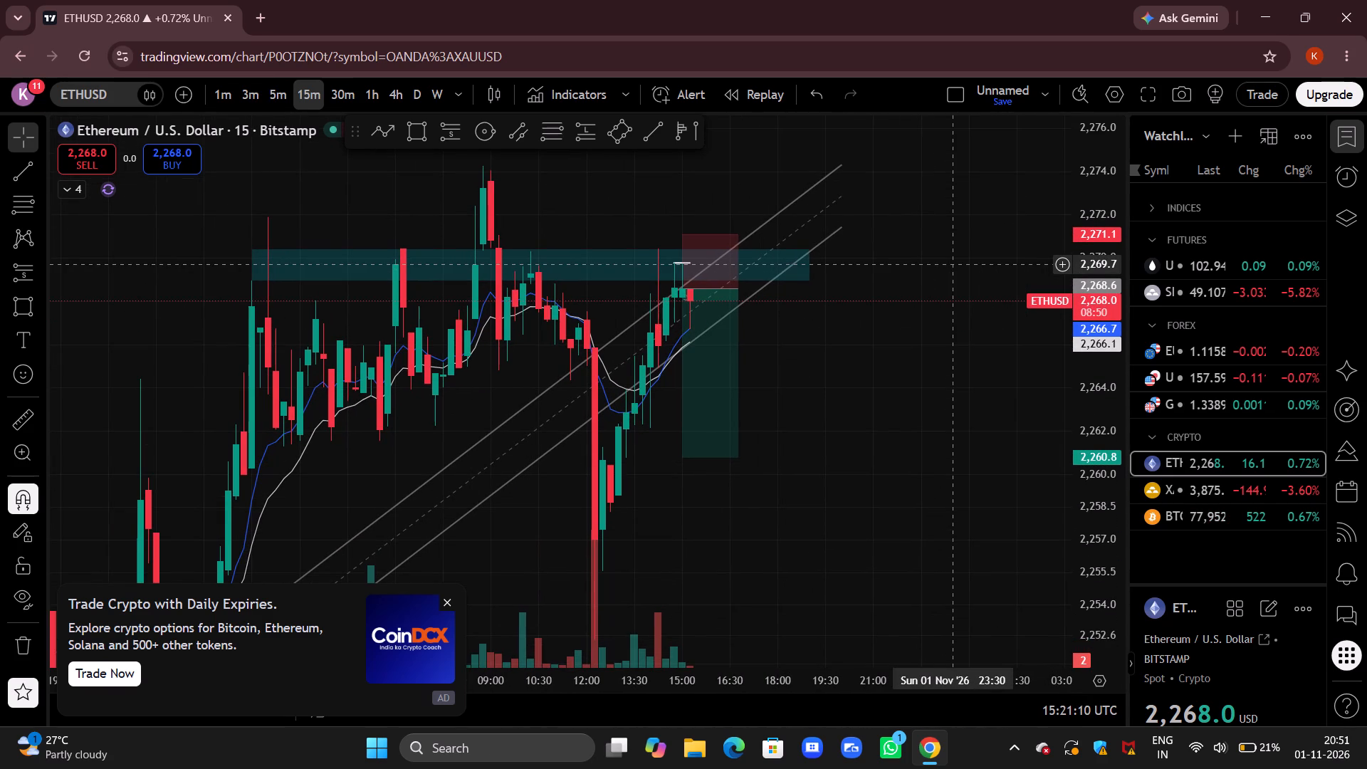
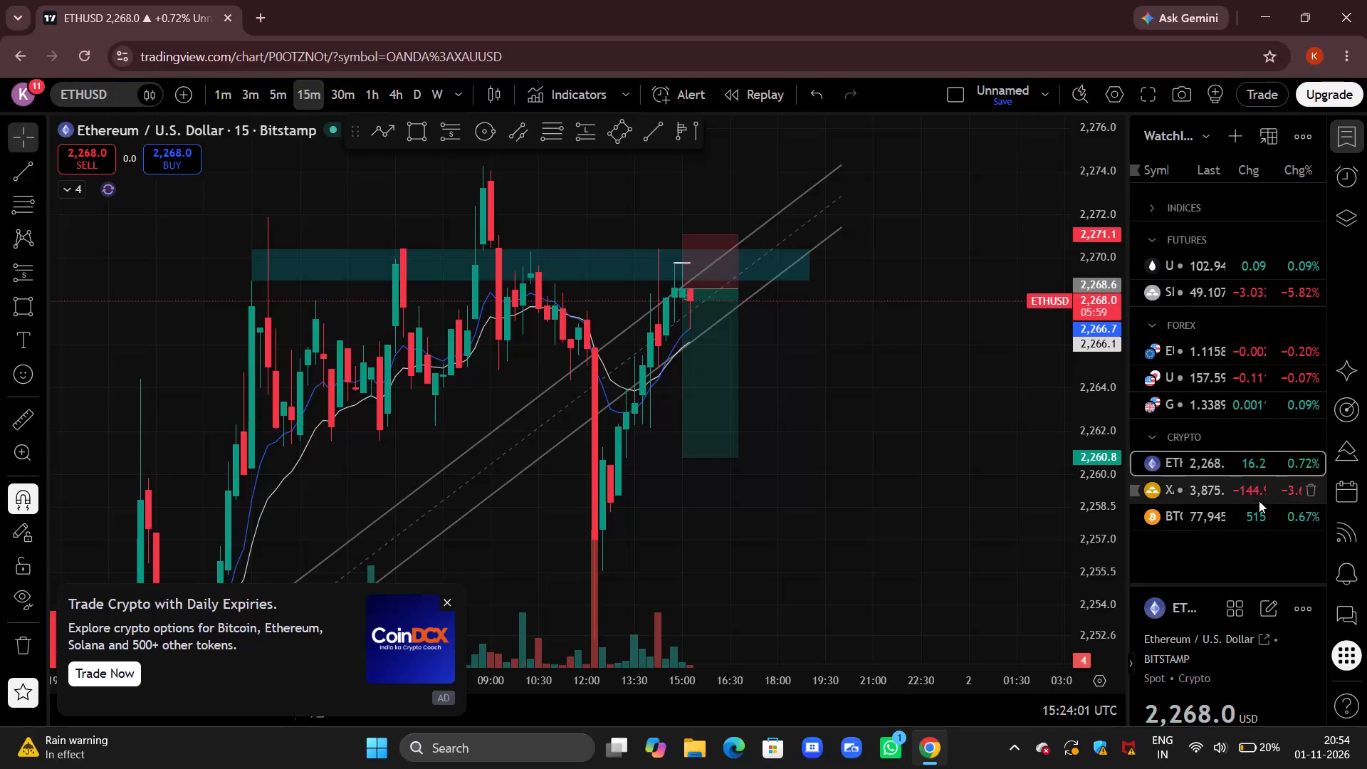
Switch to the BTCUSD chart on the 5-minute timeframe and examine the latest candles between the teal zone and the rising trendline.
click(1249, 523)
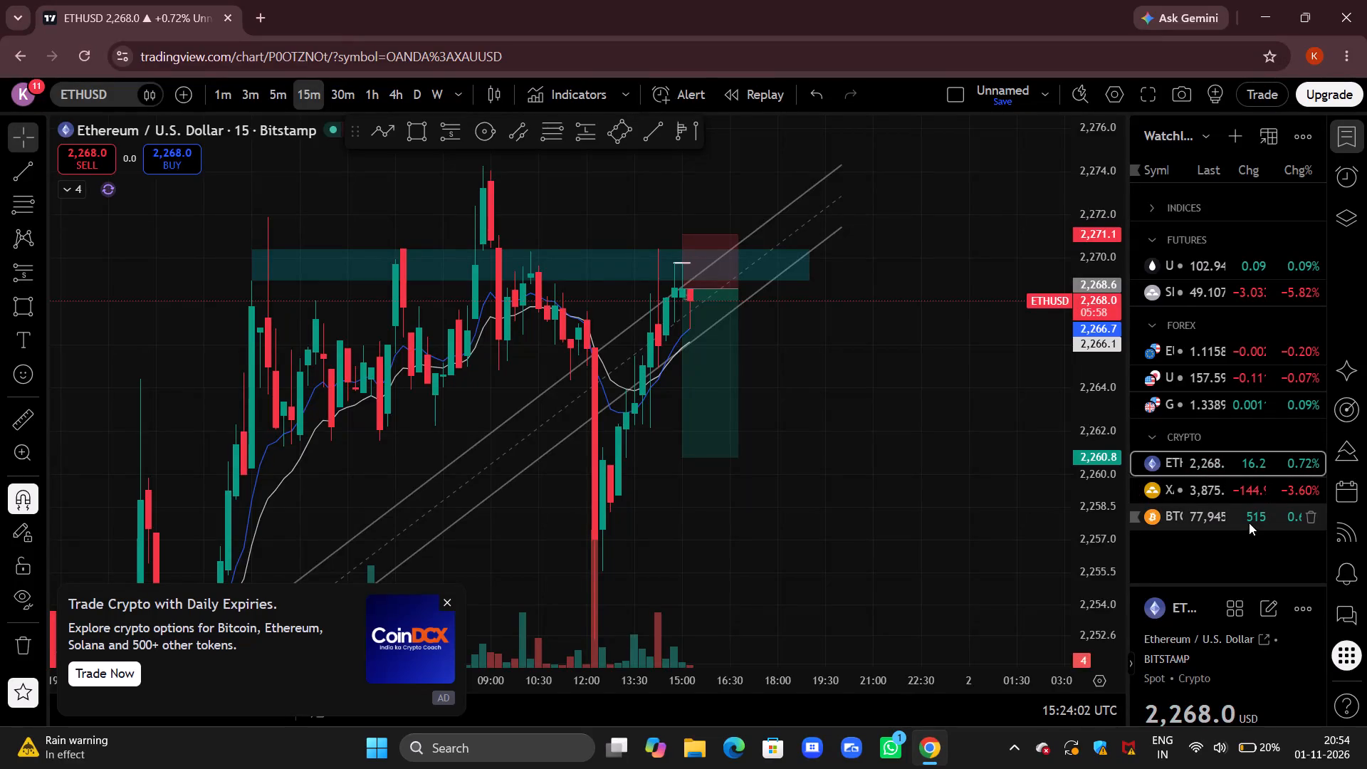
drag(904, 355, 866, 398)
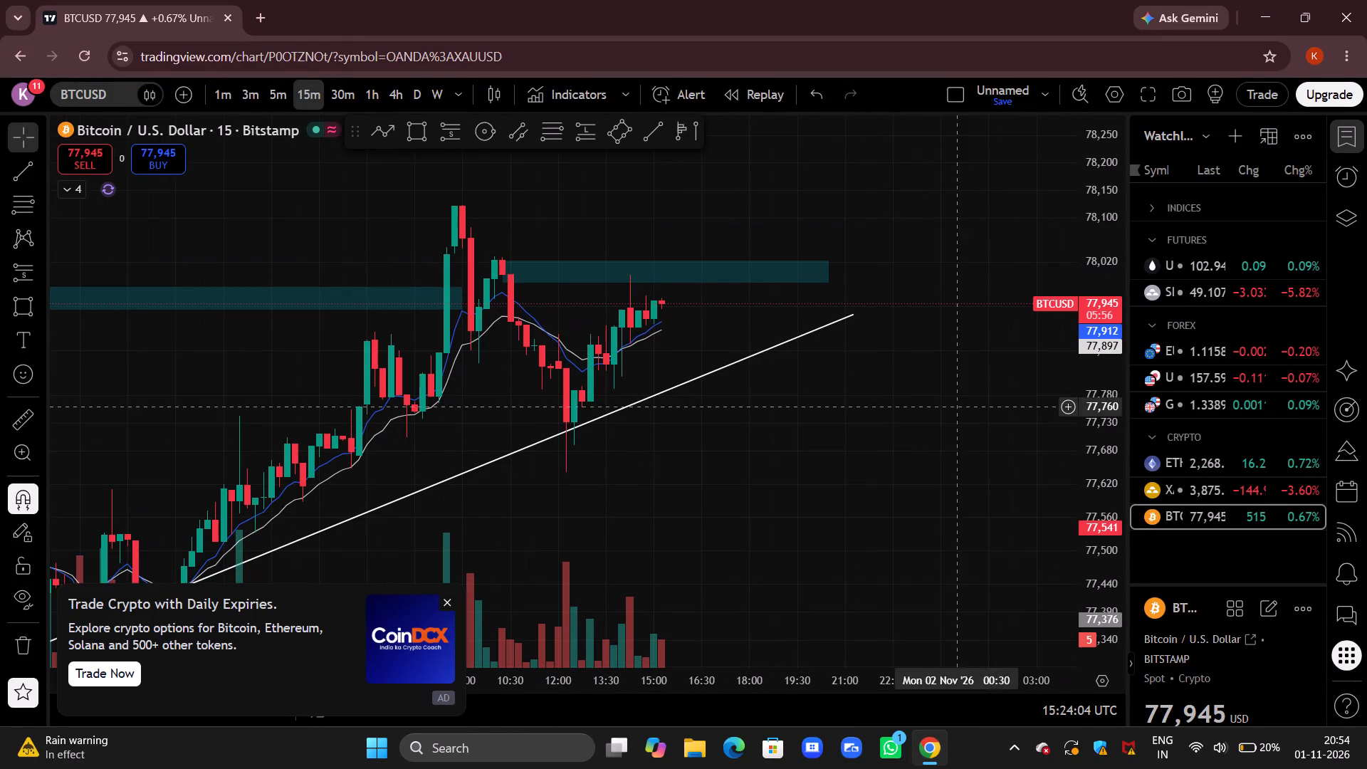
drag(1091, 545, 1121, 315)
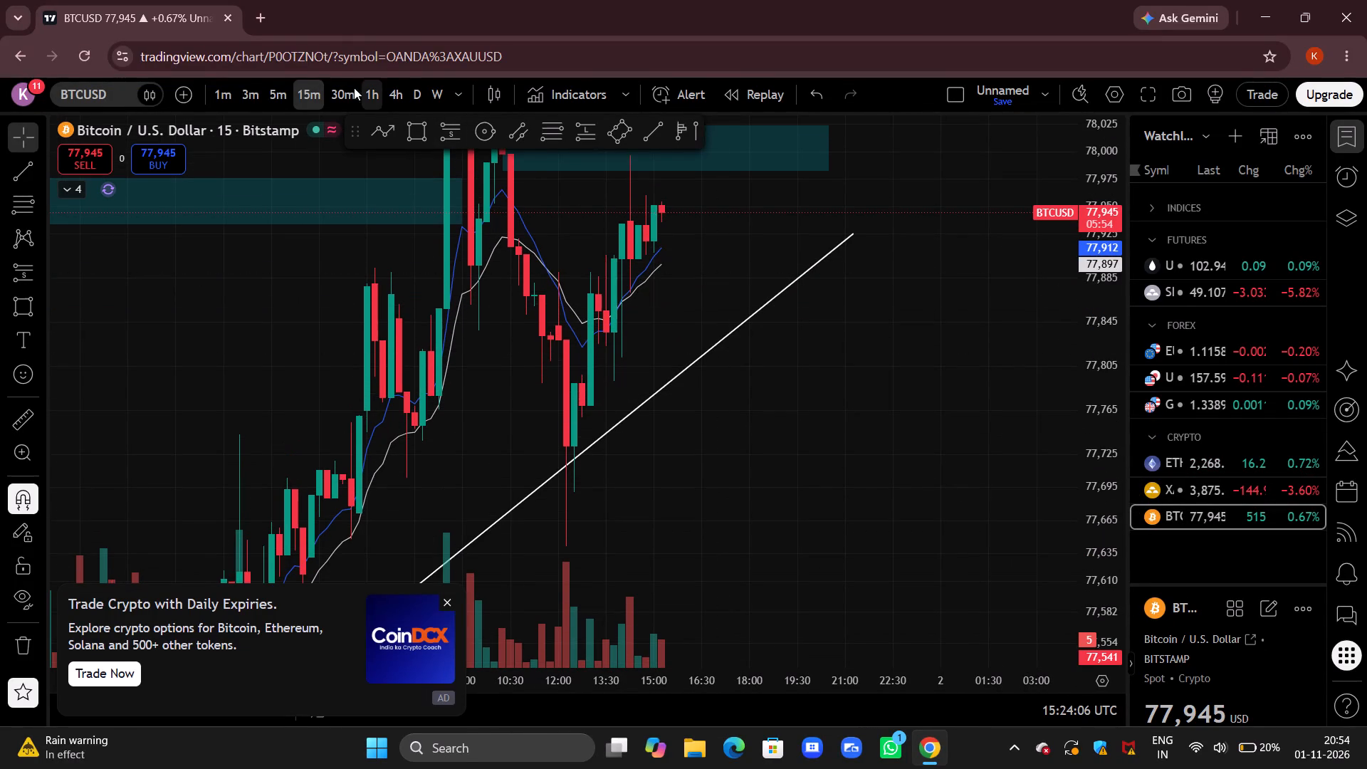
click(273, 96)
drag(1015, 441, 989, 503)
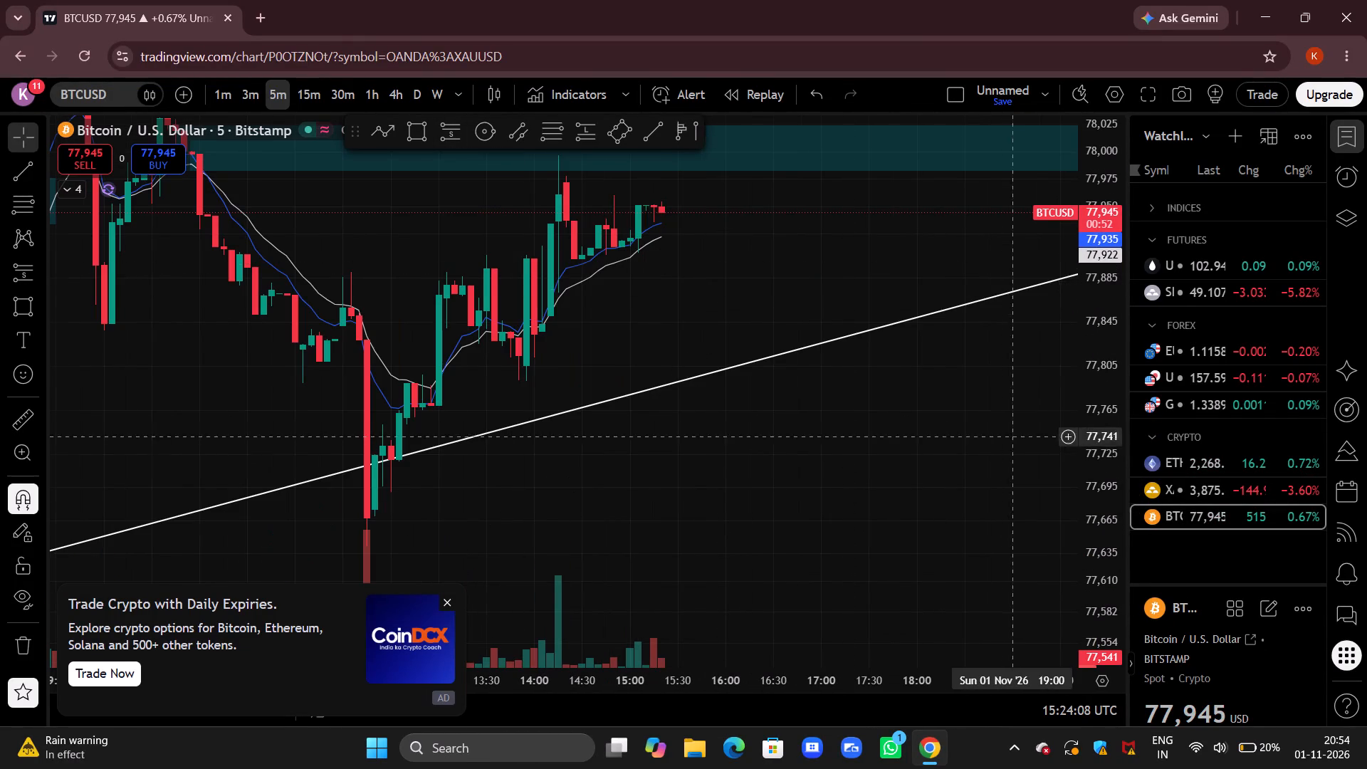
drag(989, 503, 985, 512)
drag(1111, 572, 1099, 487)
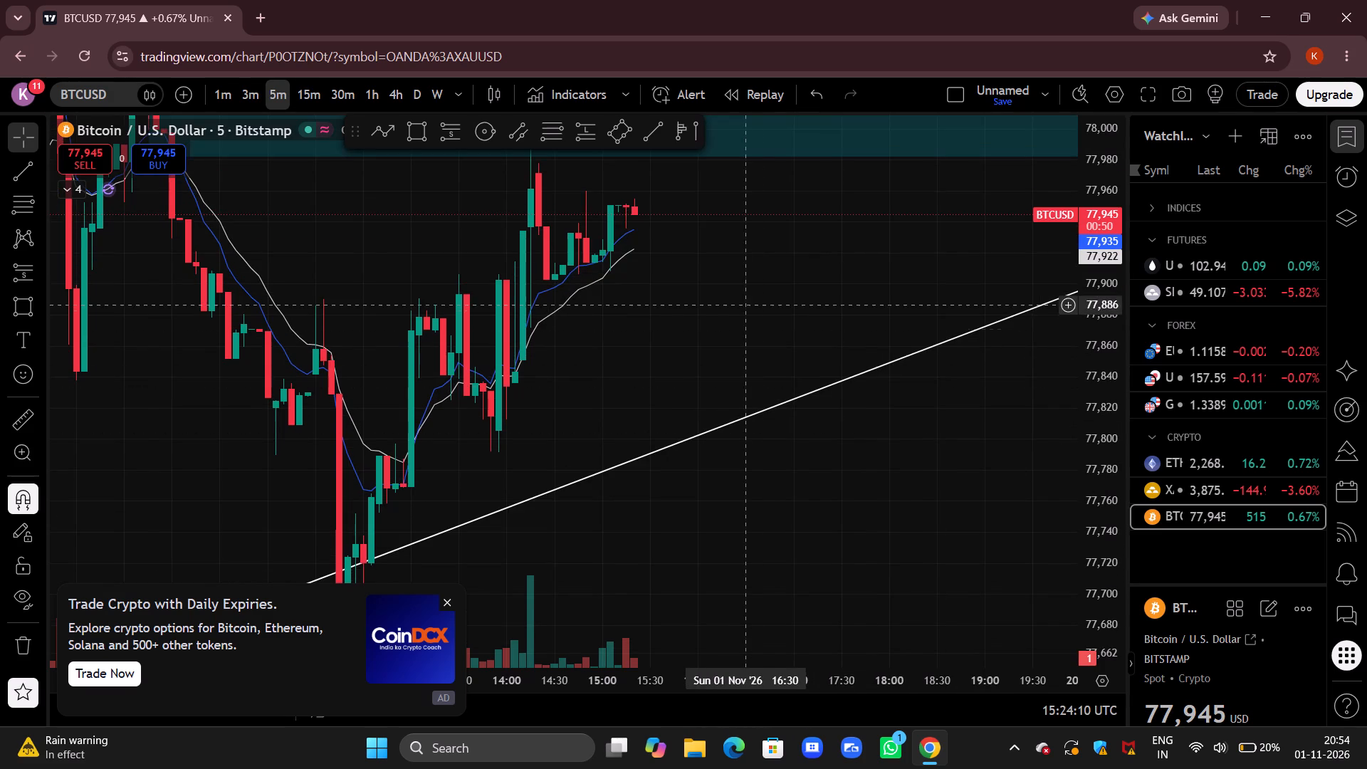
drag(750, 305, 720, 396)
scroll(720, 396, up, 2)
drag(713, 381, 769, 365)
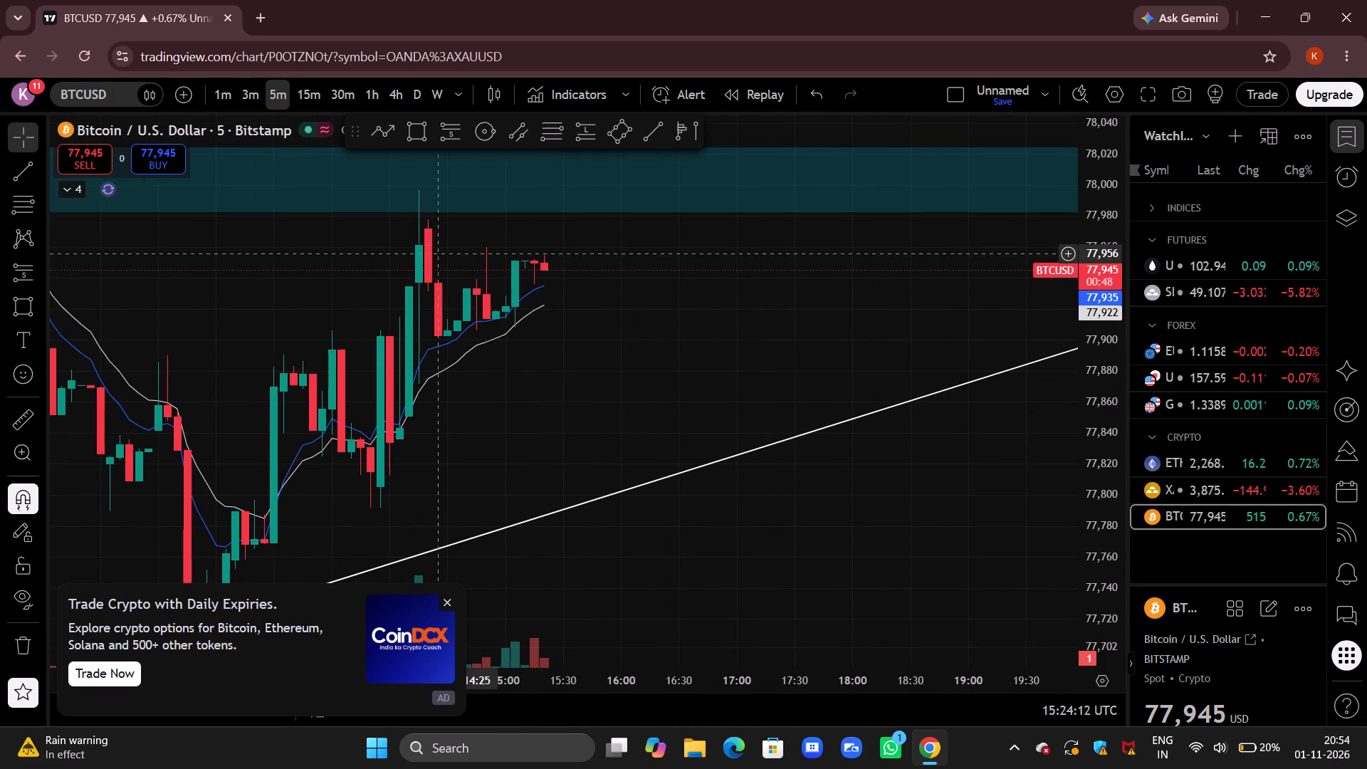
Return to the ETHUSD 5-minute chart and examine the latest candles around the short position, teal zone and rising channel.
click(1213, 464)
scroll(653, 399, down, 2)
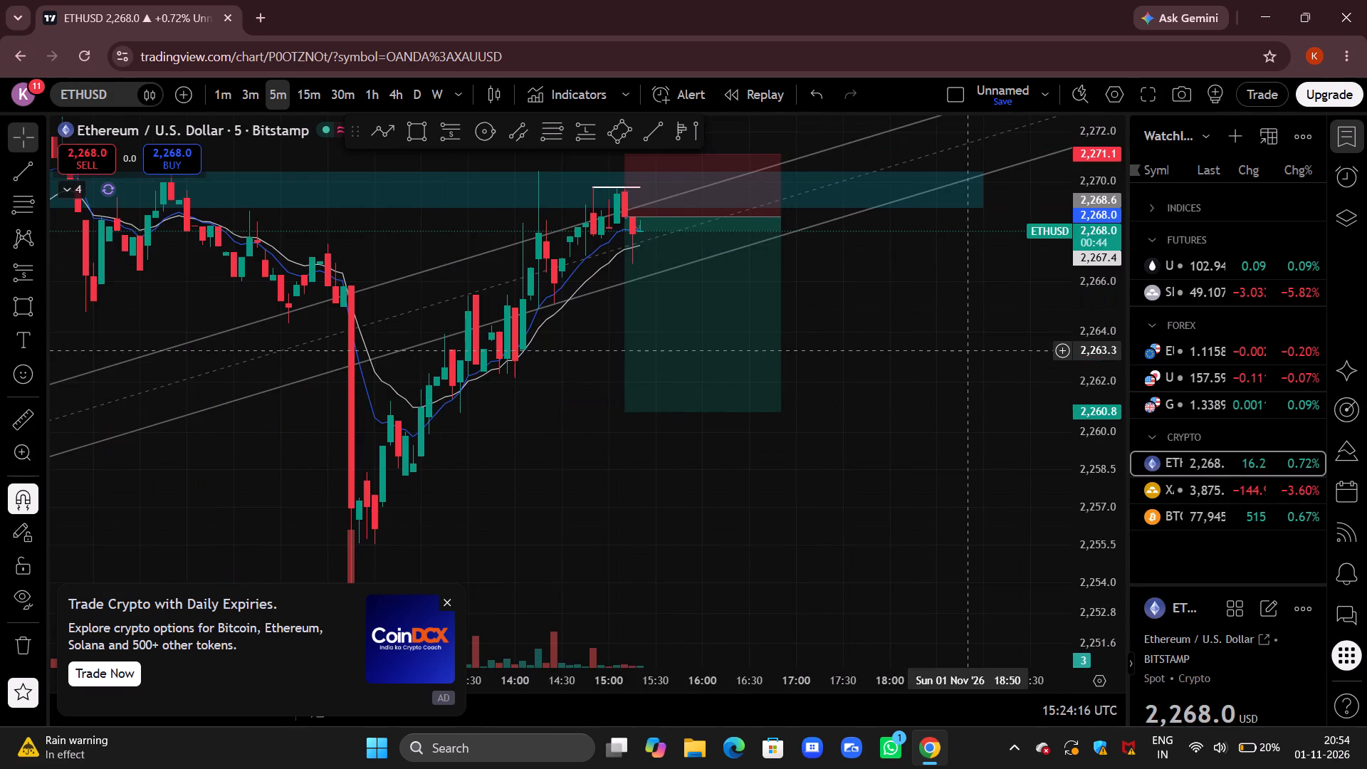
drag(971, 350, 890, 486)
drag(1099, 575, 1042, 219)
drag(942, 326, 918, 383)
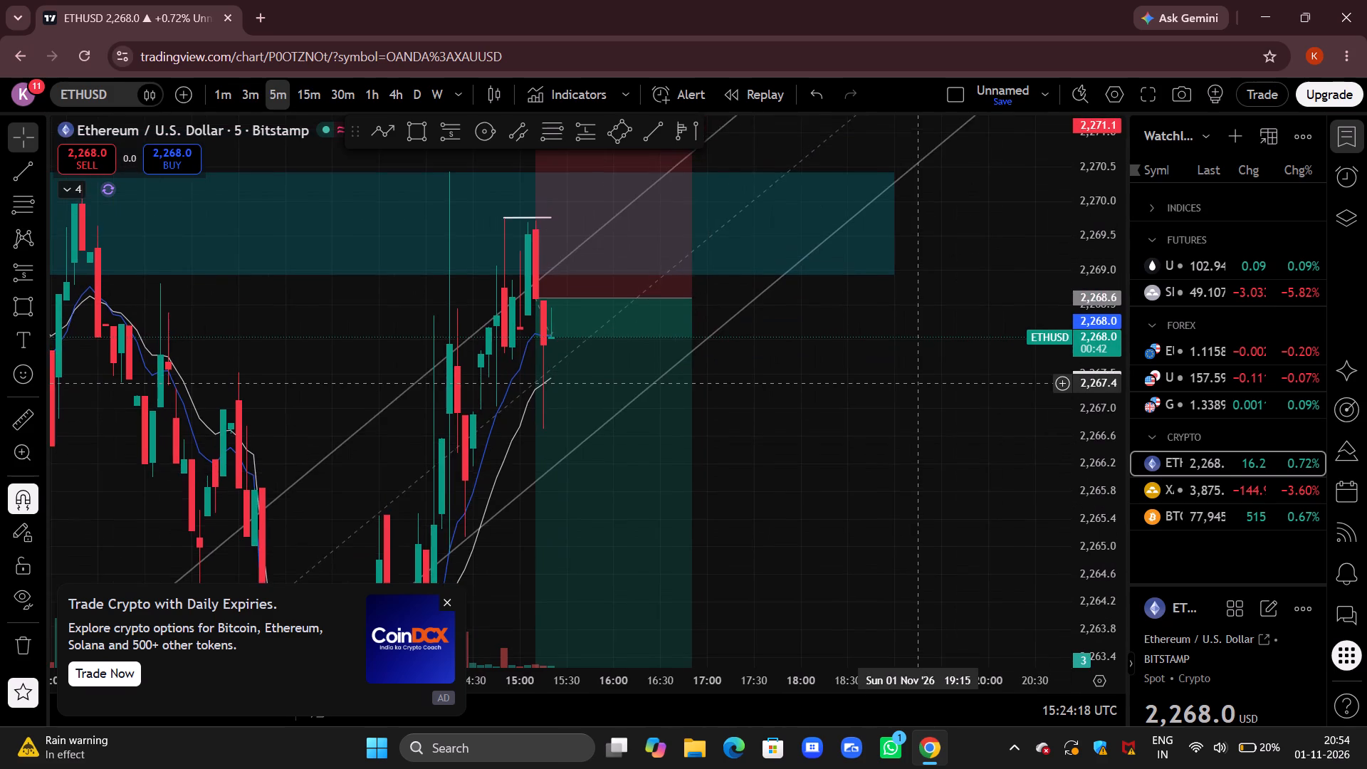
scroll(918, 383, up, 3)
drag(871, 539, 928, 433)
drag(1087, 355, 1054, 424)
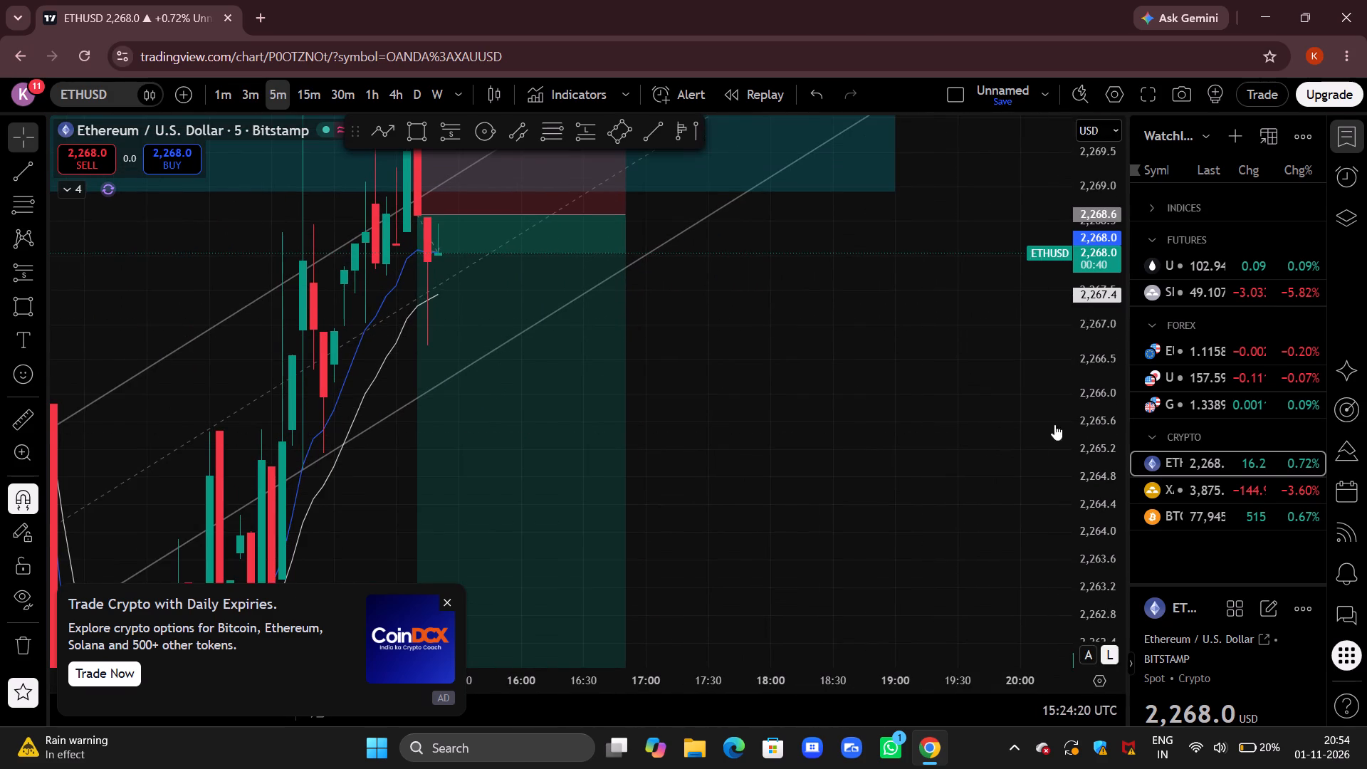
drag(1054, 424, 1020, 547)
drag(868, 563, 1044, 454)
drag(1007, 364, 988, 449)
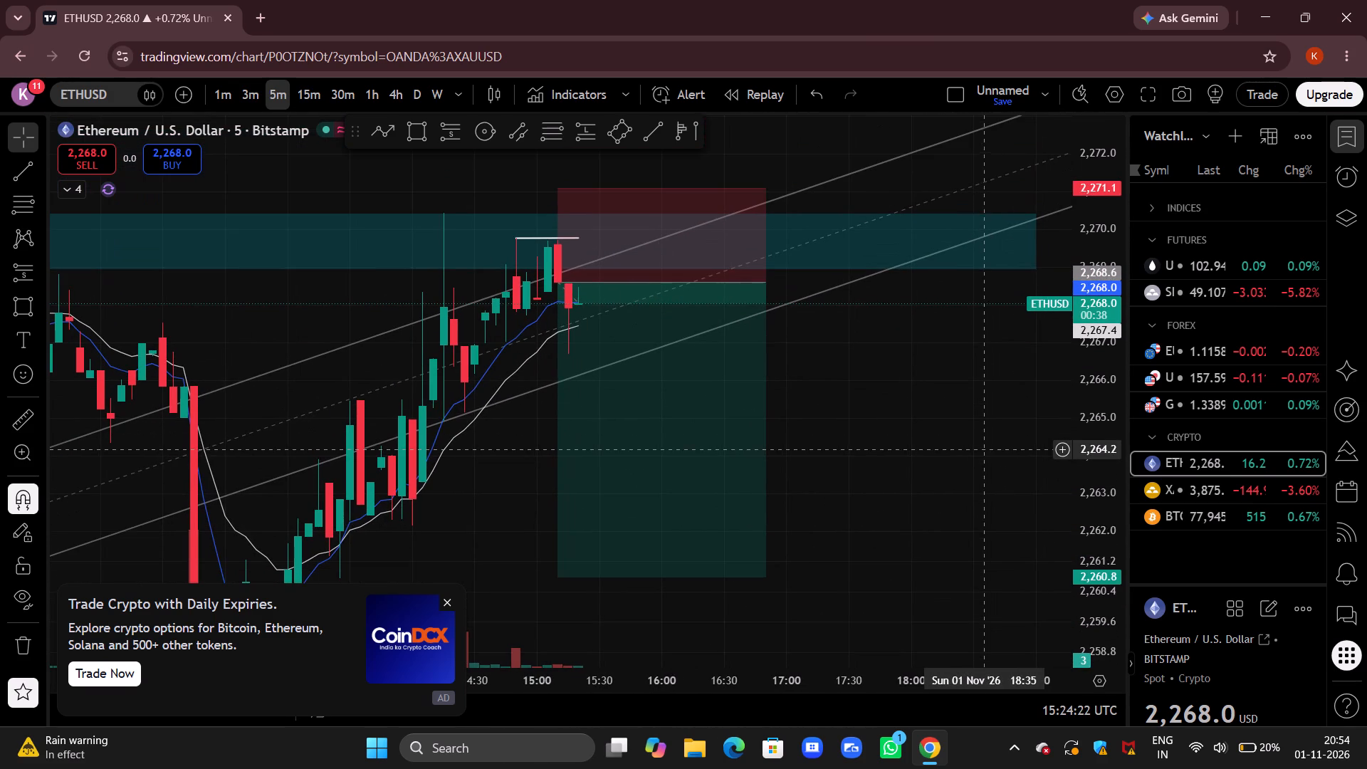
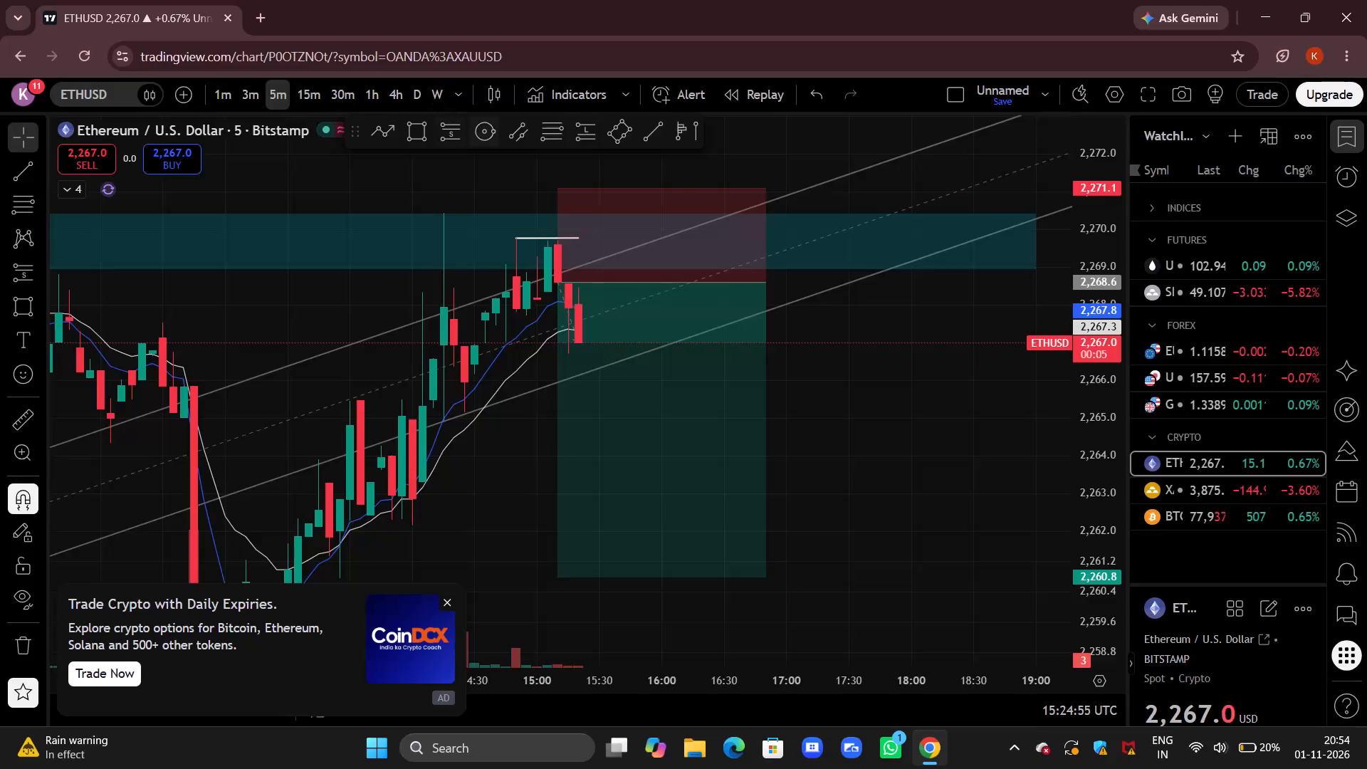
Lower the ETHUSD short position's stop level to 2,270.4, at the upper edge of the teal zone.
drag(556, 185, 450, 194)
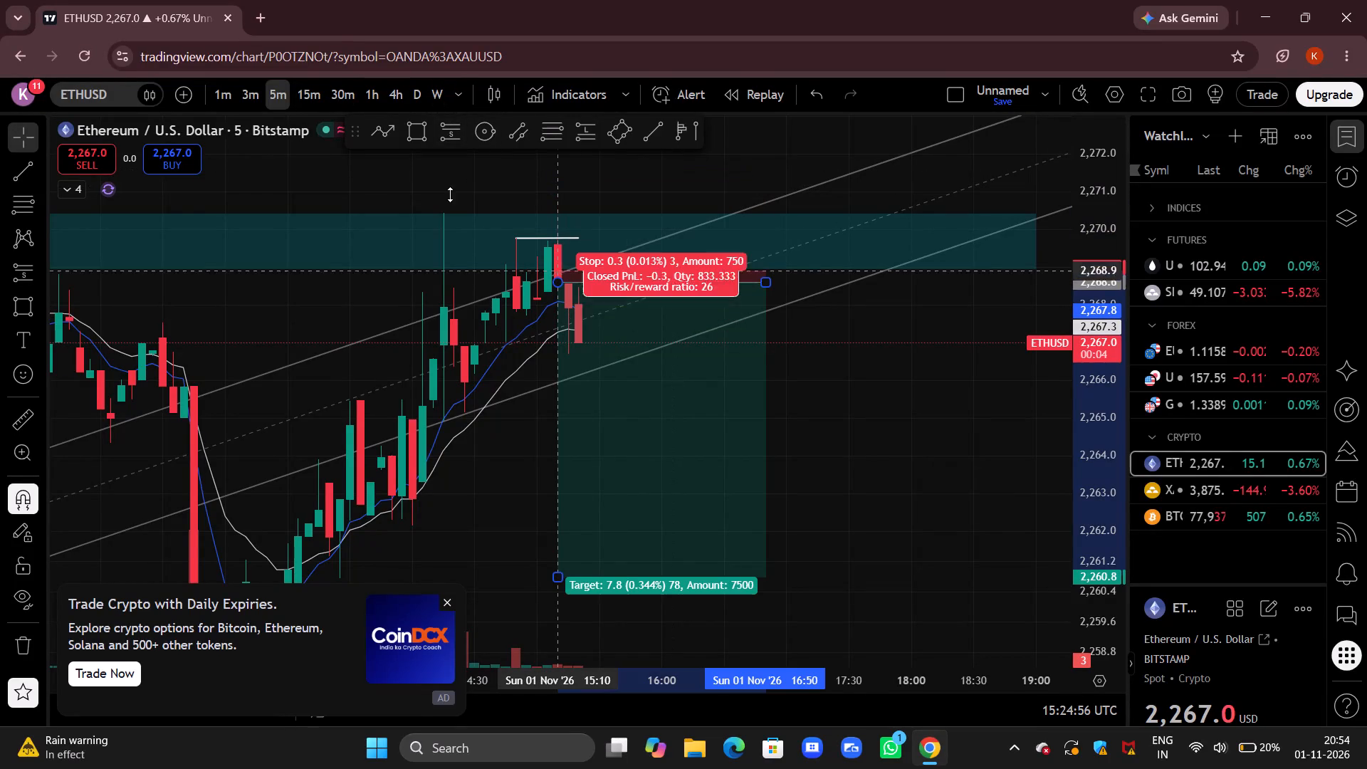
drag(450, 194, 447, 208)
click(501, 155)
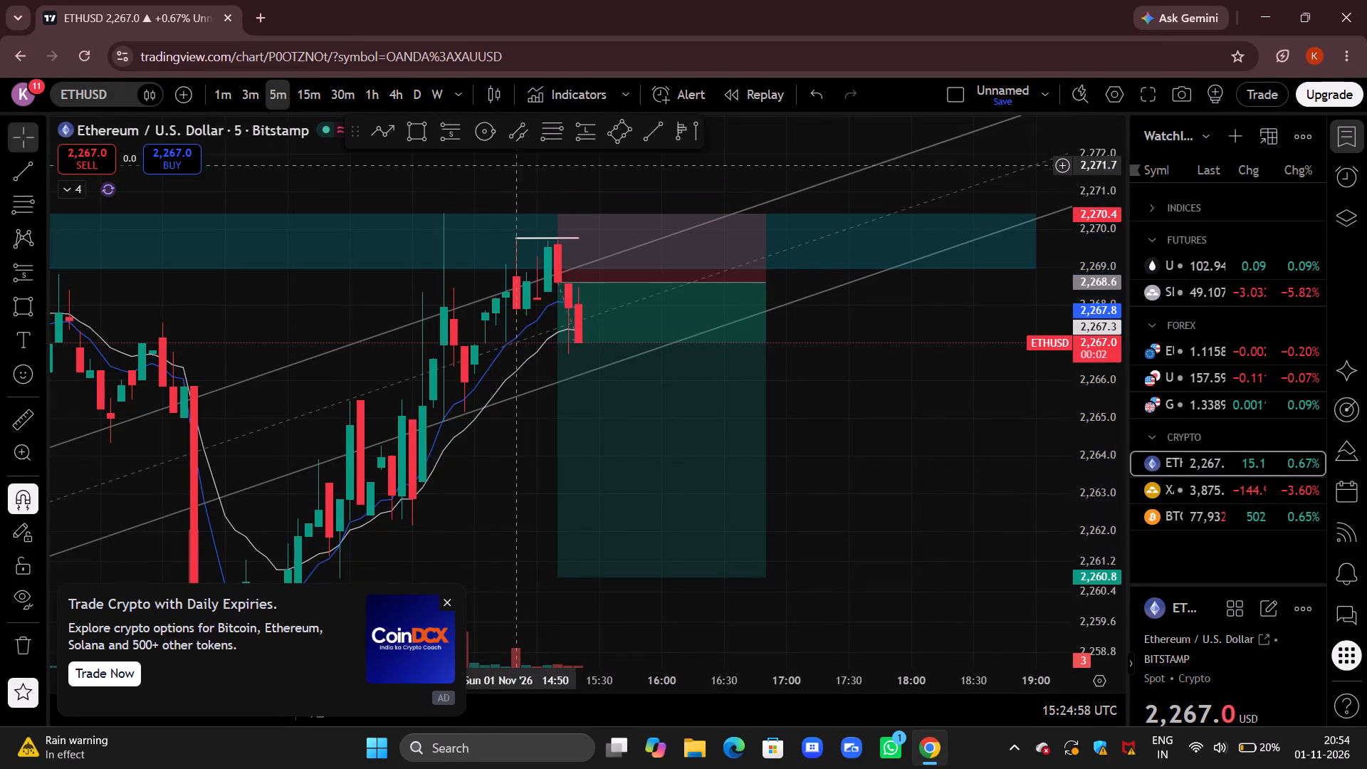
Raise the ETHUSD short position's target level to 2,262.9, near the lows of the earlier candles.
drag(973, 470, 932, 384)
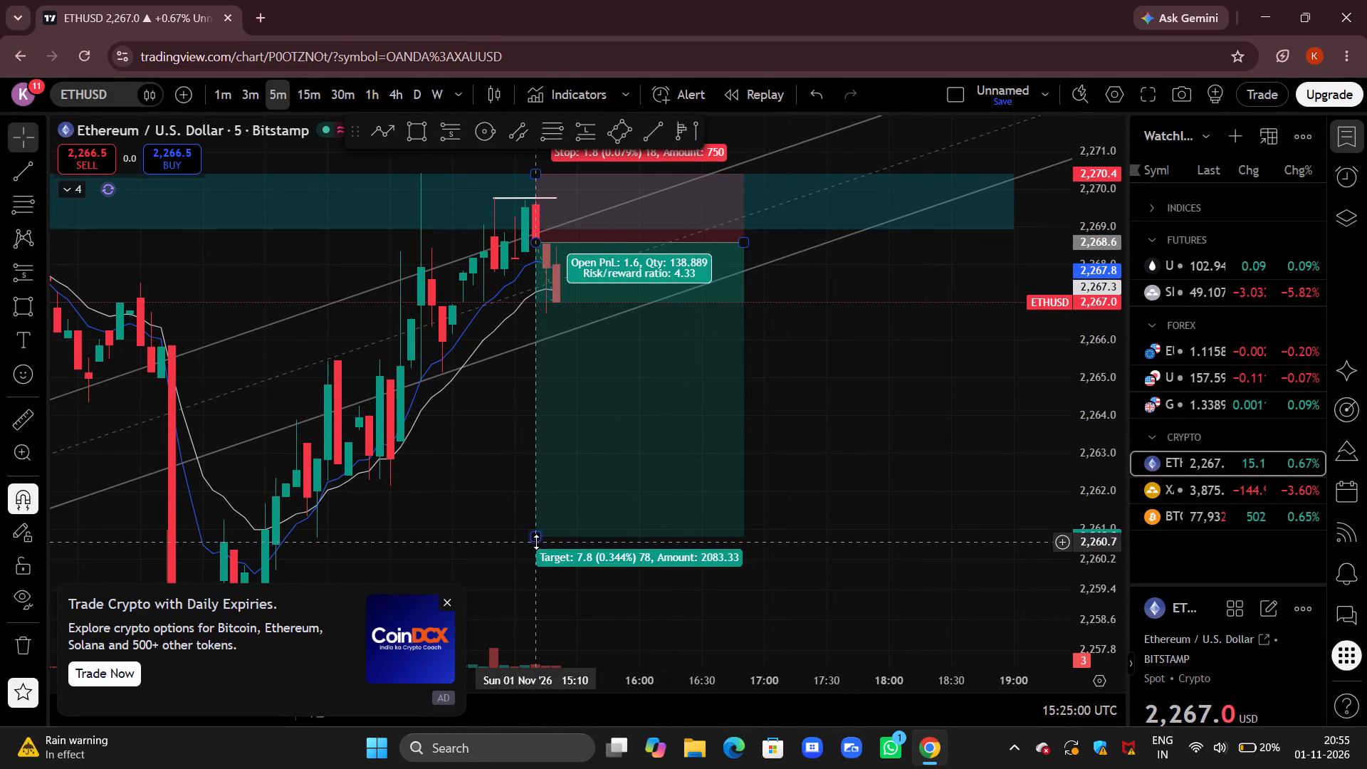
drag(536, 542, 386, 489)
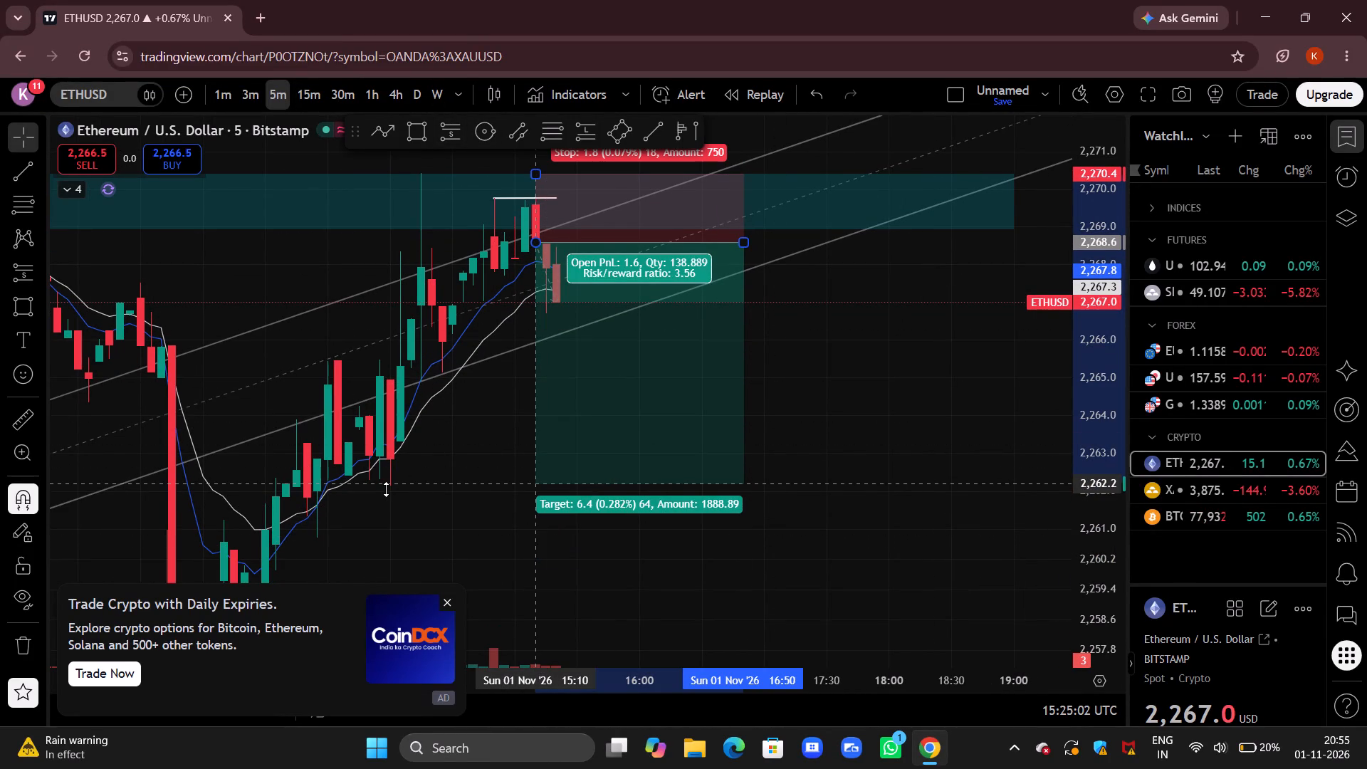
drag(386, 489, 397, 456)
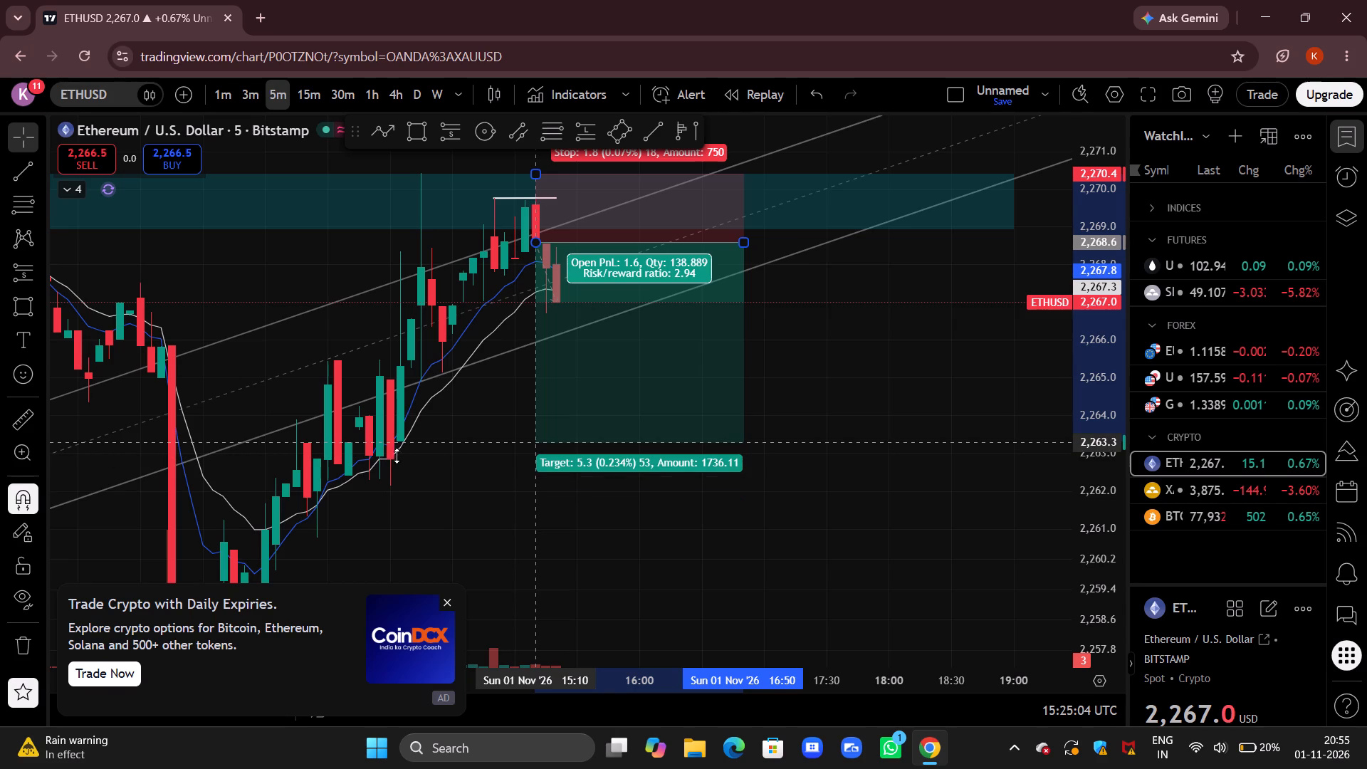
drag(397, 456, 394, 462)
click(904, 451)
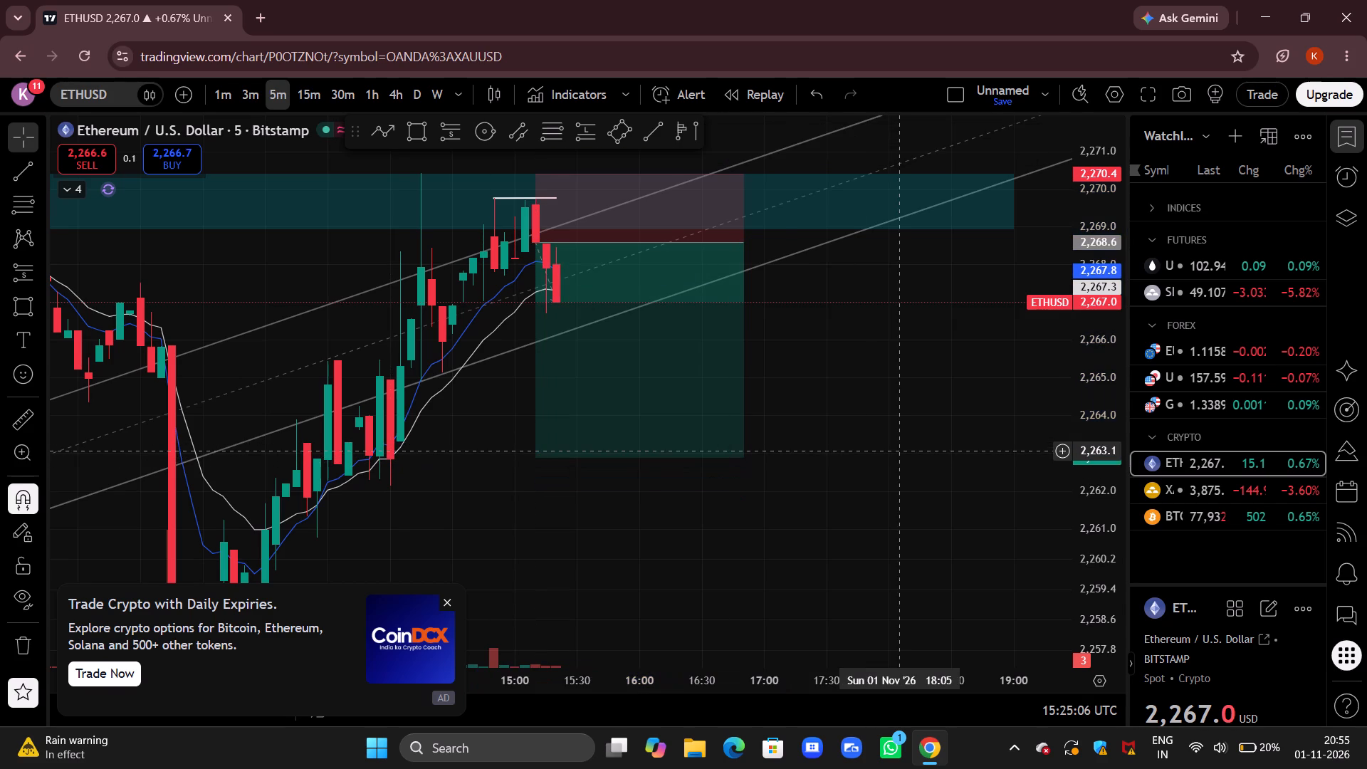
drag(946, 443, 899, 519)
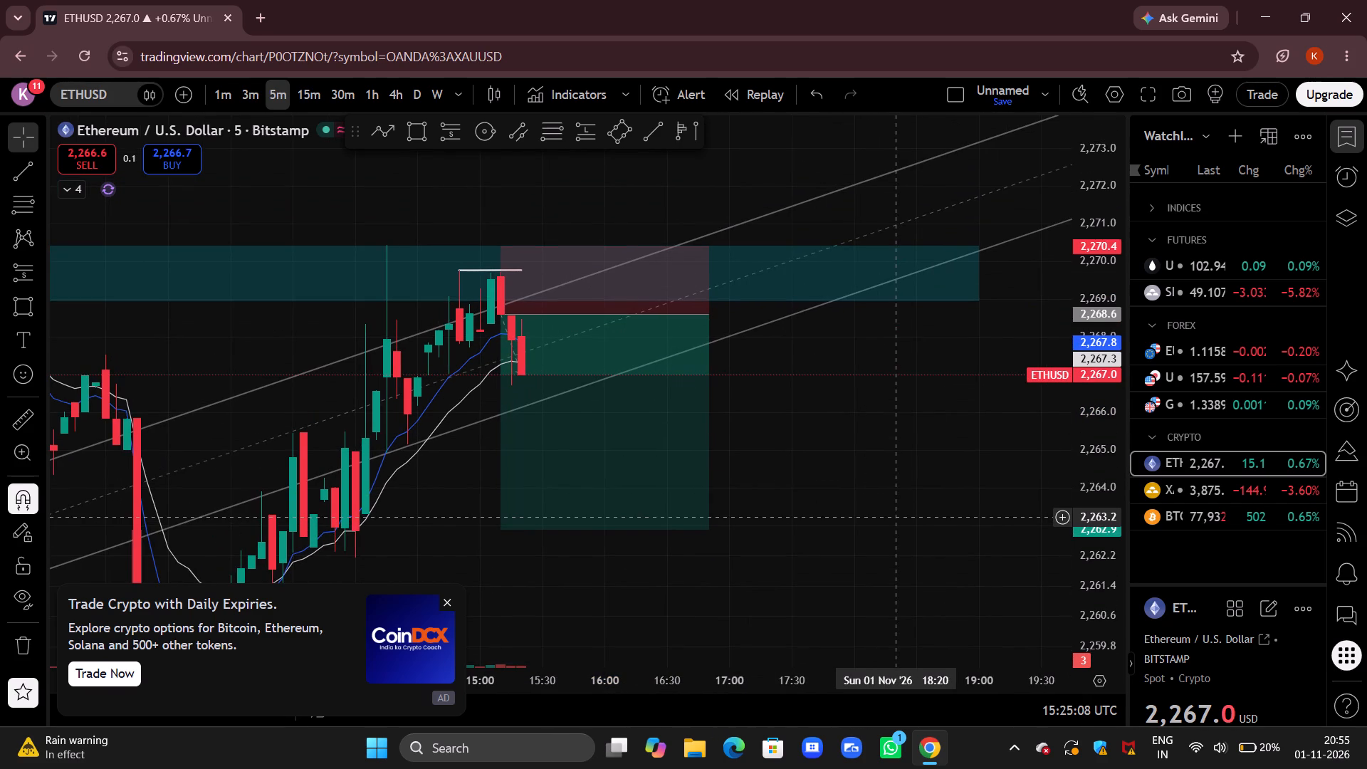
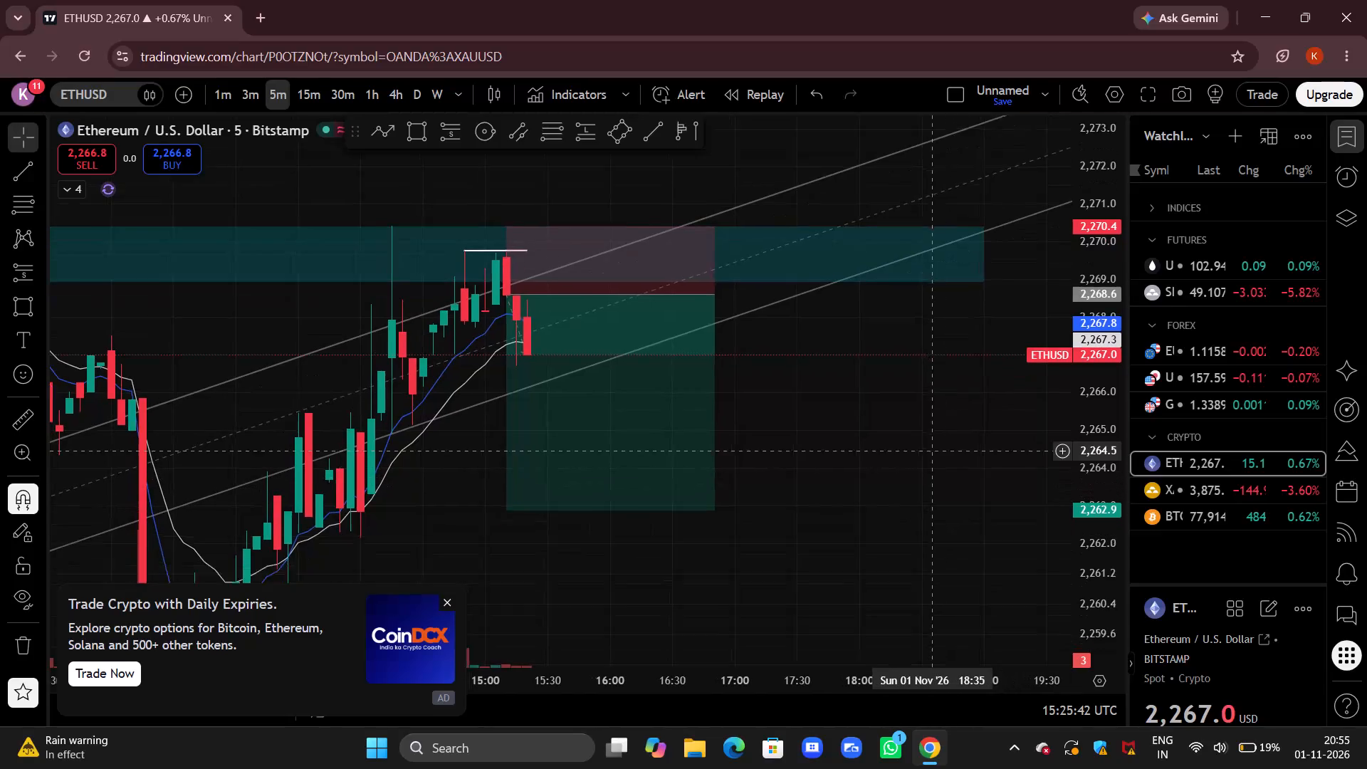
Close the CoinDCX advertisement covering part of the Ethereum chart.
click(451, 605)
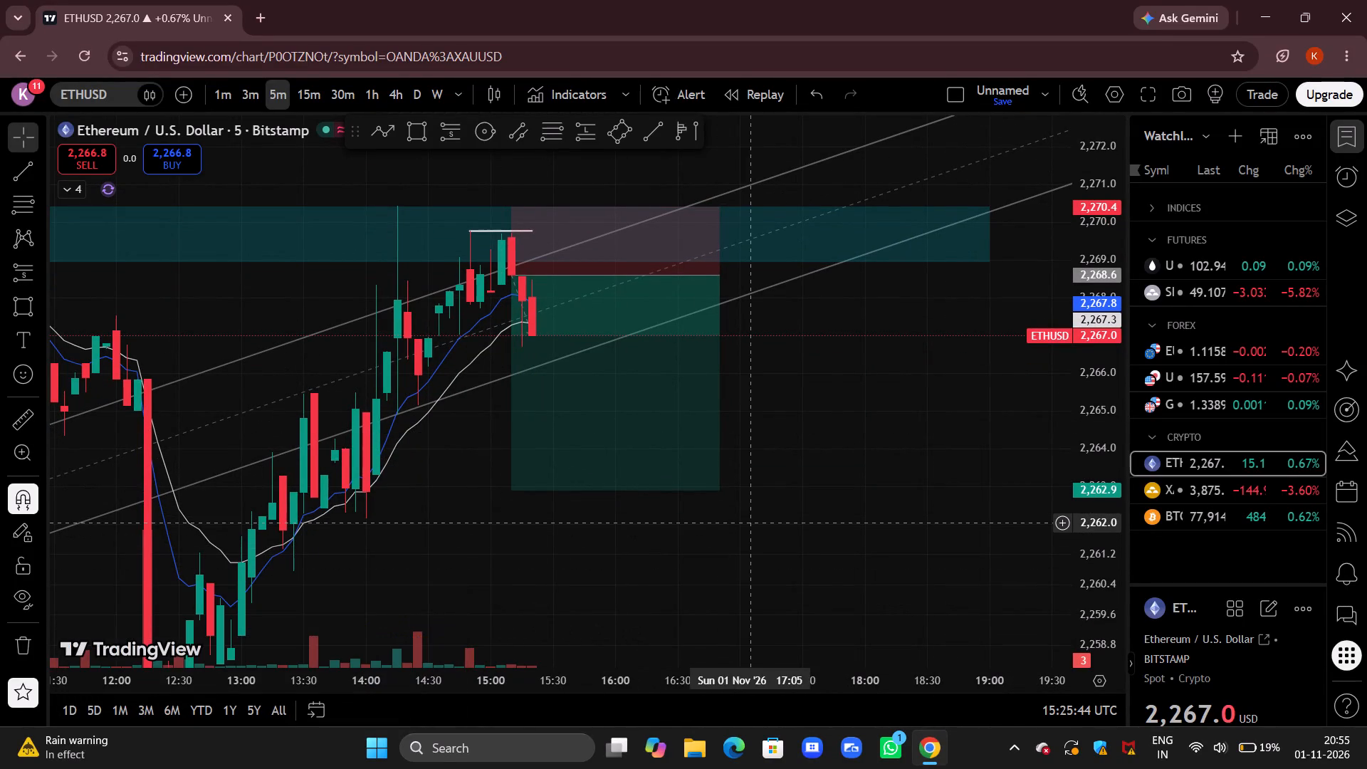
Lower the ETHUSD short position's target level to 2,260.8, keeping its entry and stop levels.
scroll(756, 522, down, 3)
drag(980, 507, 958, 365)
drag(1107, 358, 1085, 465)
drag(979, 483, 913, 476)
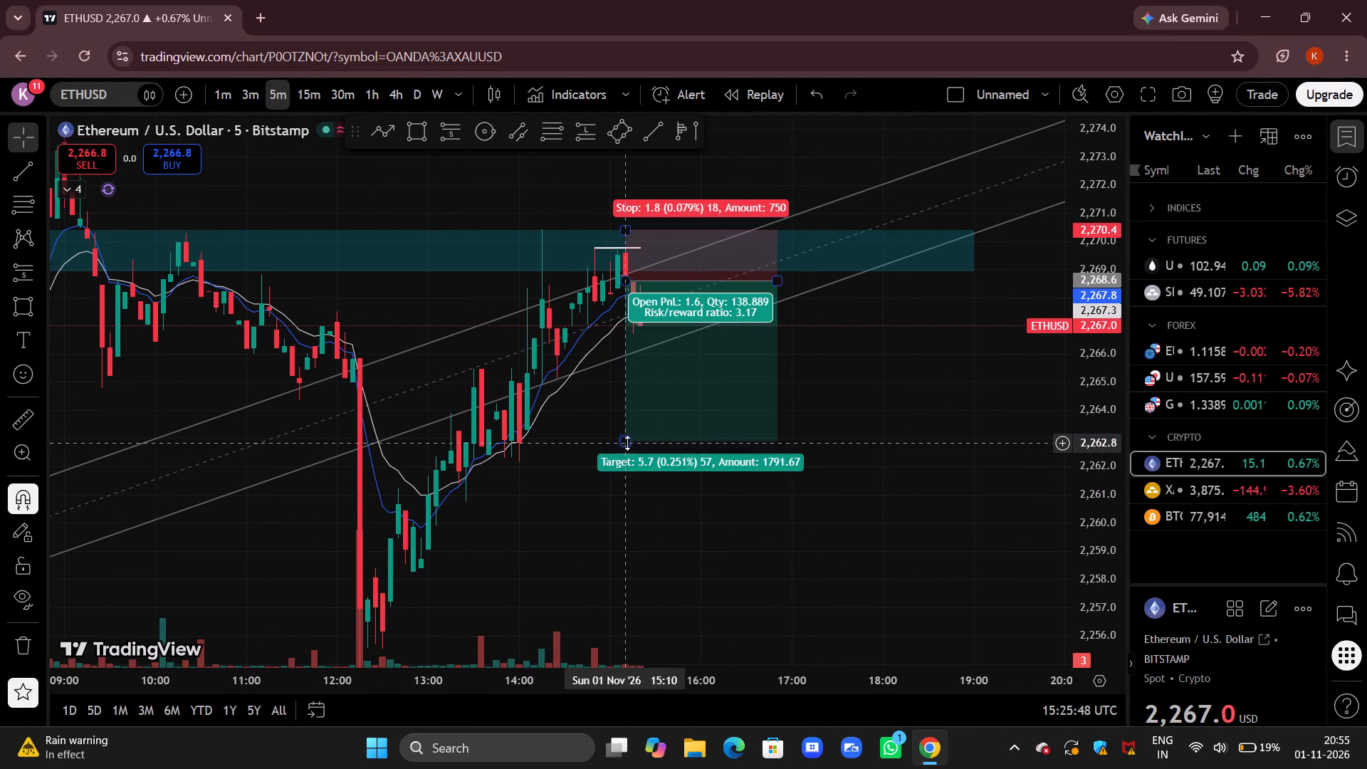
drag(627, 443, 463, 506)
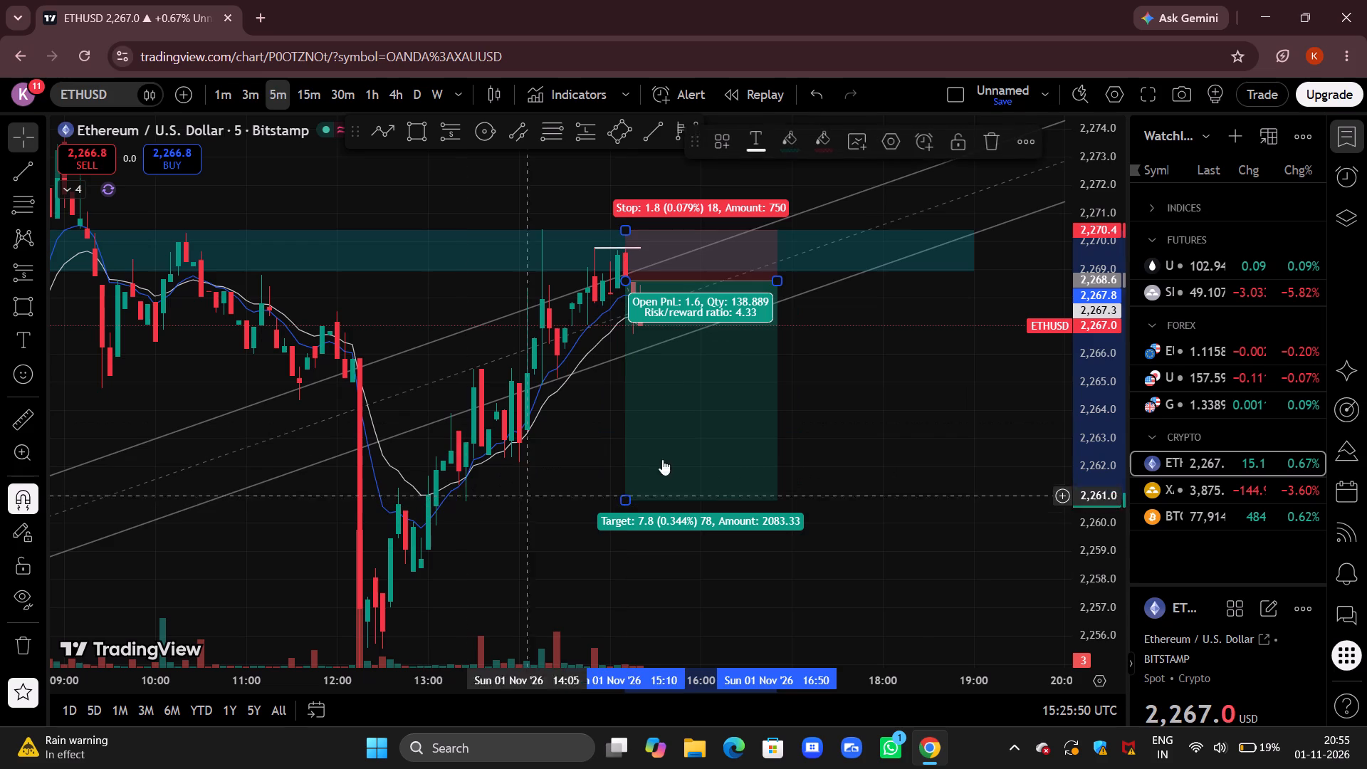
click(812, 421)
drag(913, 418, 870, 457)
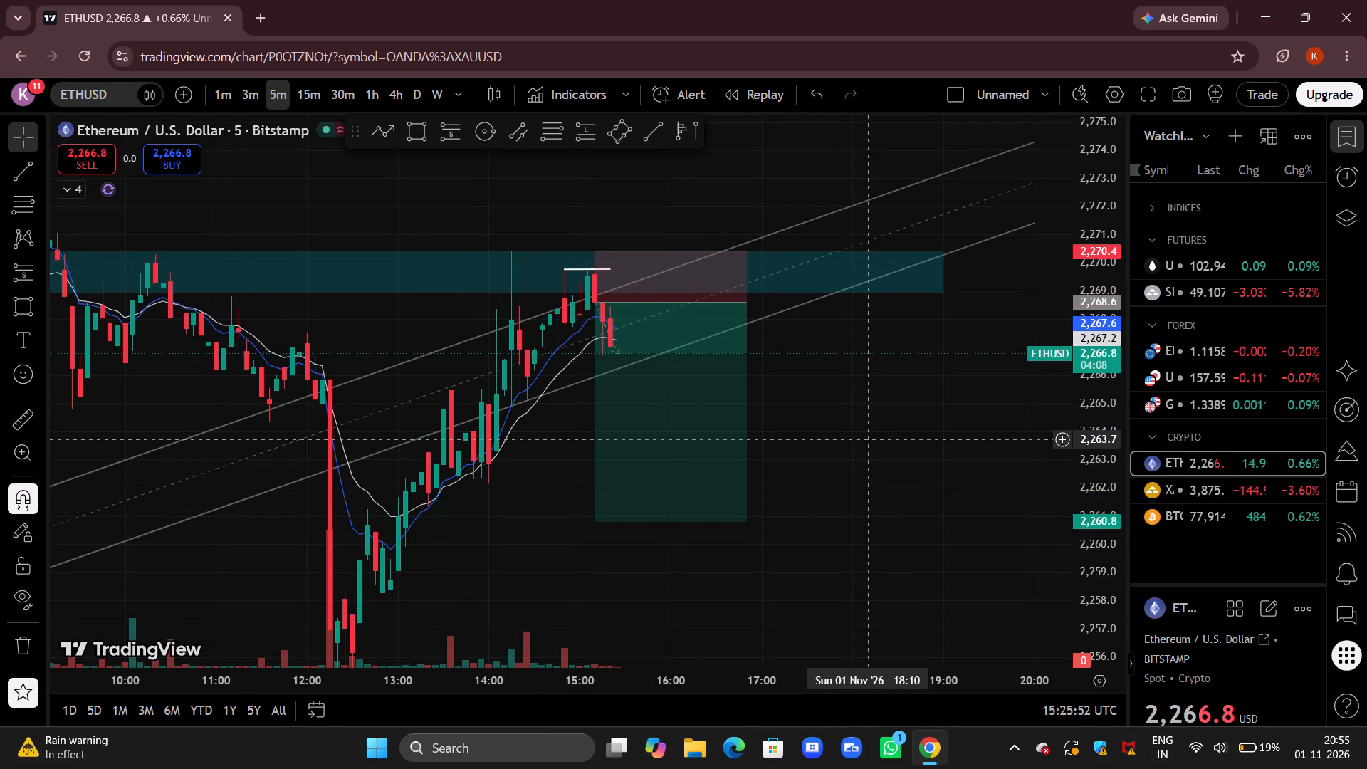
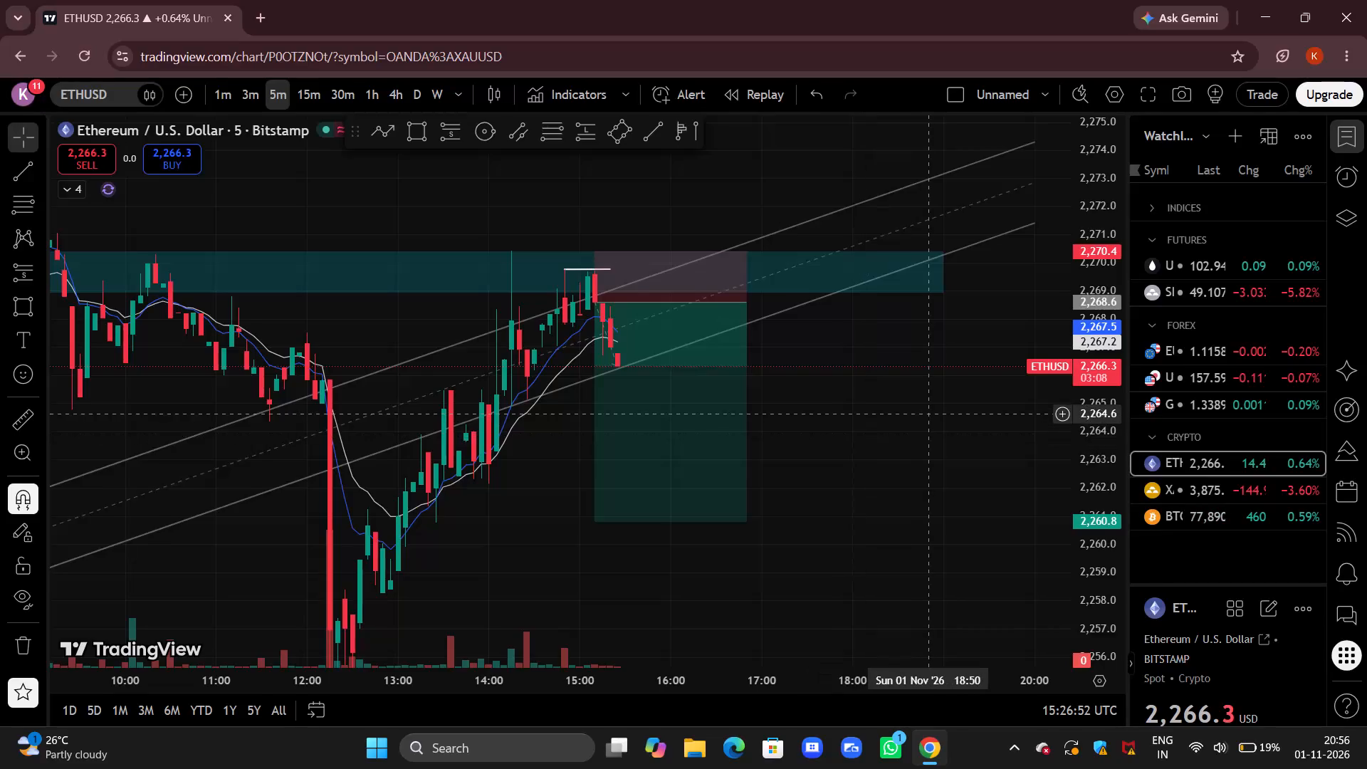
Adjust the ETHUSD short position's stop level to 2,270.3, keeping its entry and target levels.
scroll(941, 335, down, 1)
drag(941, 360, 924, 384)
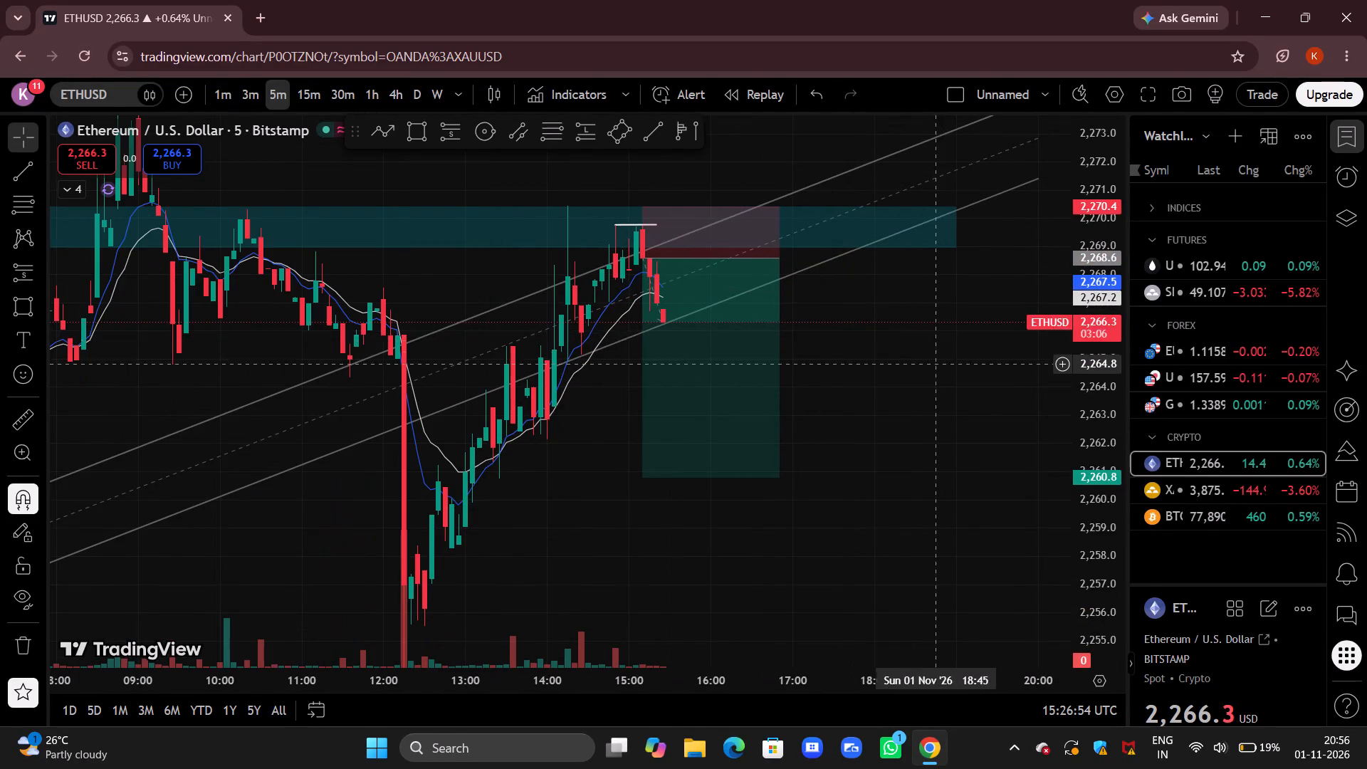
drag(924, 384, 879, 490)
drag(1102, 581, 1137, 394)
drag(972, 493, 1015, 400)
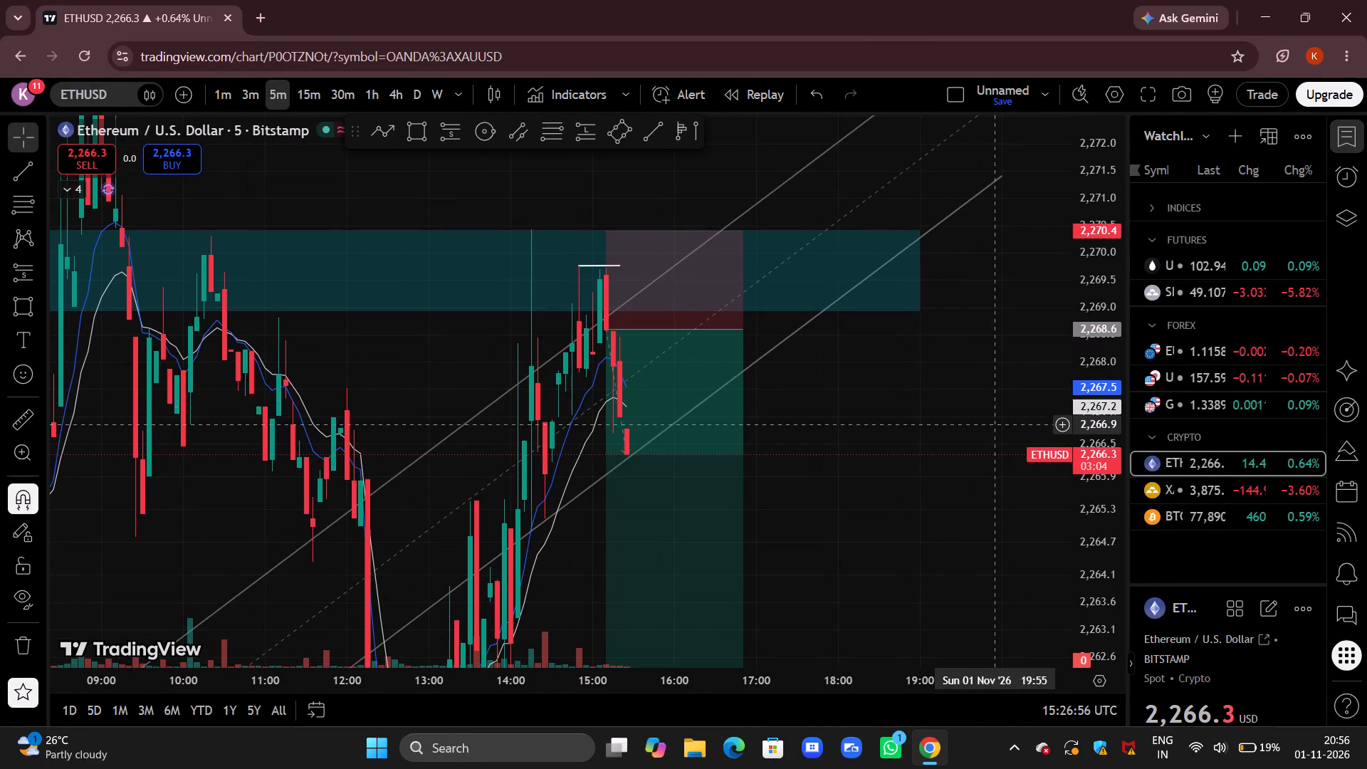
drag(958, 481, 1001, 374)
drag(1098, 286, 1077, 375)
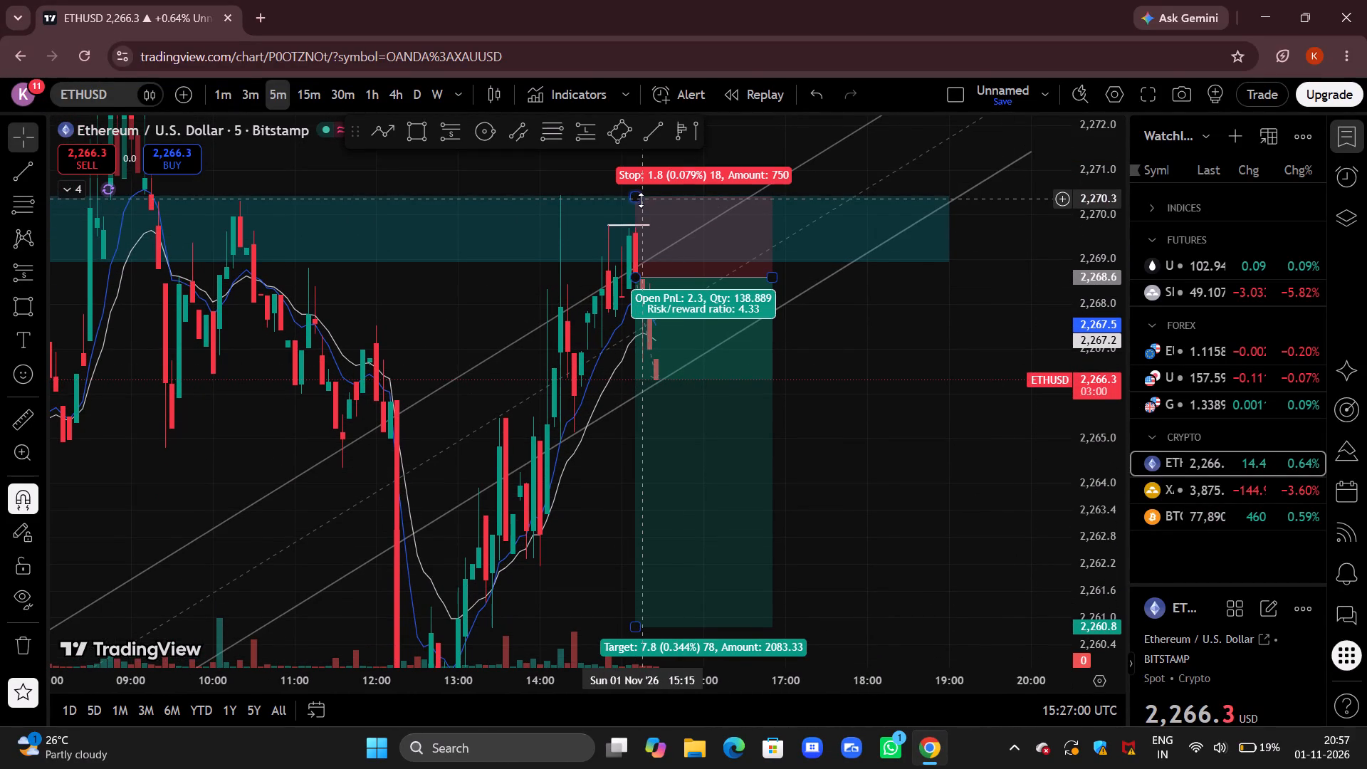
drag(639, 197, 308, 206)
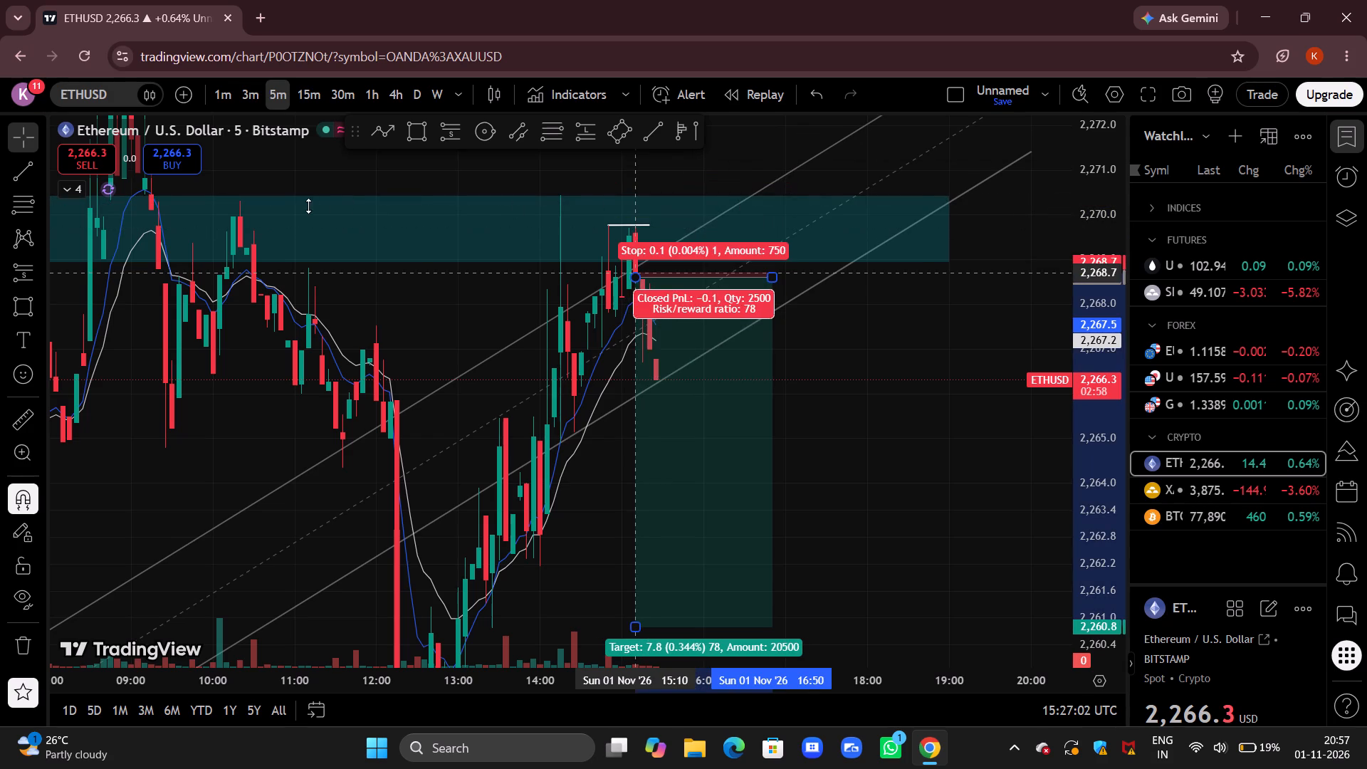
drag(308, 206, 241, 199)
click(888, 397)
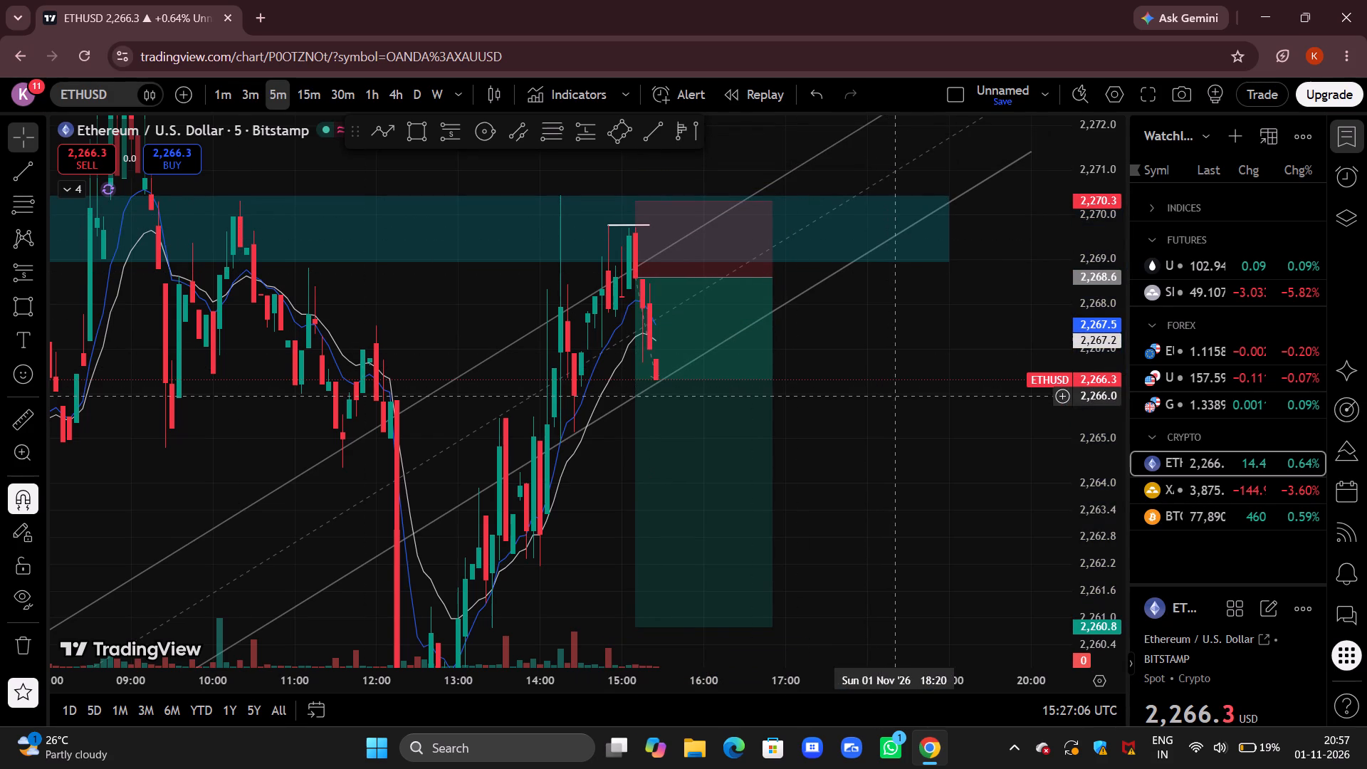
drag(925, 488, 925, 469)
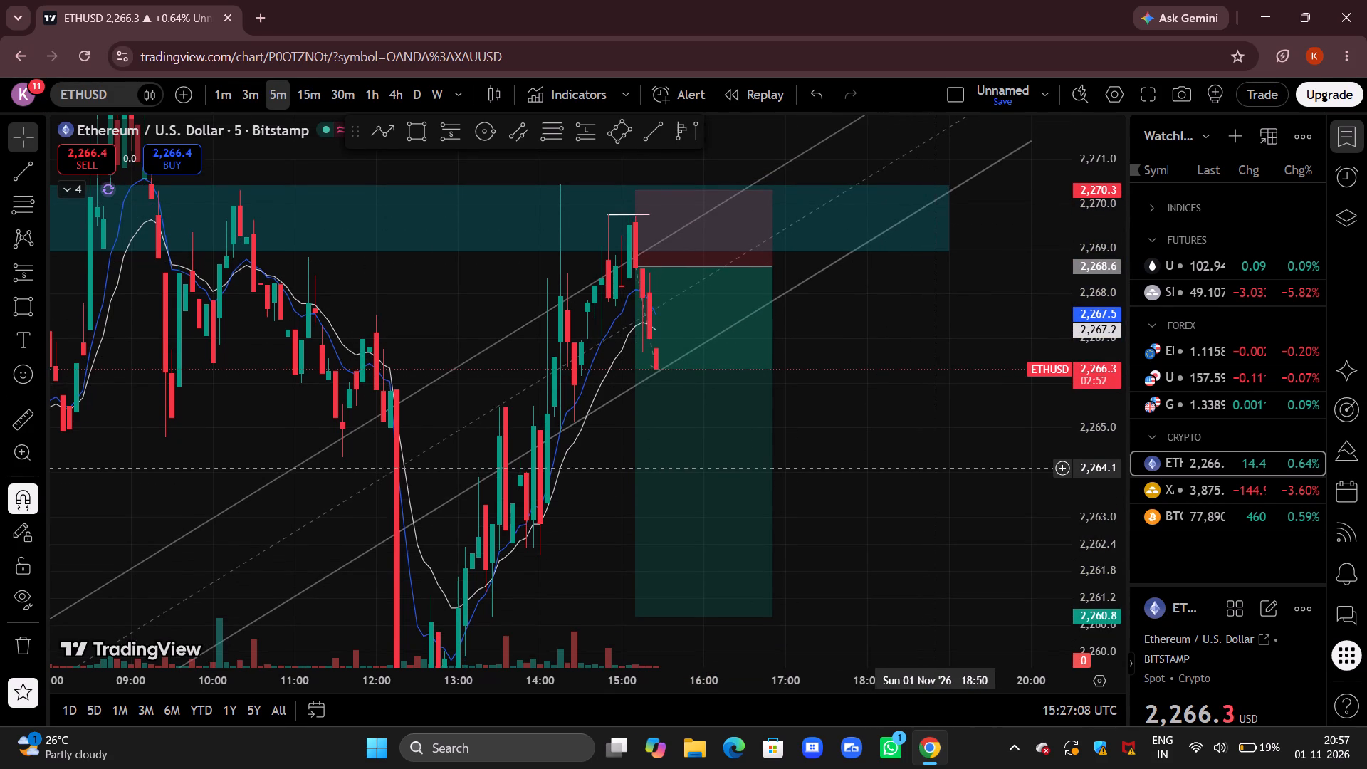
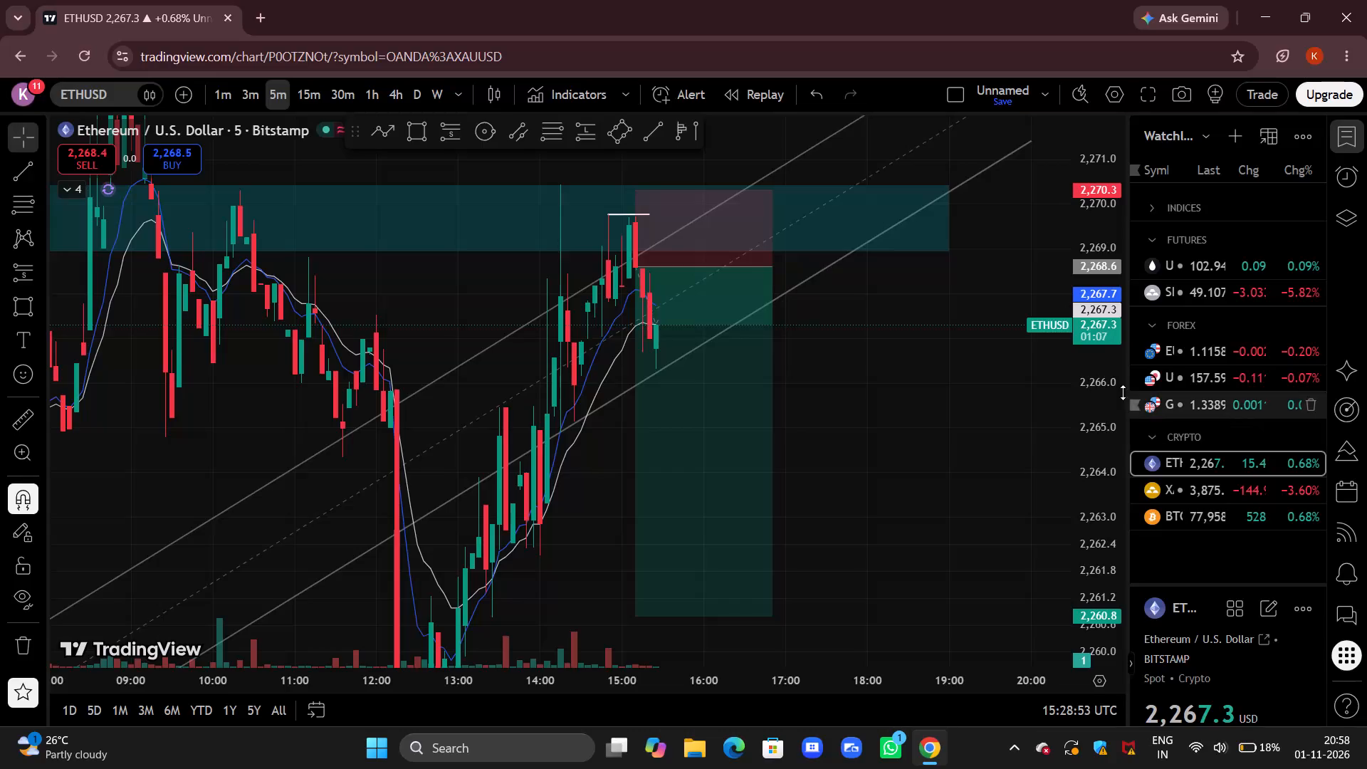
Examine the ETHUSD 5-minute chart around the short position, the rising channel and the teal supply zone.
drag(1113, 383, 1099, 471)
drag(988, 480, 996, 445)
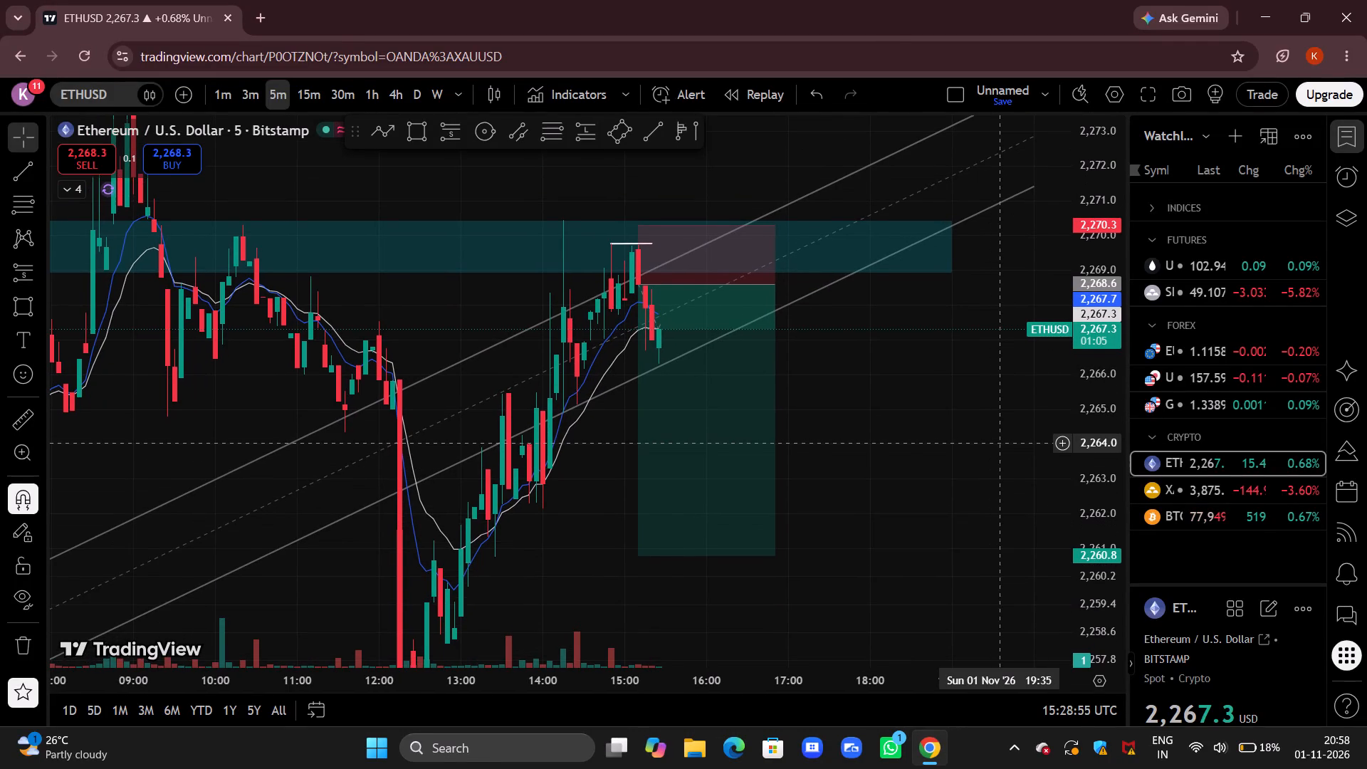
scroll(1001, 443, up, 1)
drag(900, 440, 951, 422)
drag(1090, 374, 1059, 458)
drag(989, 487, 1024, 438)
scroll(1024, 436, down, 1)
drag(1009, 430, 982, 459)
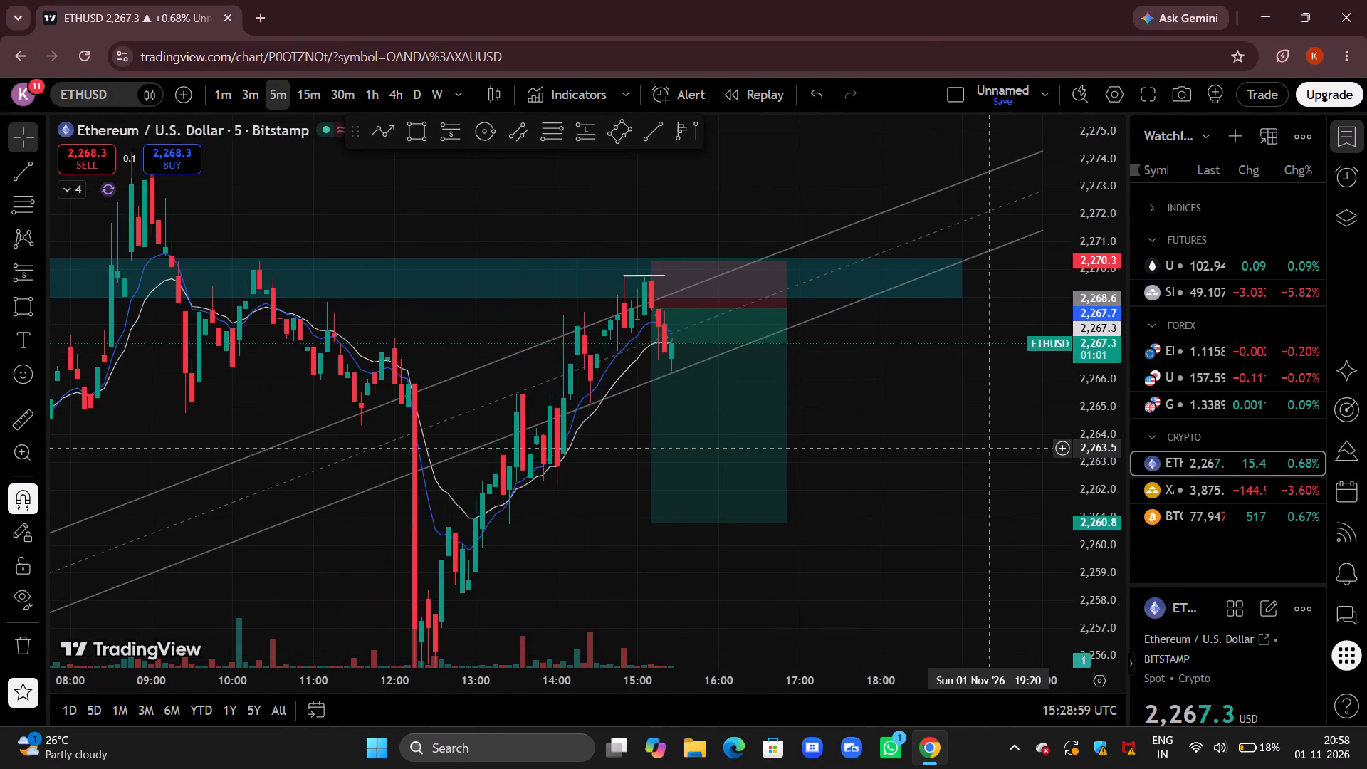
drag(977, 434, 904, 434)
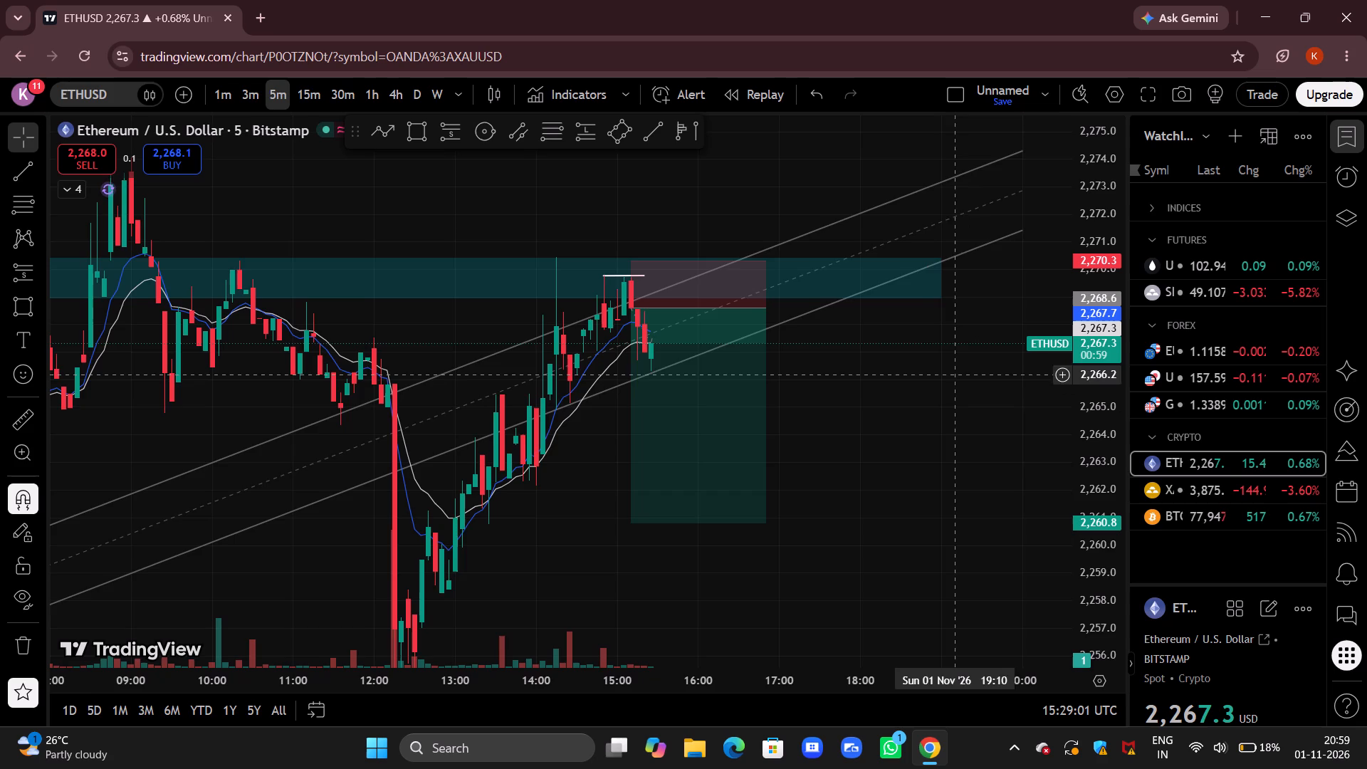
drag(960, 385, 926, 412)
drag(948, 459, 930, 342)
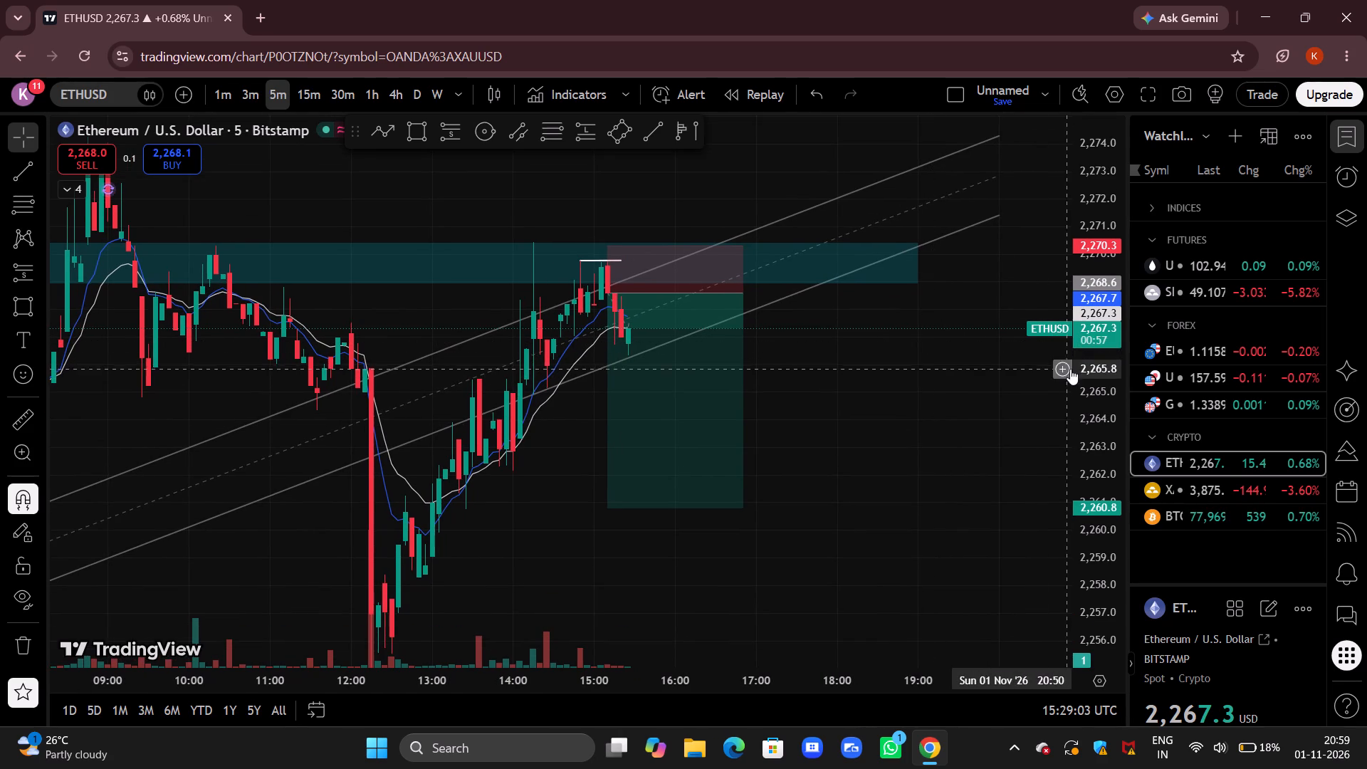
drag(1076, 372, 1092, 498)
Compare the 5-minute price action on the gold, Bitcoin and Ethereum charts.
click(1209, 495)
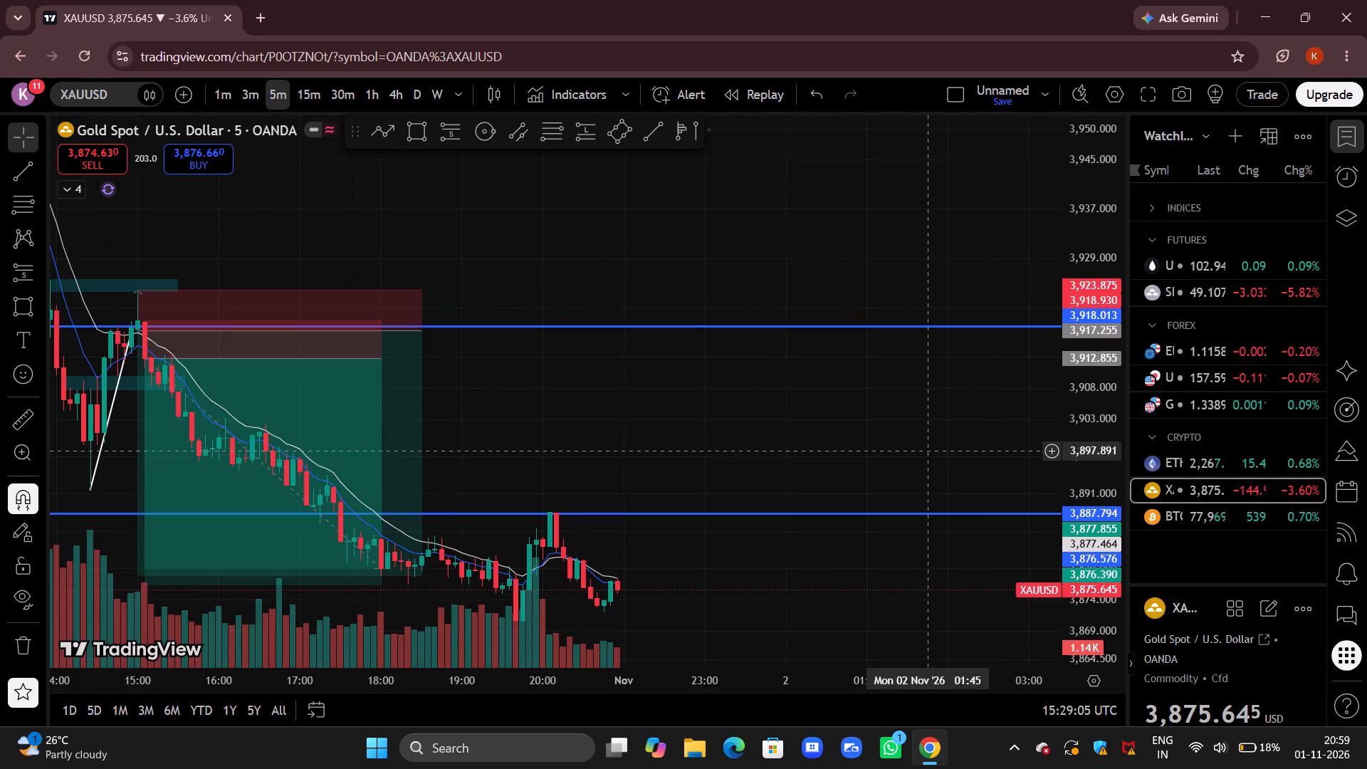
drag(870, 462, 881, 300)
click(1262, 516)
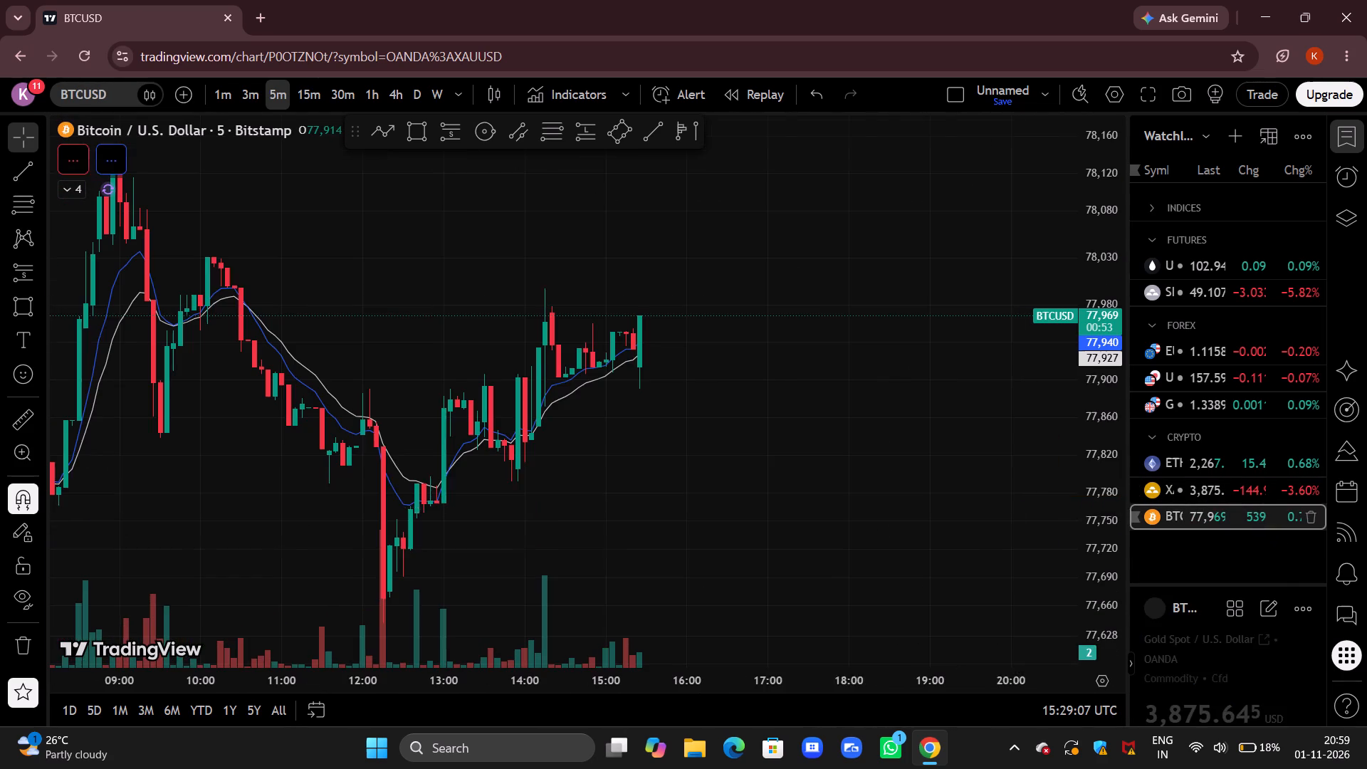
drag(1021, 497, 977, 530)
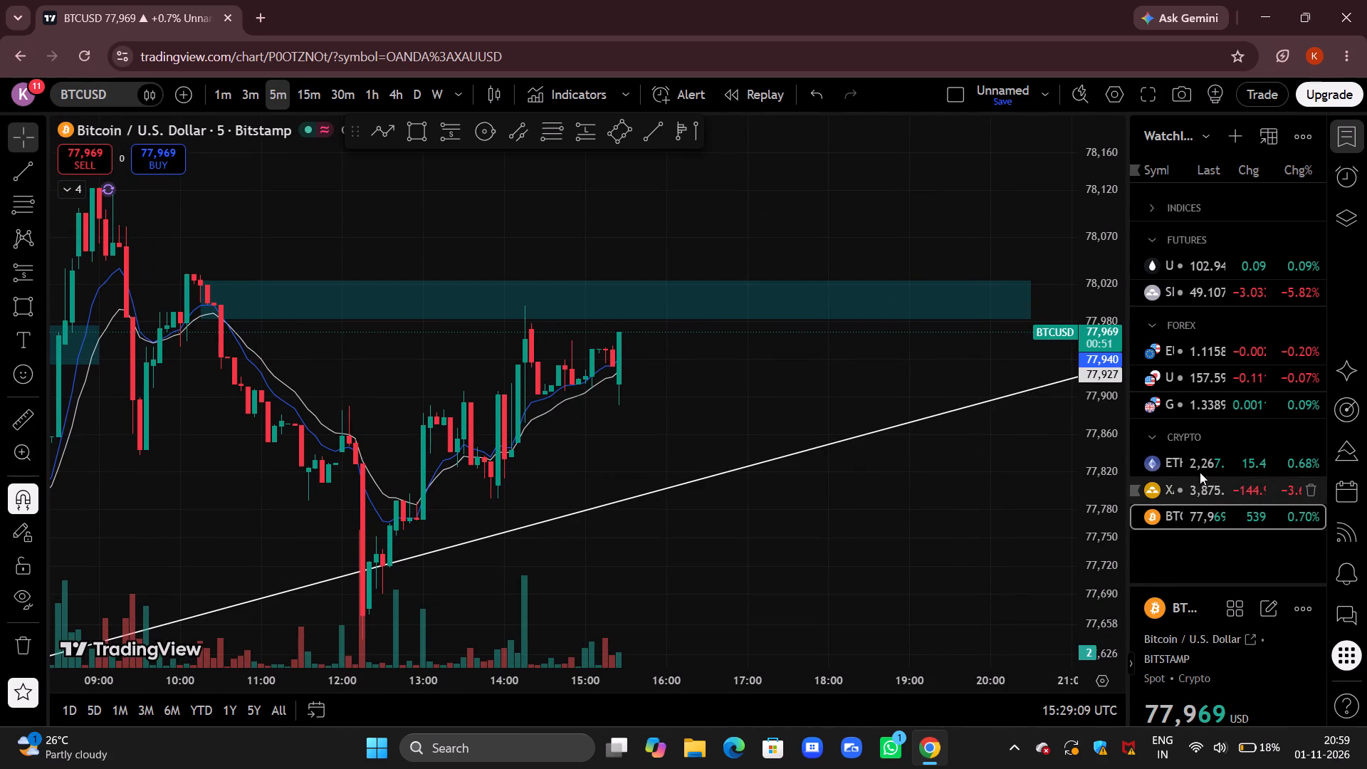
click(1203, 455)
drag(988, 456, 965, 505)
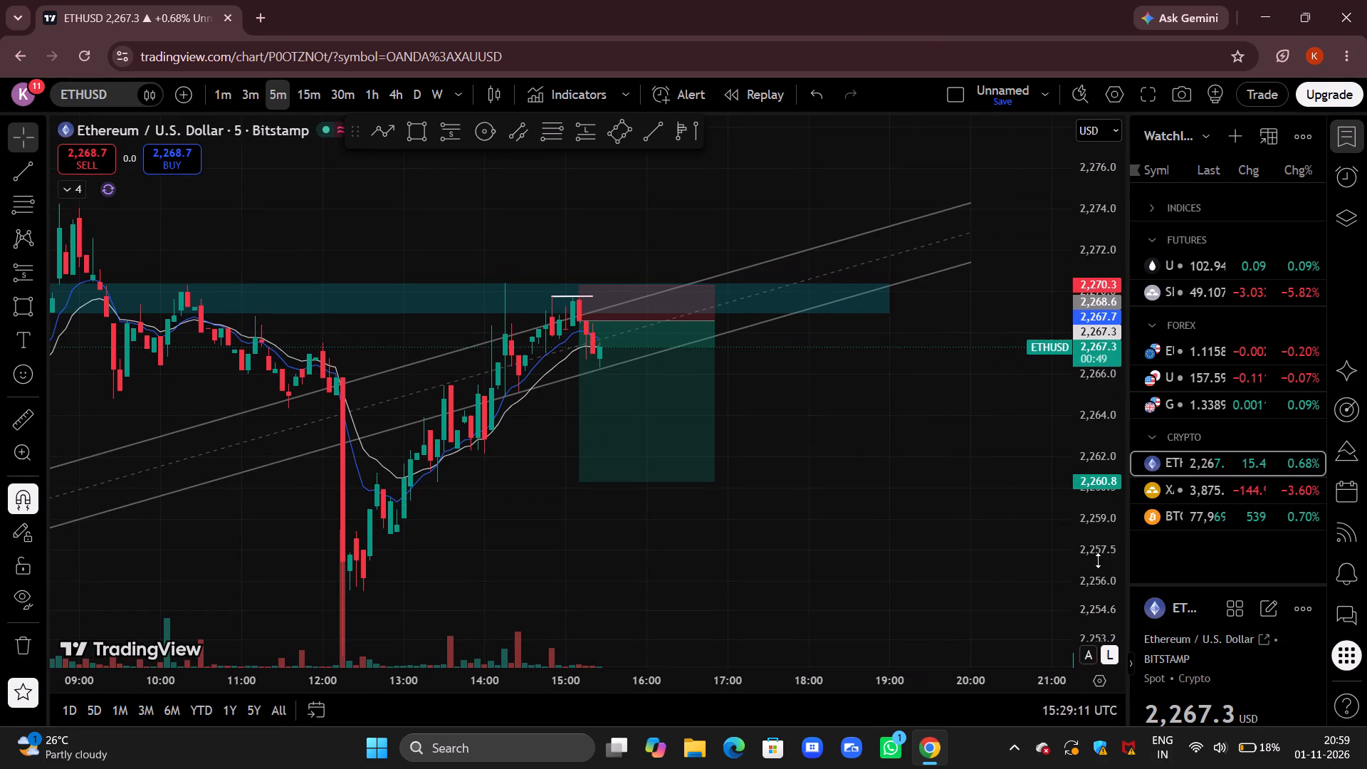
drag(1097, 569, 1081, 445)
drag(955, 419, 942, 490)
scroll(935, 466, down, 2)
drag(943, 463, 918, 518)
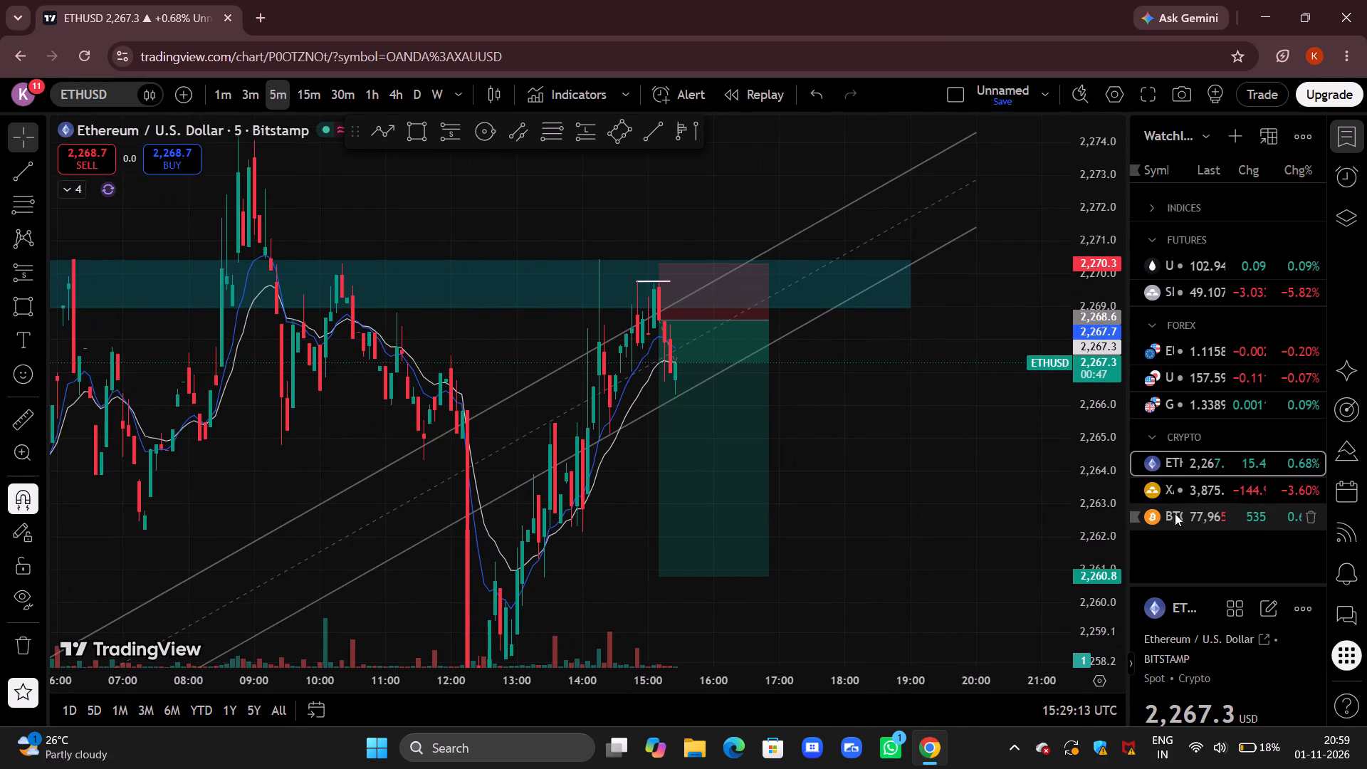
click(1196, 479)
drag(874, 471, 890, 400)
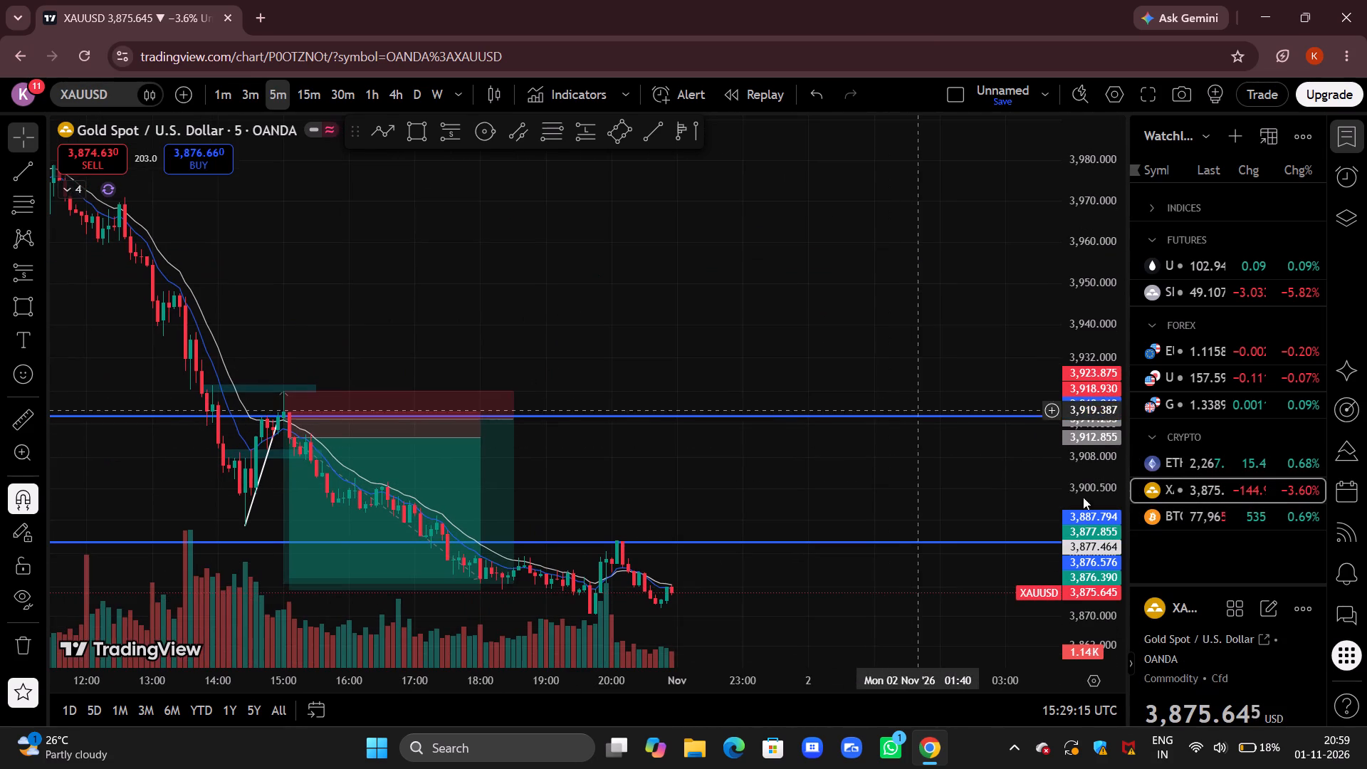
On the BTCUSD chart, draw a Fib retracement from the 09:00 high at 78,123 to the 12:15 low at 77,642.
click(1223, 508)
drag(985, 504, 953, 558)
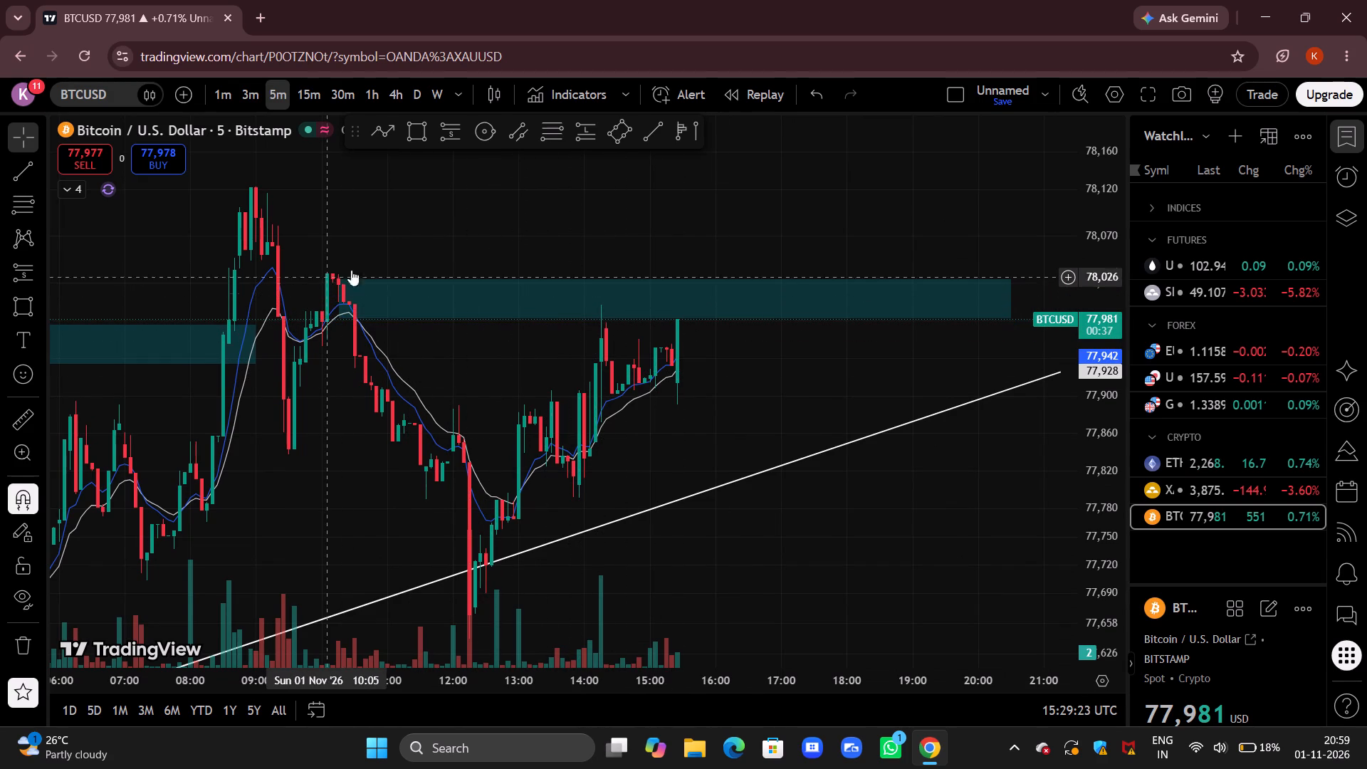
drag(780, 402, 766, 350)
click(554, 132)
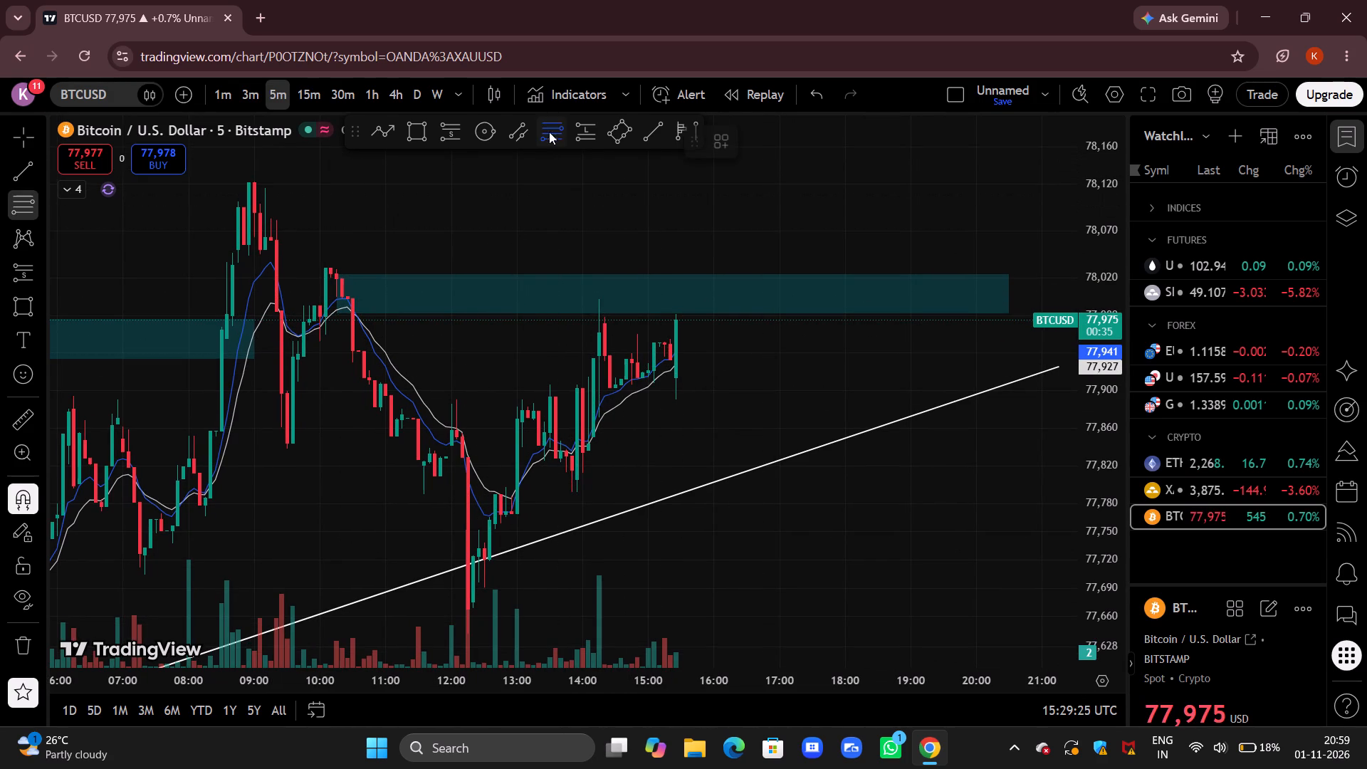
click(252, 179)
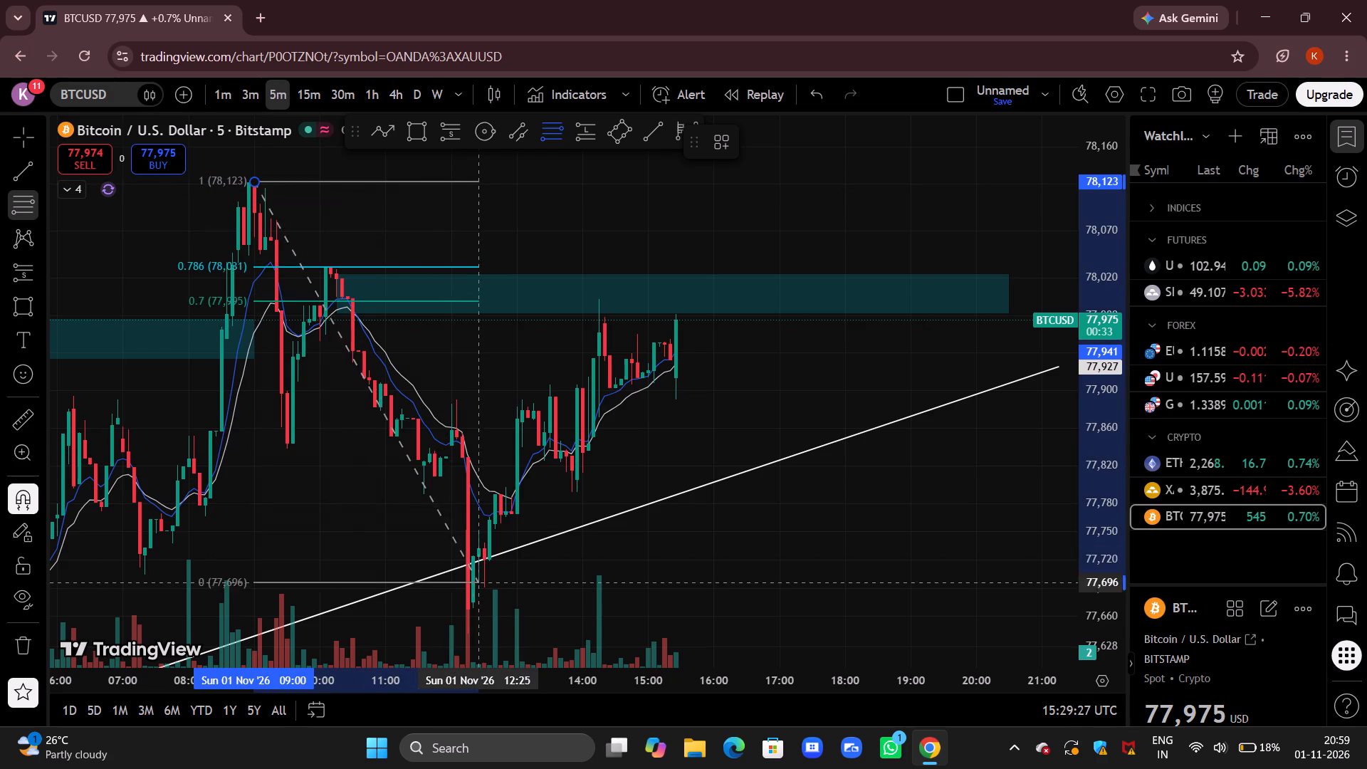
click(468, 643)
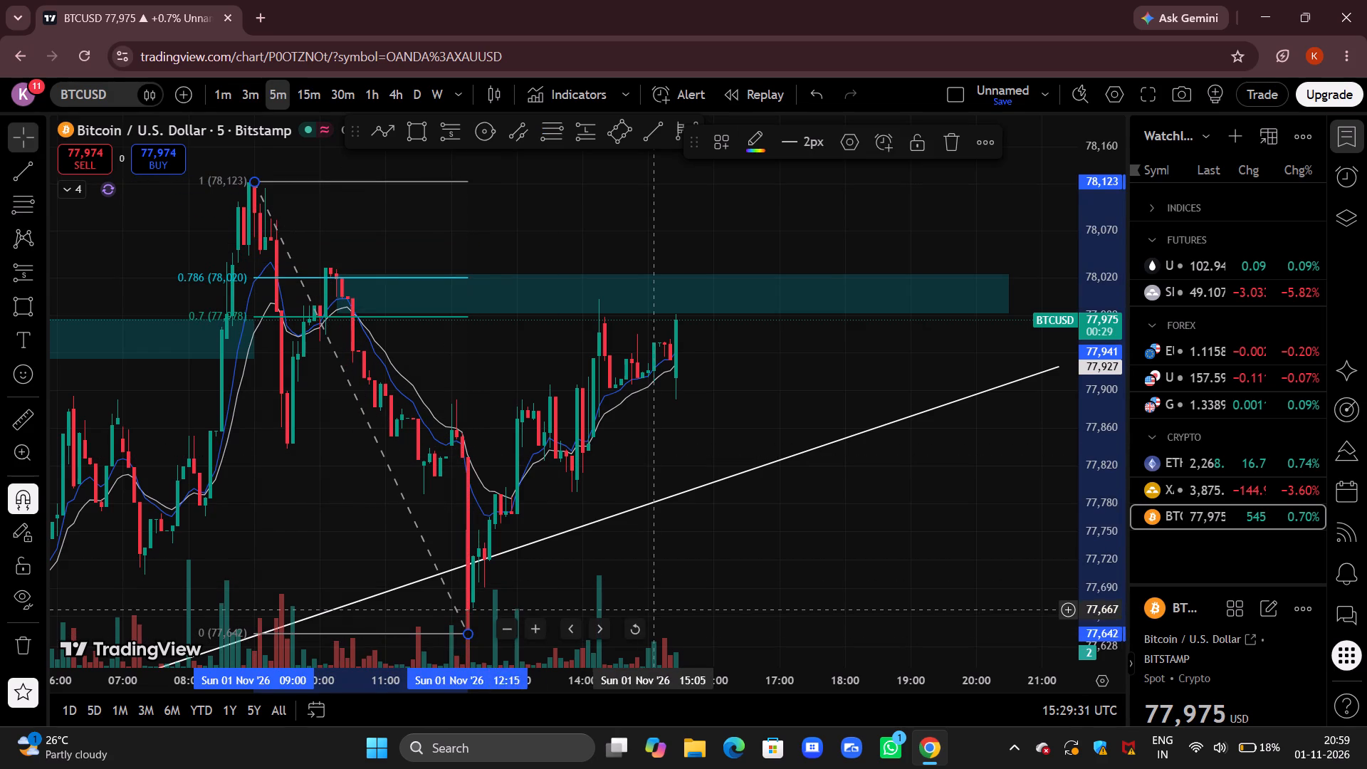
click(652, 610)
Examine recent BTCUSD candles against the Fib 0.7 and 0.786 levels, the teal zone and the rising trendline.
drag(706, 605, 713, 488)
drag(797, 453, 831, 367)
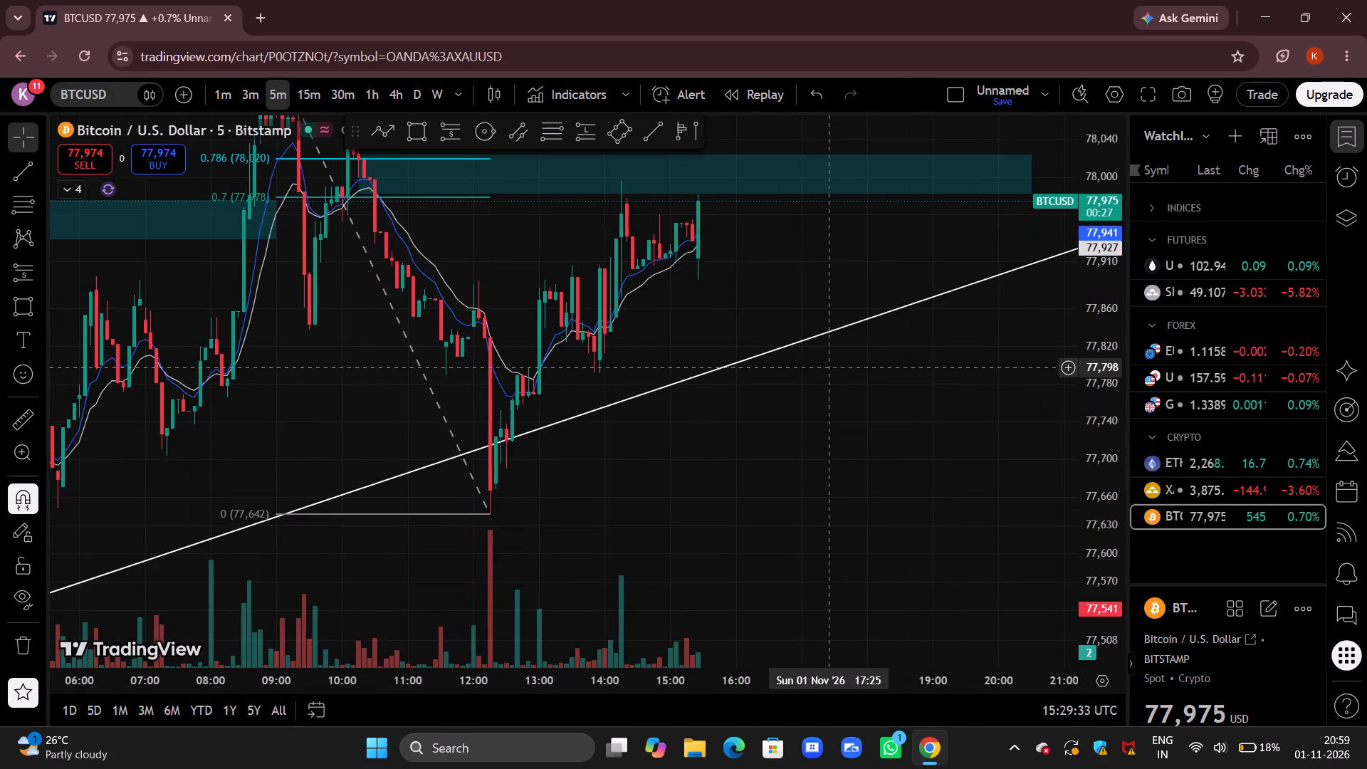
drag(831, 367, 661, 543)
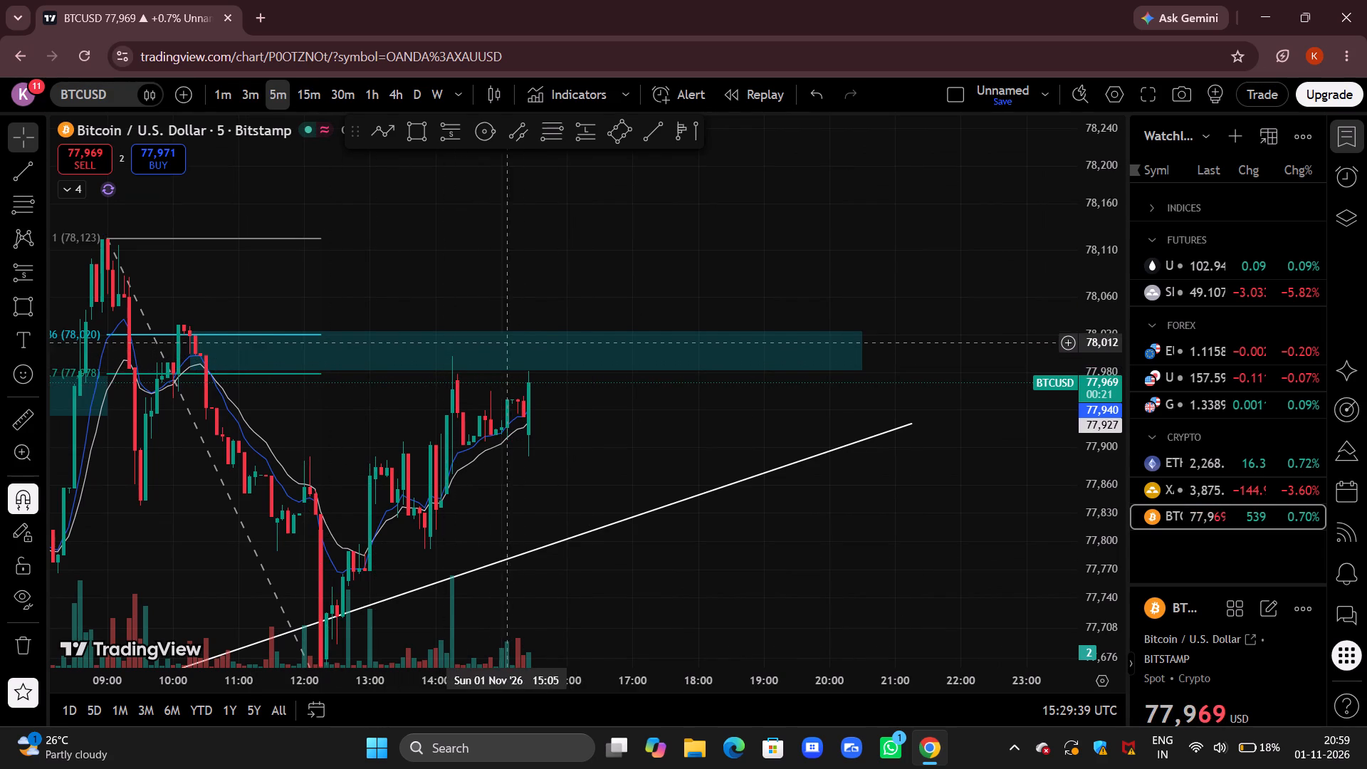
drag(602, 410, 564, 446)
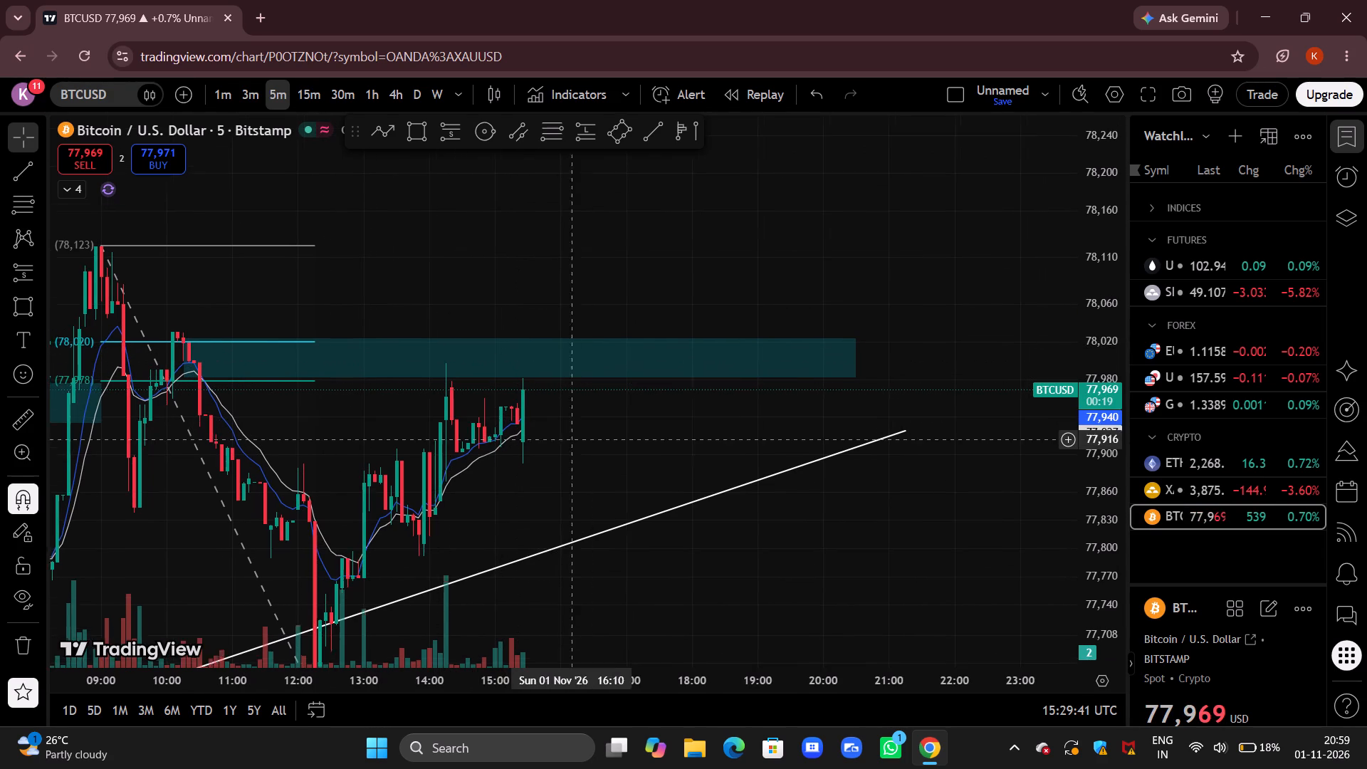
drag(564, 446, 562, 451)
drag(575, 441, 593, 396)
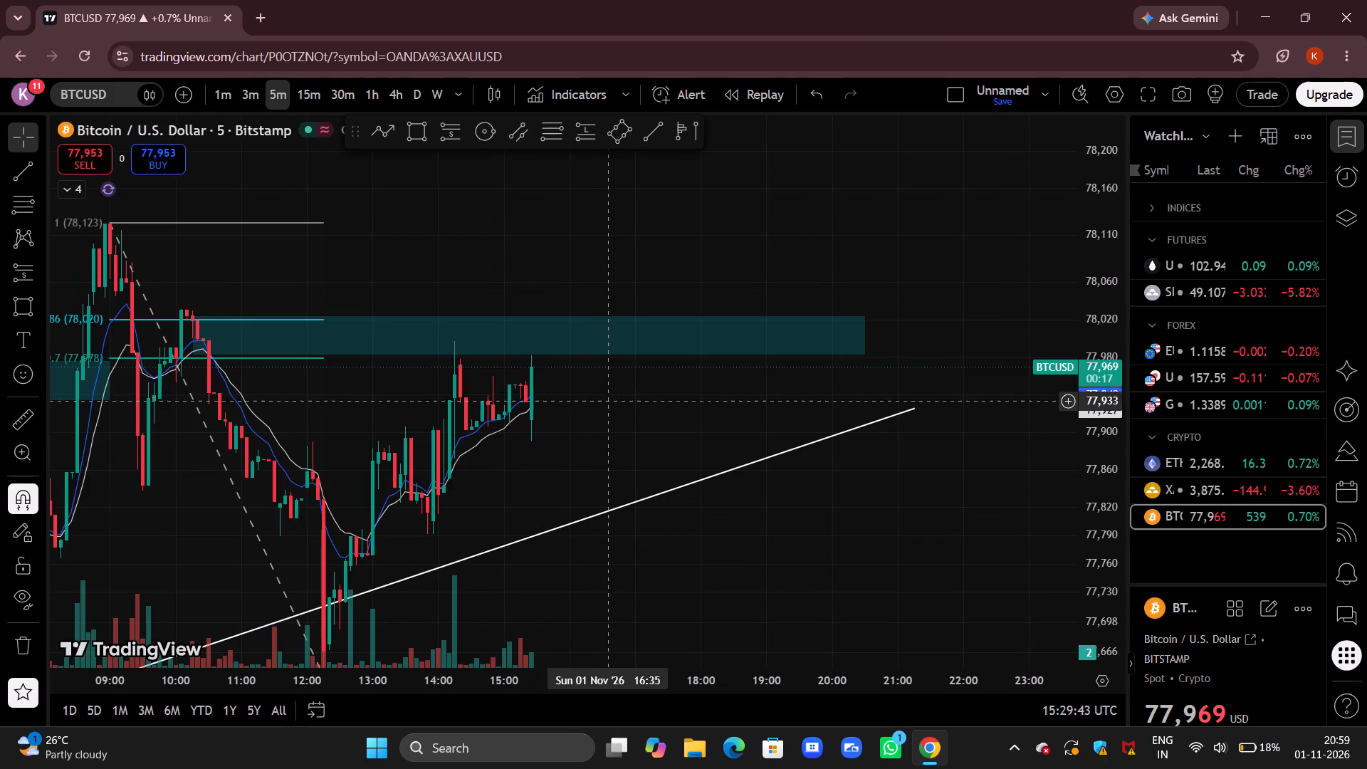
drag(604, 414, 671, 391)
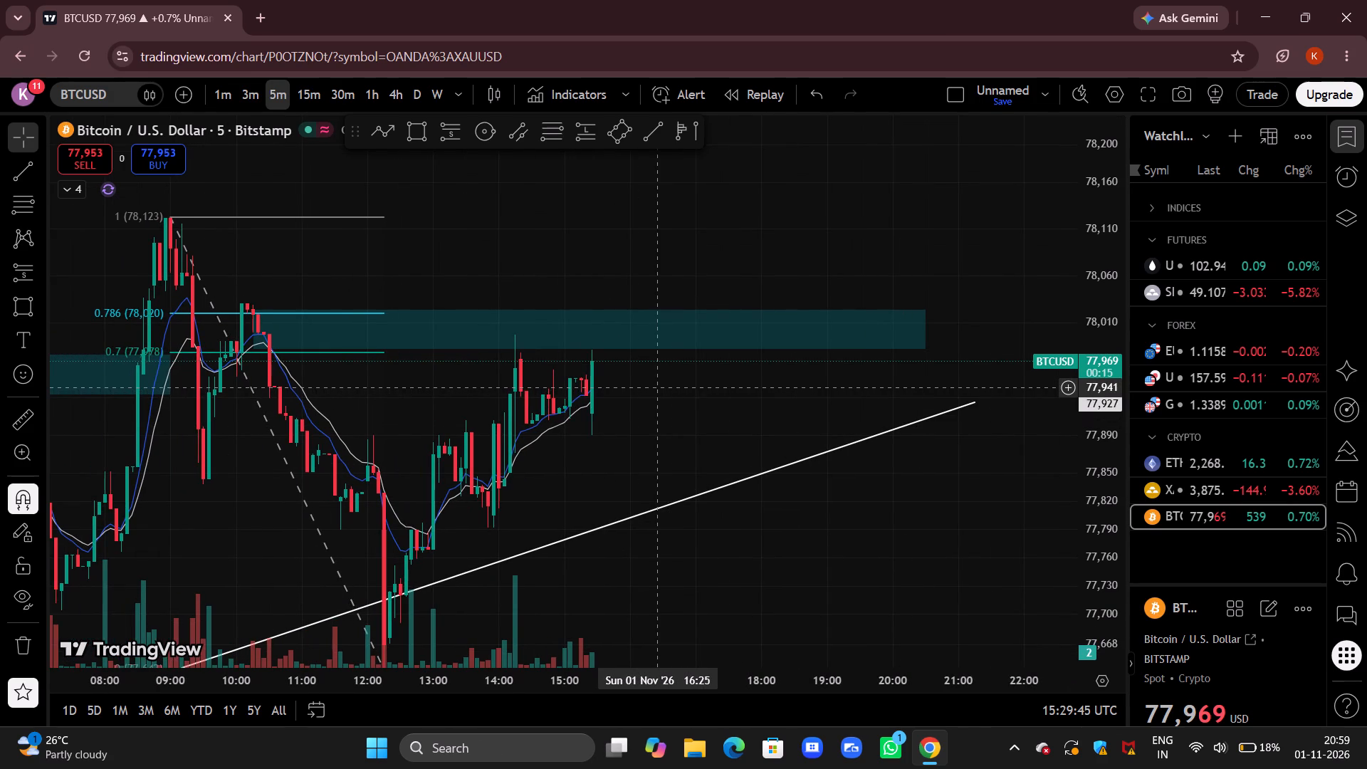
drag(721, 403, 721, 385)
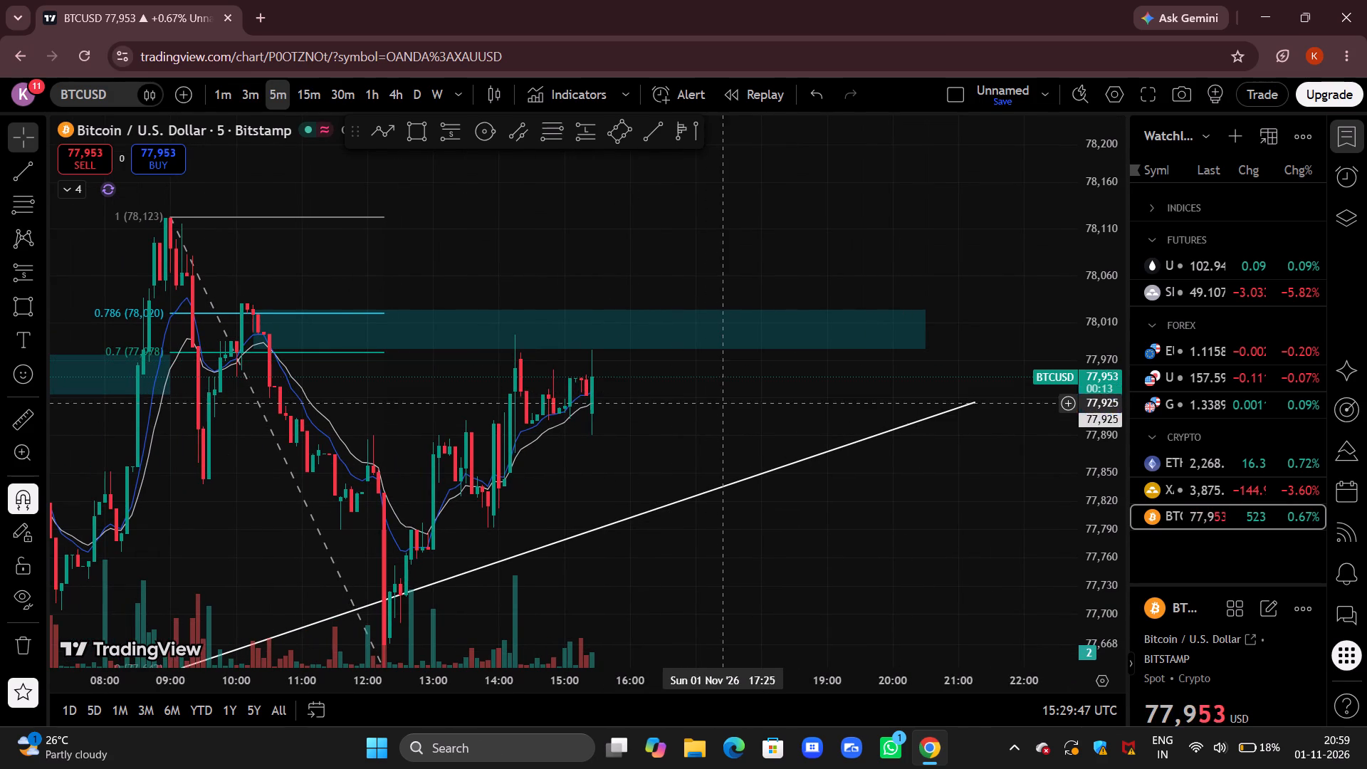
drag(721, 385, 721, 369)
drag(936, 539, 900, 492)
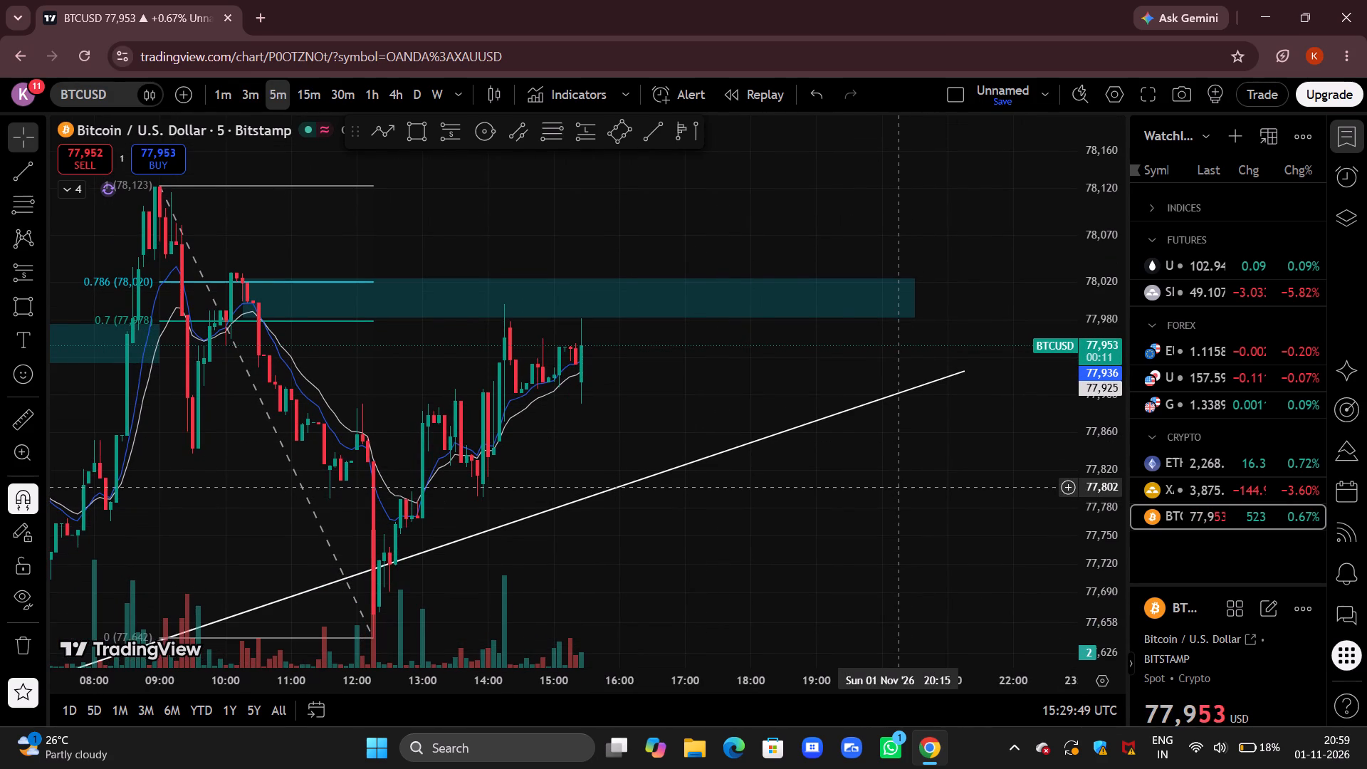
Draw a descending BTCUSD trendline from the 10:05 high at 78,030 across the later highs to about 77,954.
scroll(901, 487, up, 2)
drag(879, 503, 932, 433)
drag(571, 410, 678, 377)
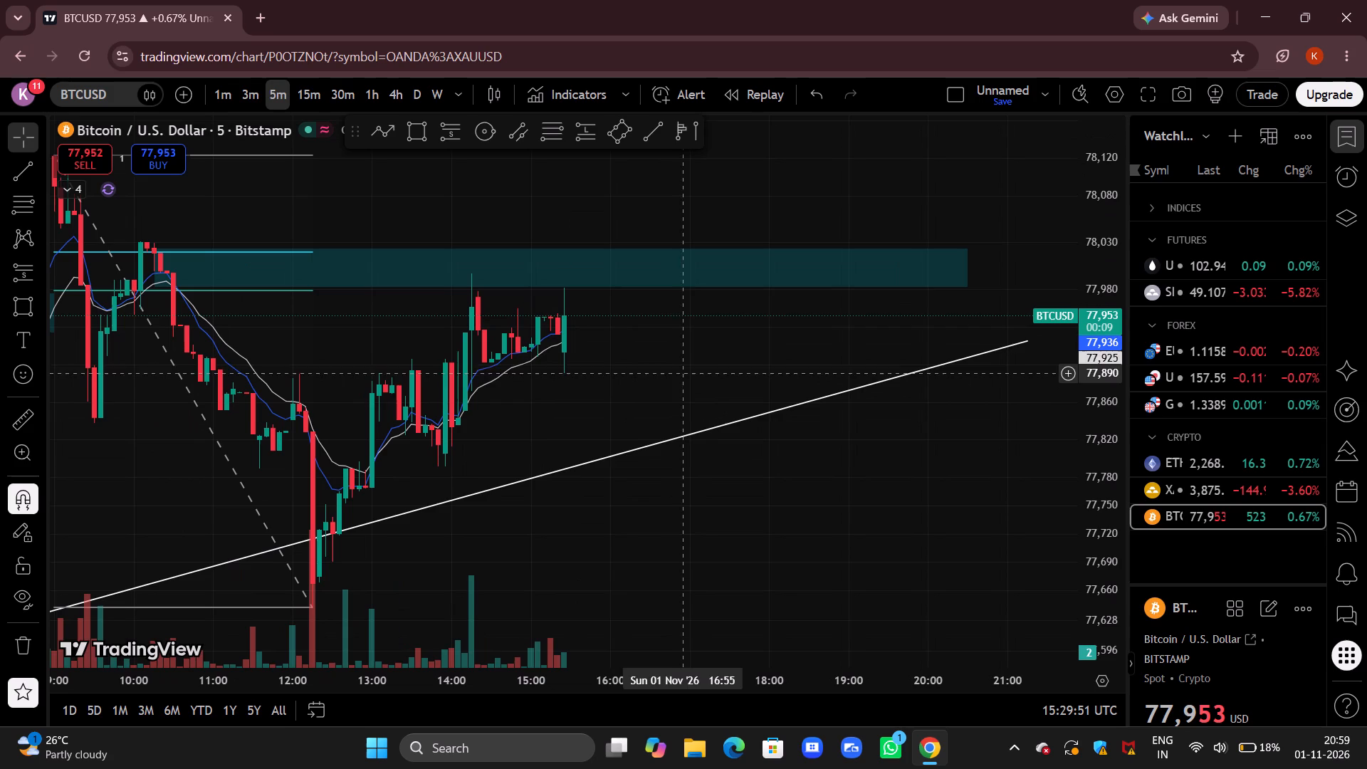
drag(619, 347, 671, 347)
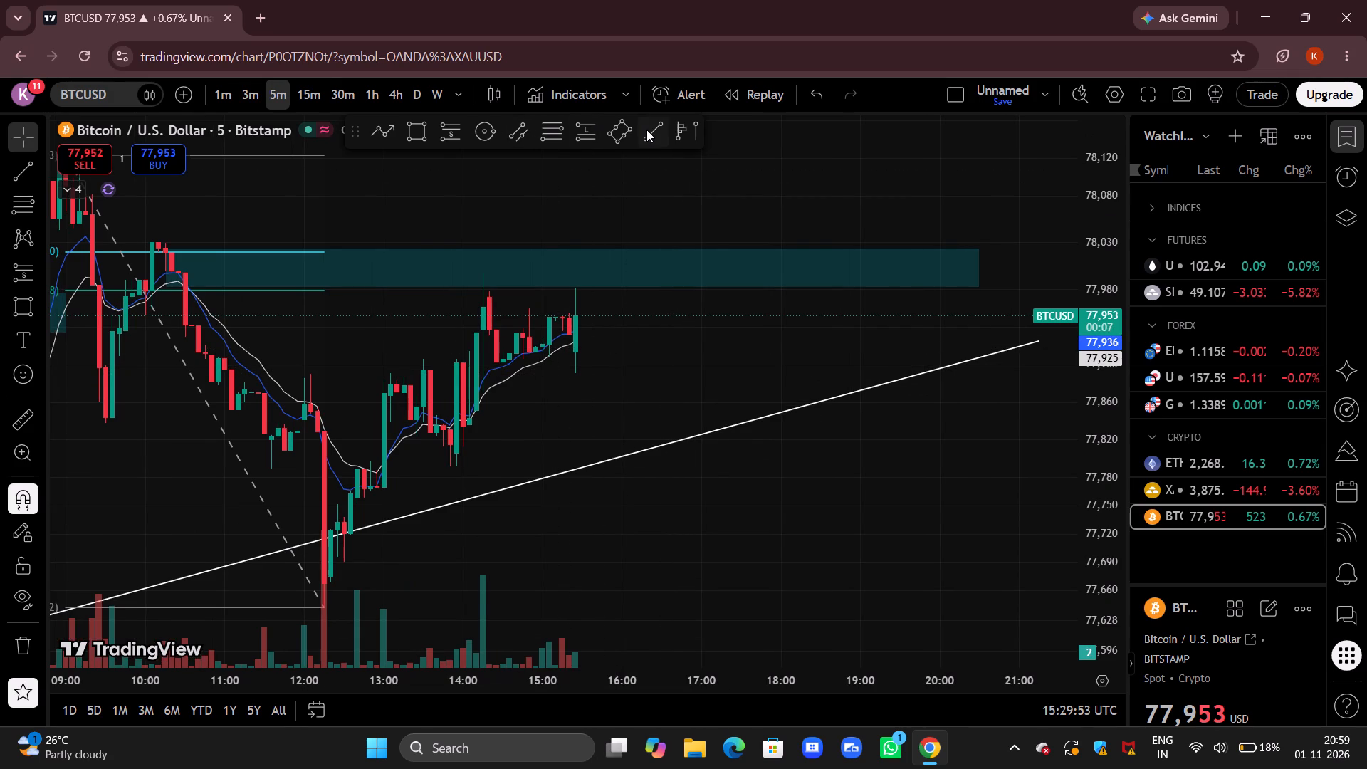
click(646, 130)
click(154, 244)
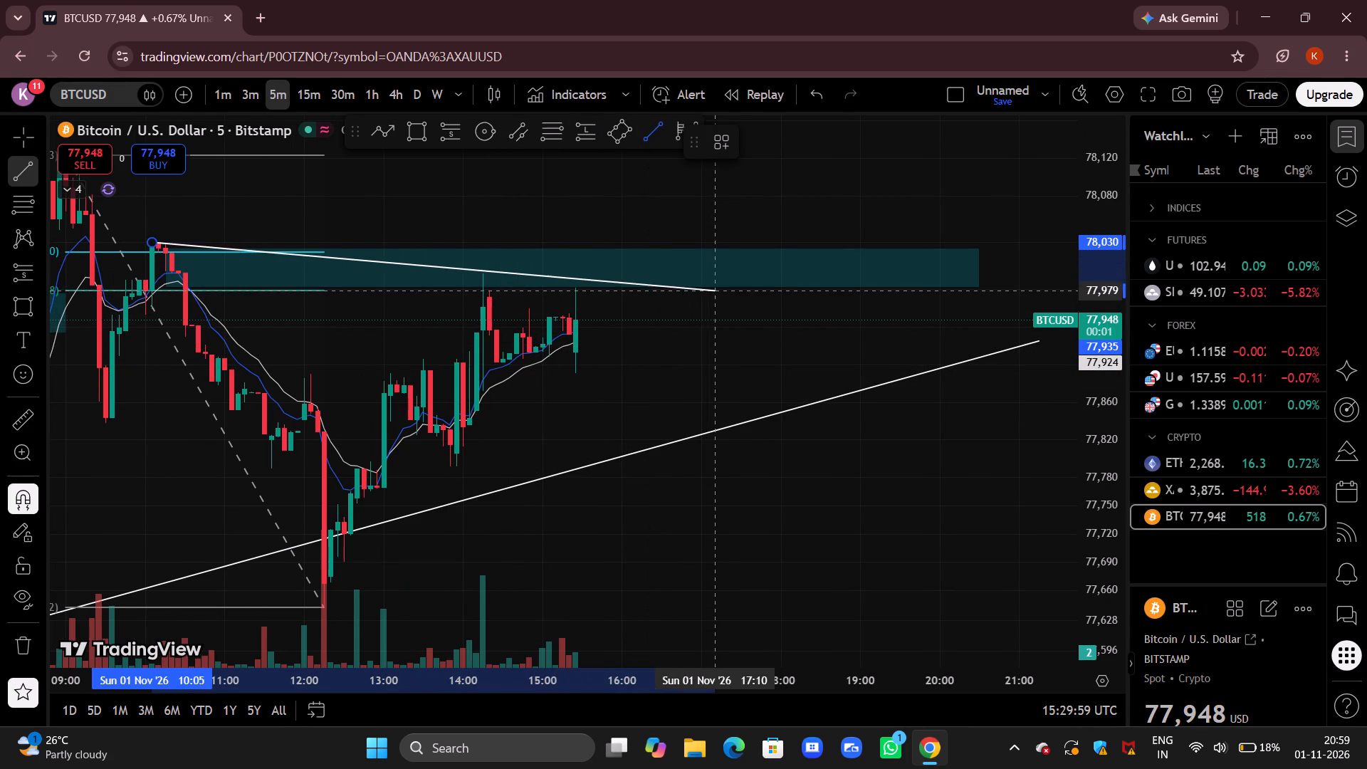
click(803, 314)
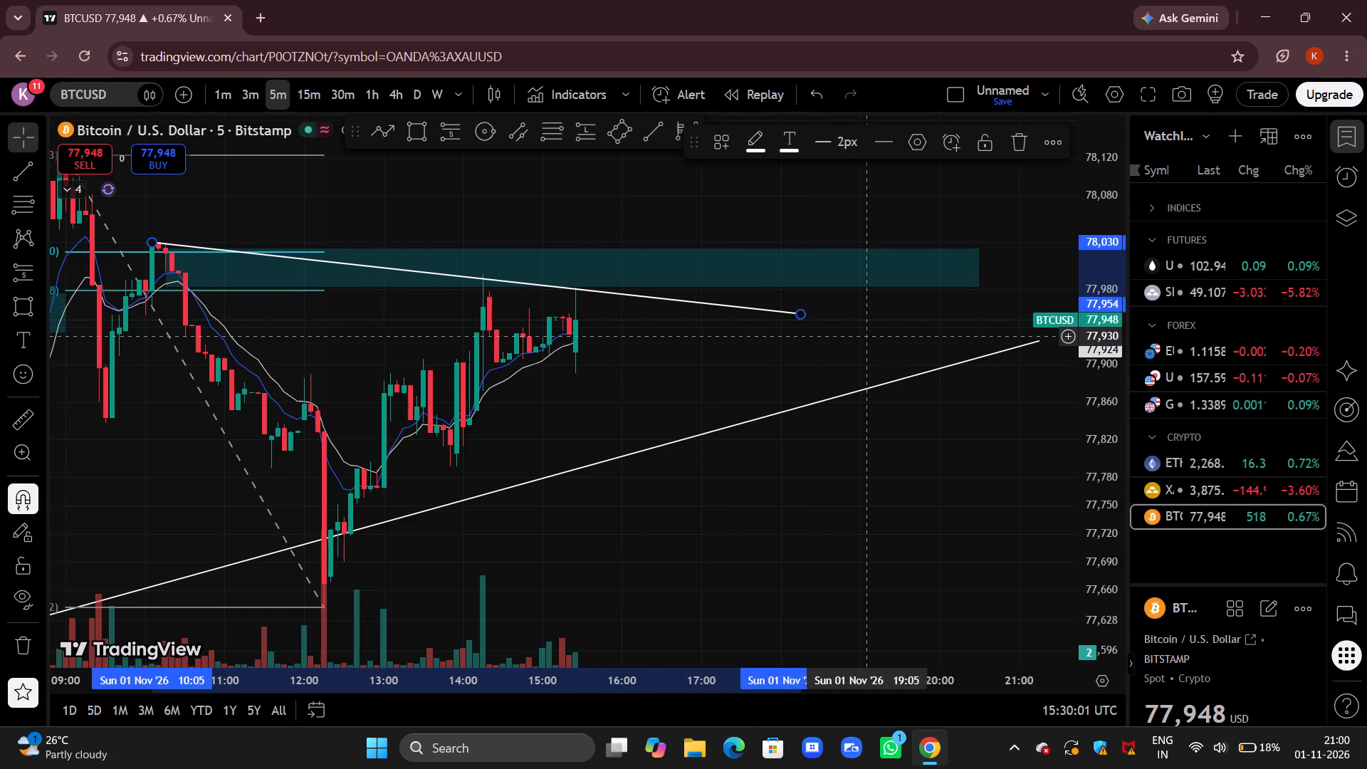
click(868, 336)
Examine the latest BTCUSD 5-minute candles between the descending trendline and the rising trendline.
drag(894, 346, 895, 330)
drag(1116, 551, 1082, 315)
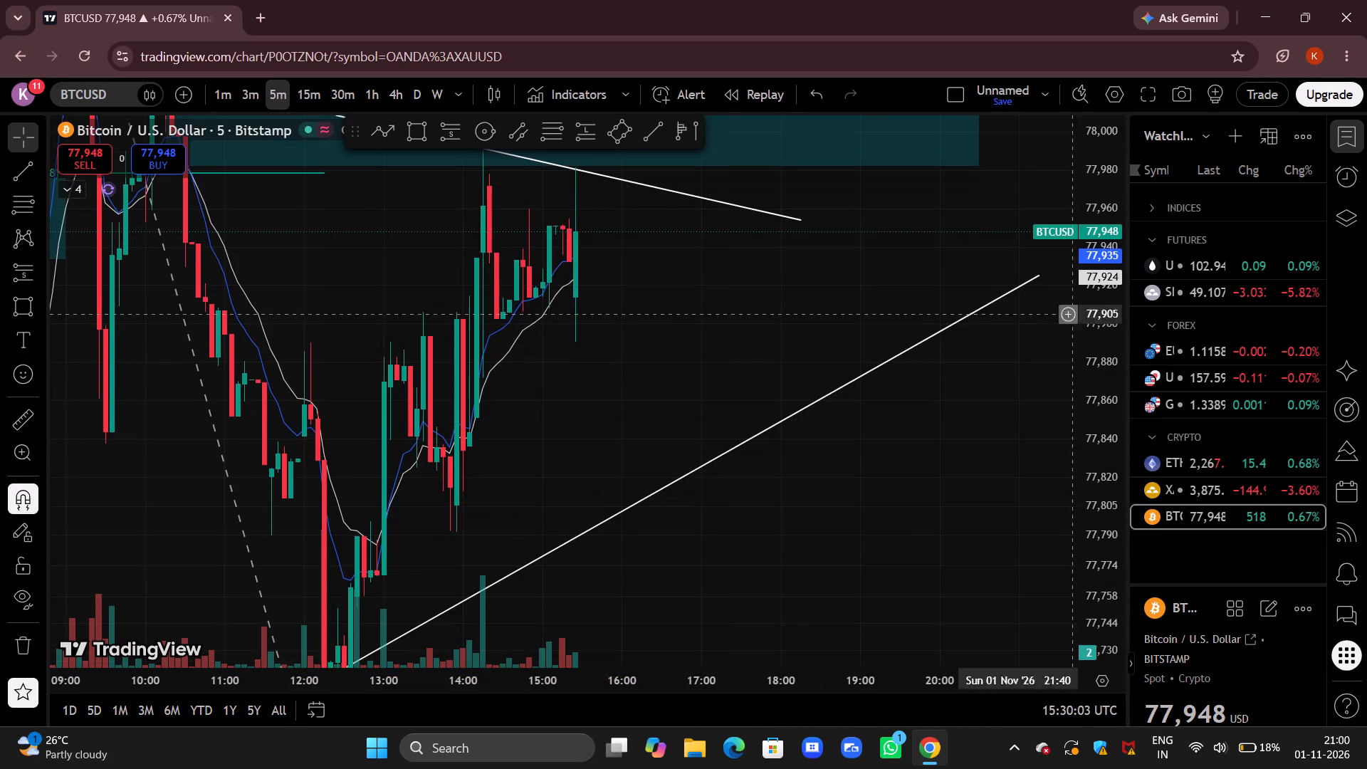
drag(735, 315, 679, 467)
scroll(682, 461, up, 3)
drag(595, 441, 771, 382)
scroll(770, 382, up, 3)
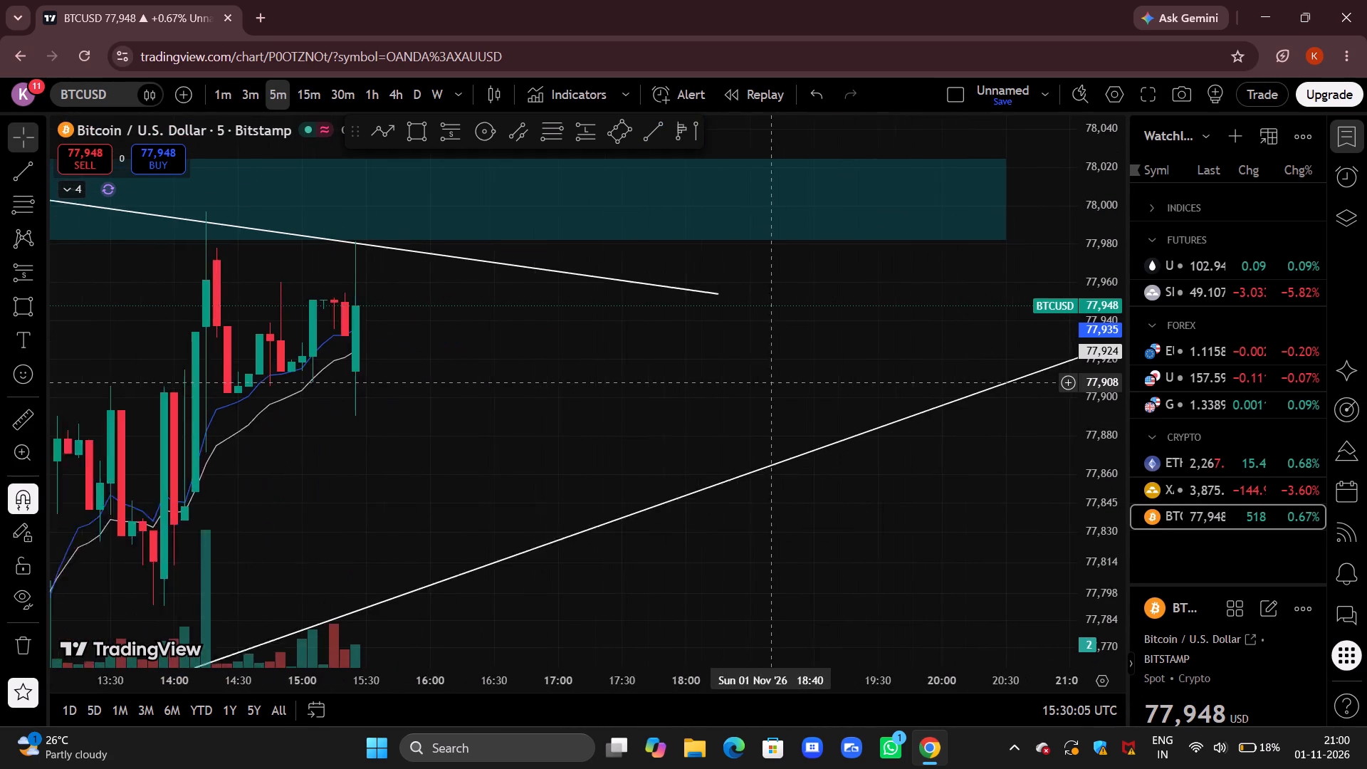
drag(561, 387, 718, 362)
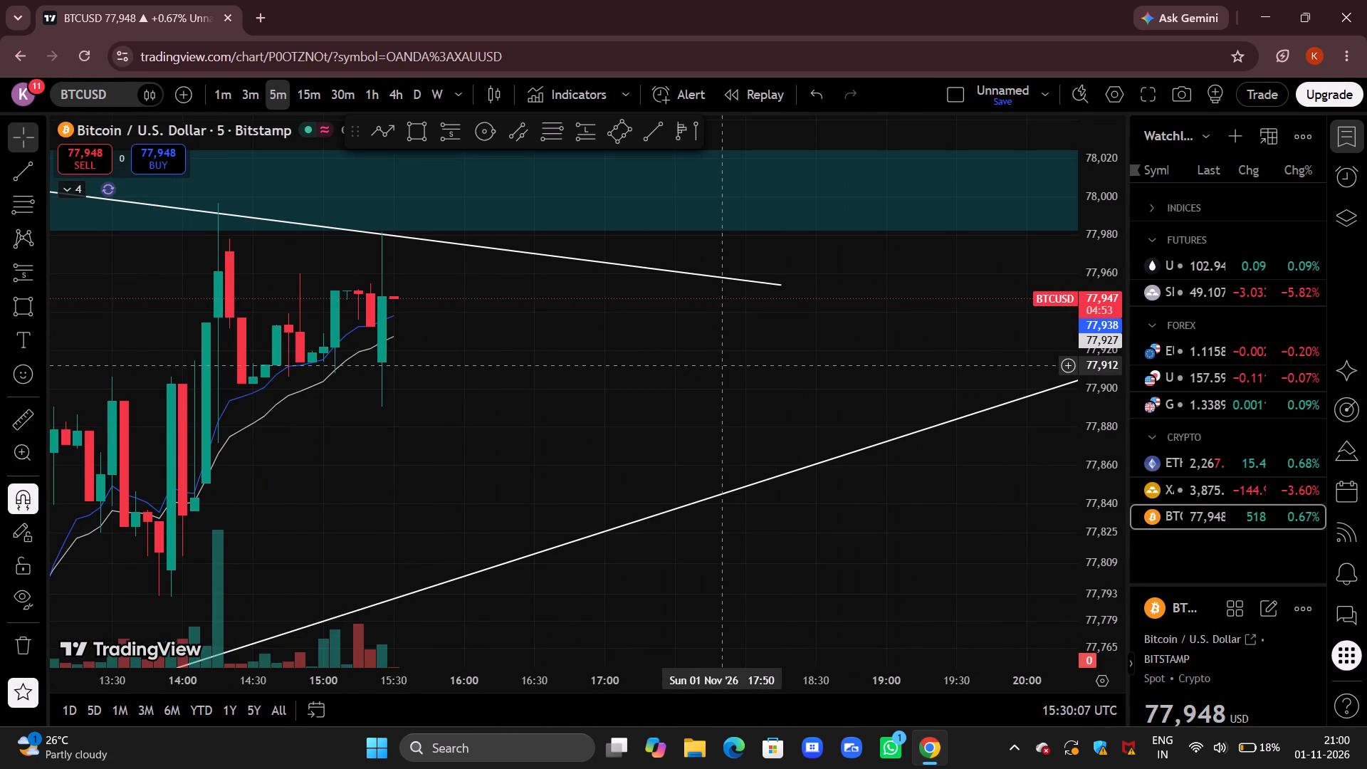
drag(544, 378, 639, 351)
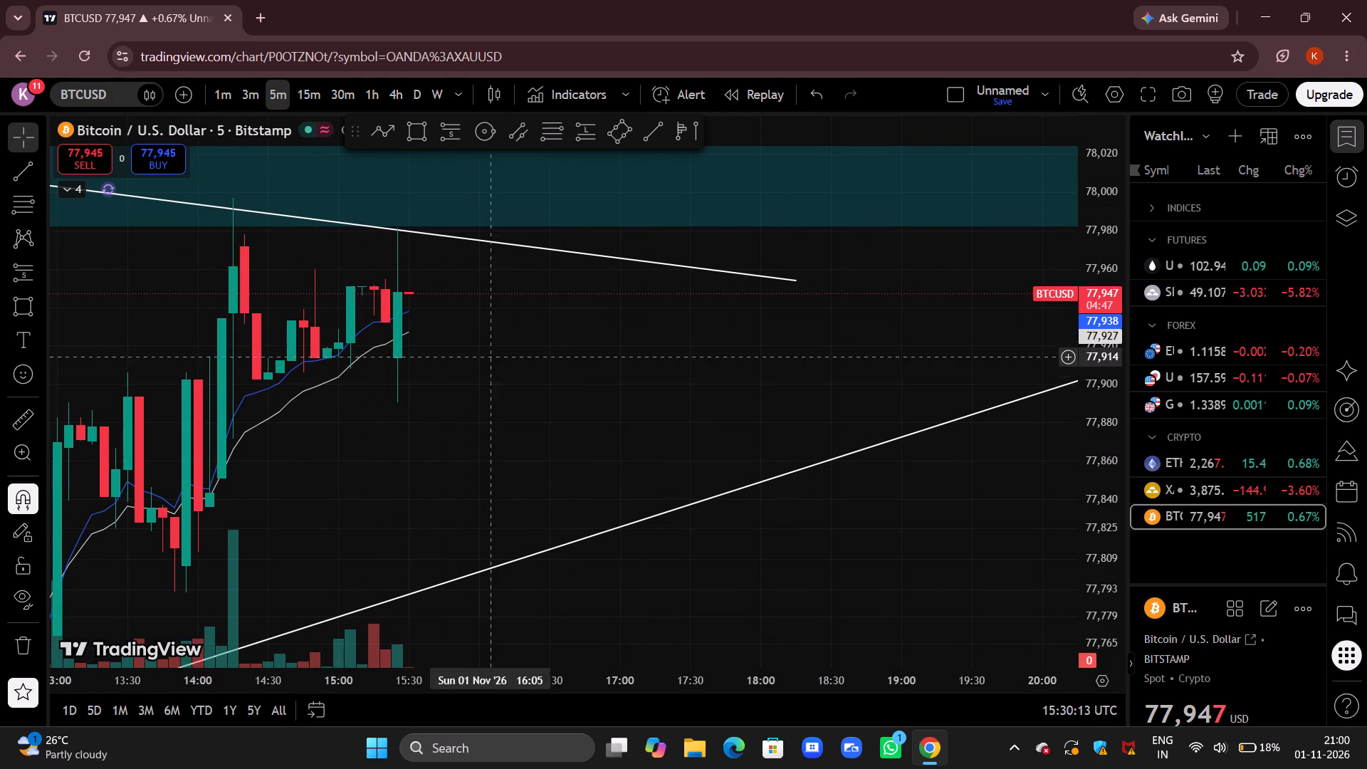
drag(539, 367, 604, 364)
scroll(604, 363, up, 1)
drag(453, 389, 557, 366)
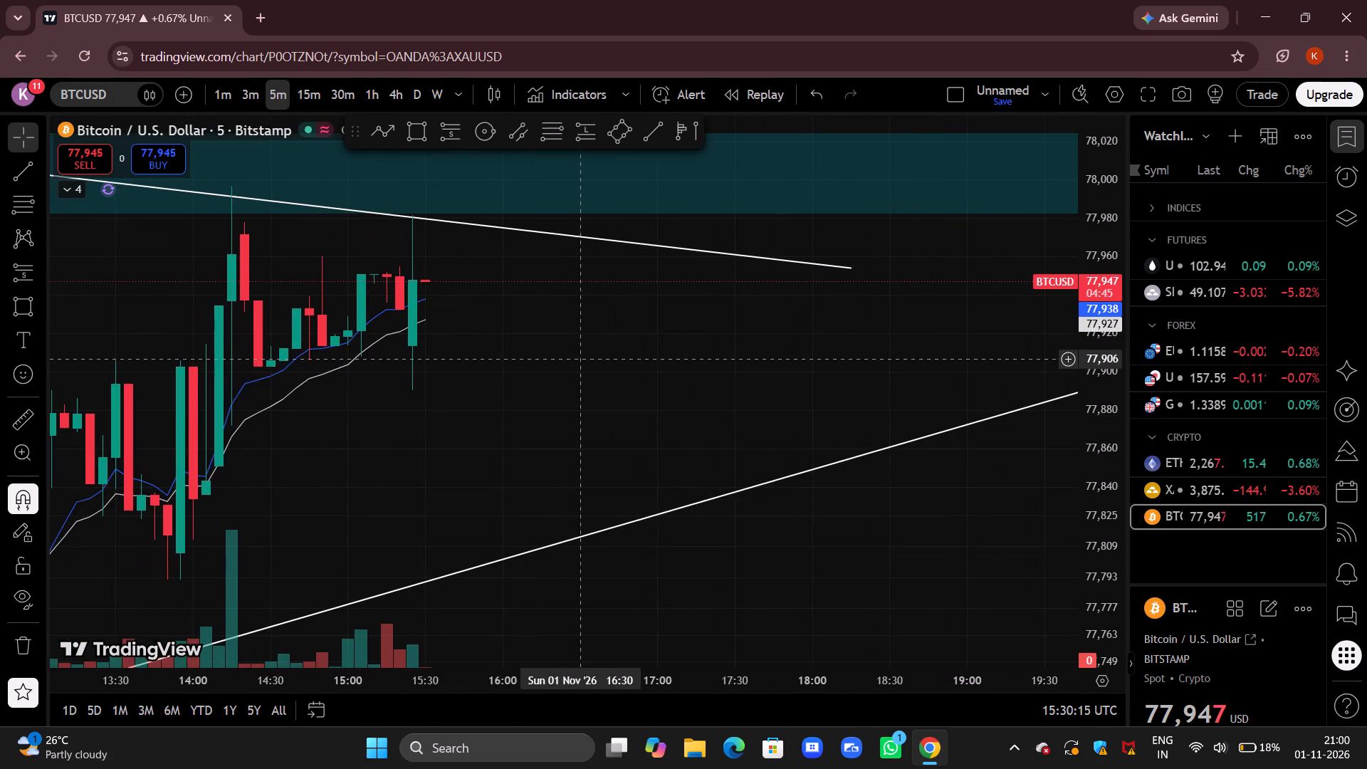
scroll(578, 359, down, 1)
drag(607, 339, 587, 384)
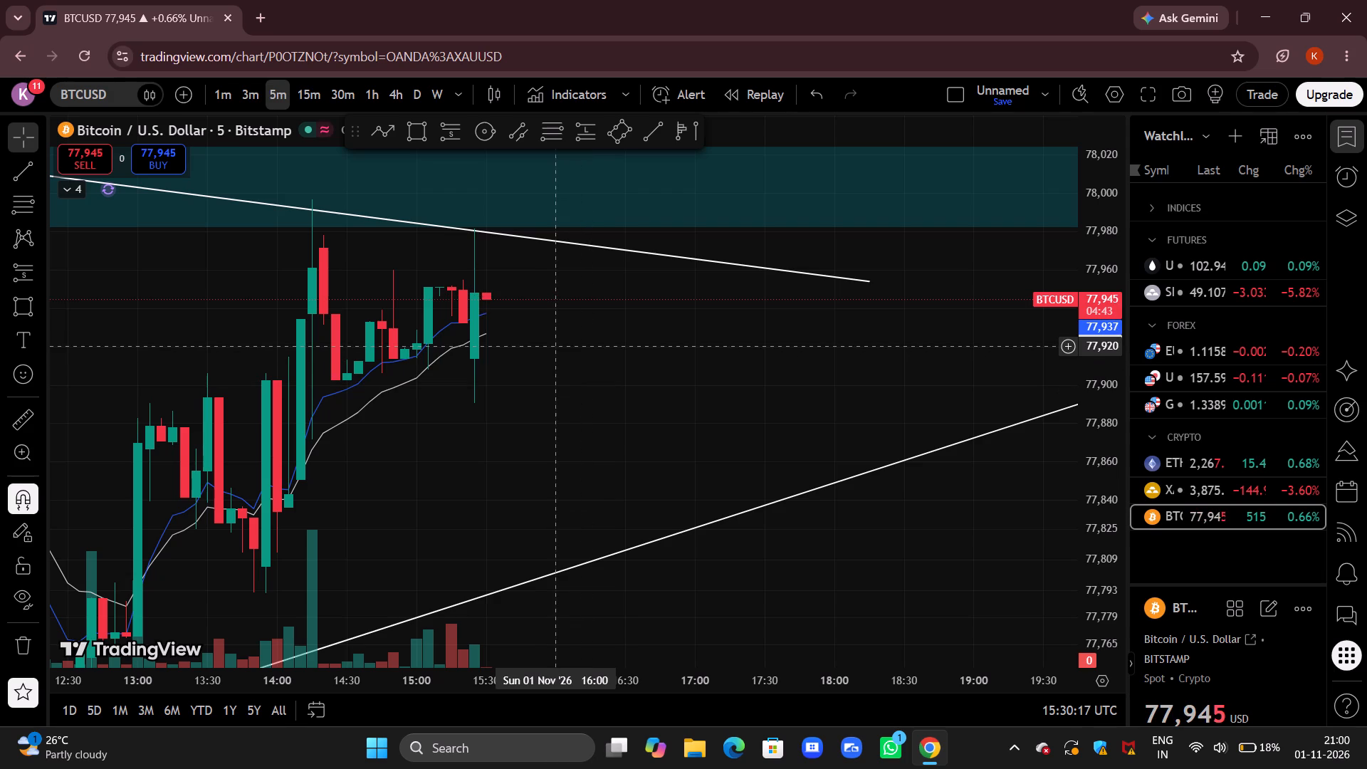
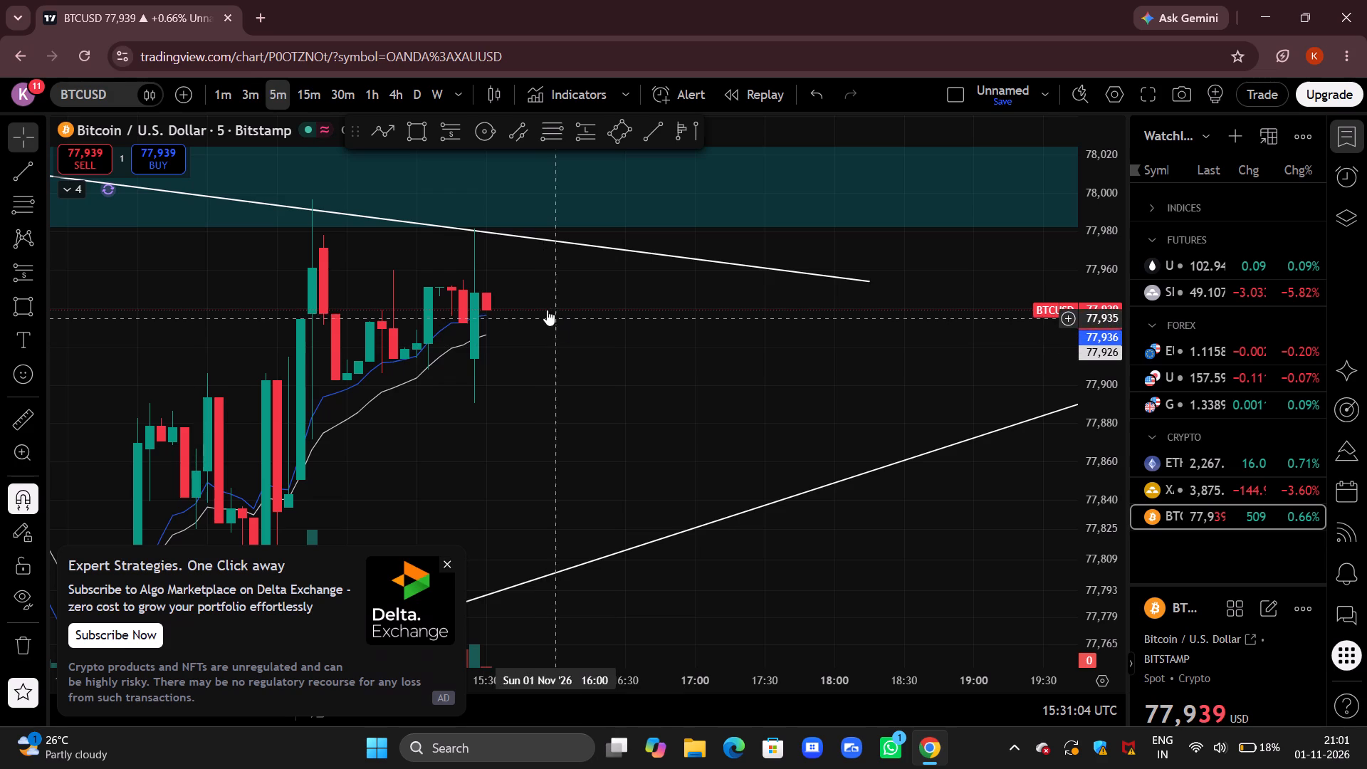
Dismiss the advertisement and examine the BTCUSD 5-minute candles between the descending and rising trendlines.
click(447, 558)
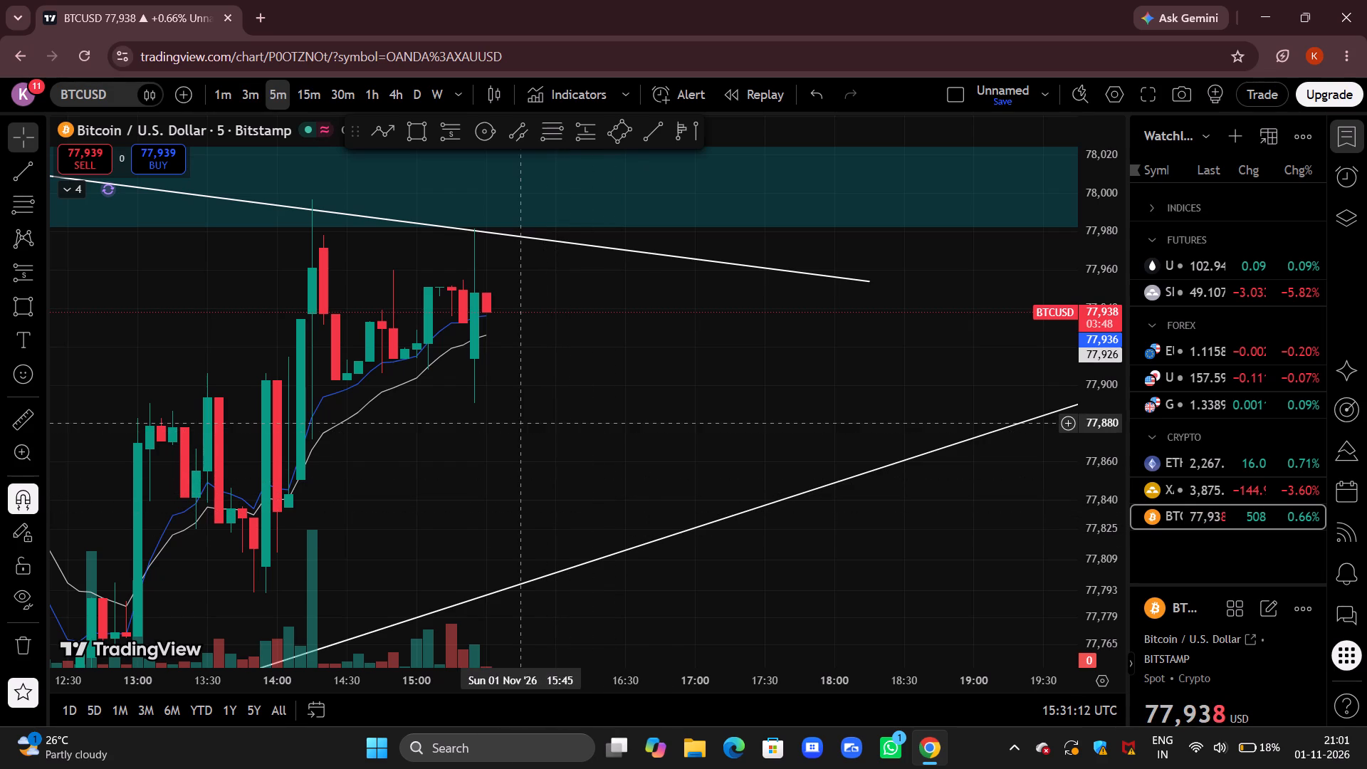
drag(617, 466, 624, 448)
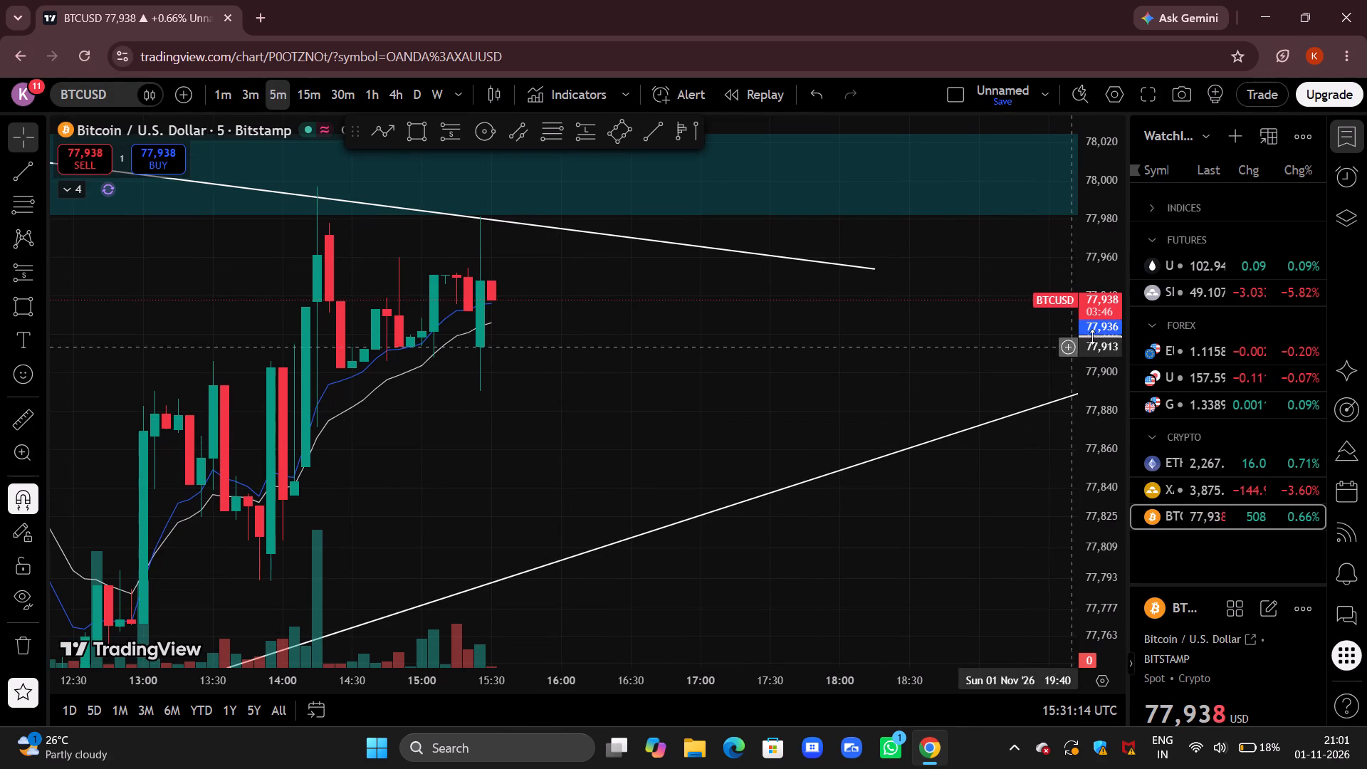
drag(1106, 332, 1094, 475)
scroll(607, 488, down, 5)
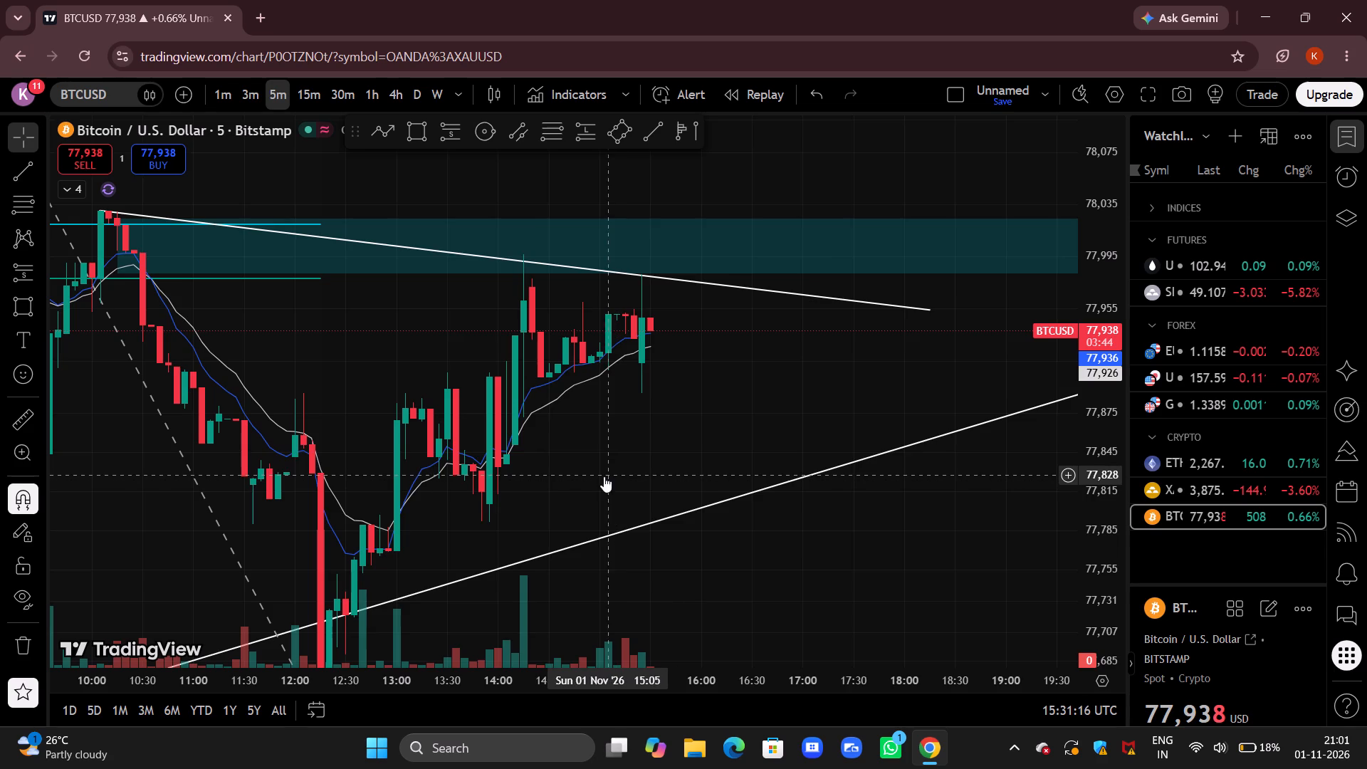
scroll(305, 435, down, 5)
drag(852, 460, 698, 477)
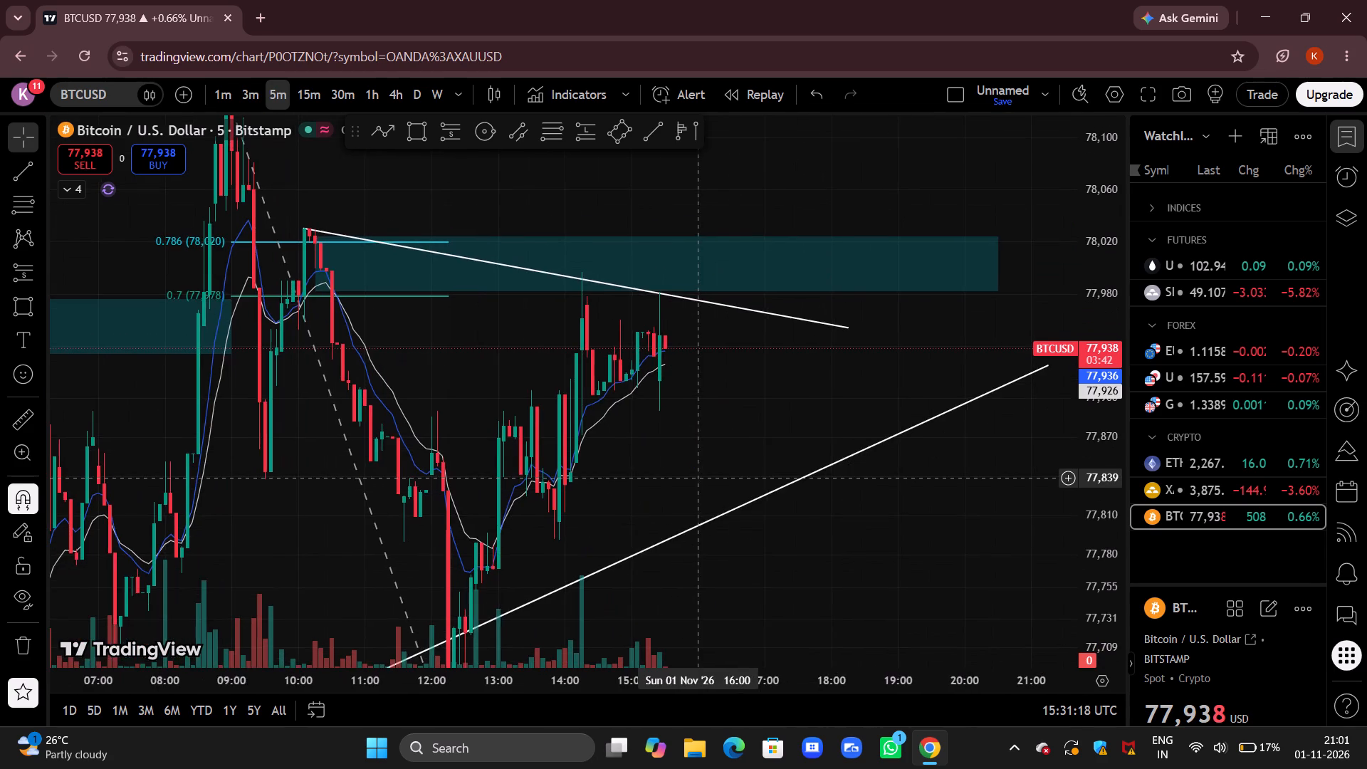
scroll(698, 477, up, 4)
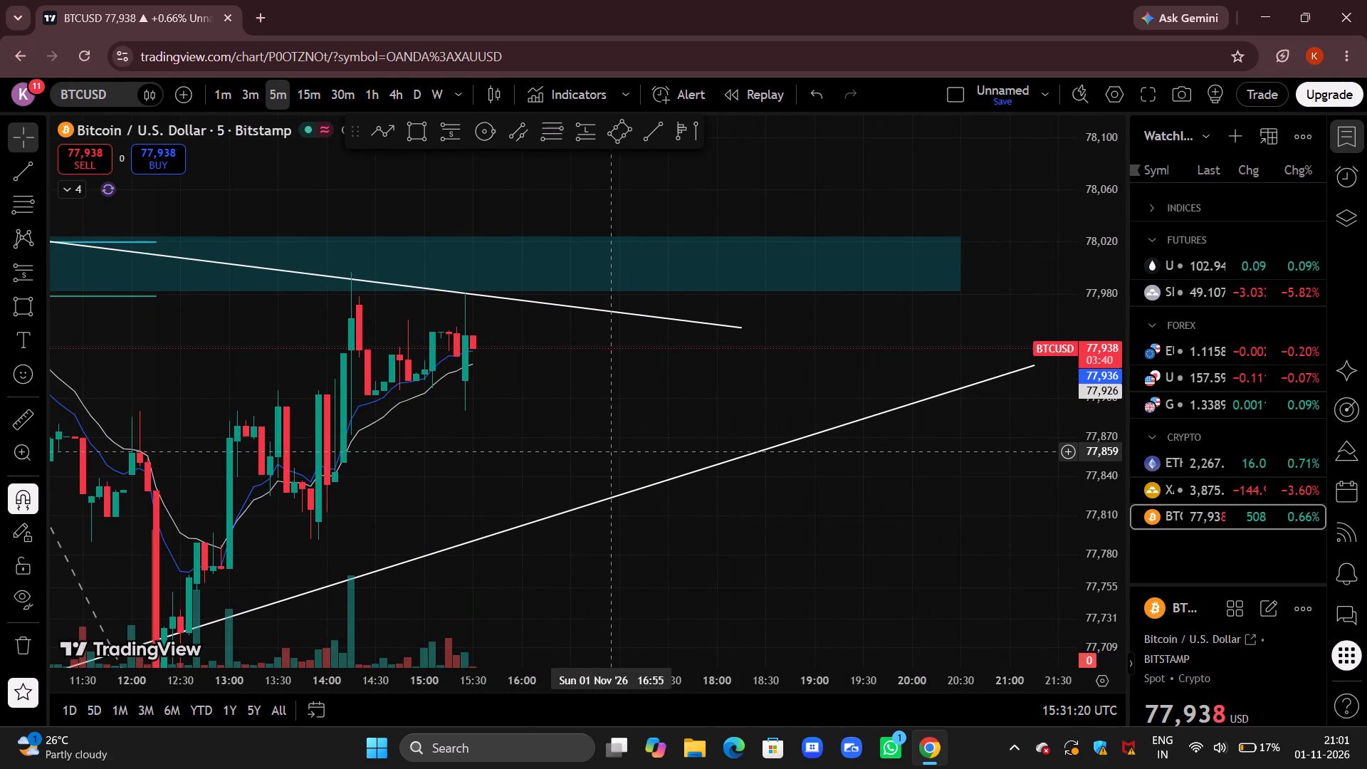
drag(577, 451, 681, 440)
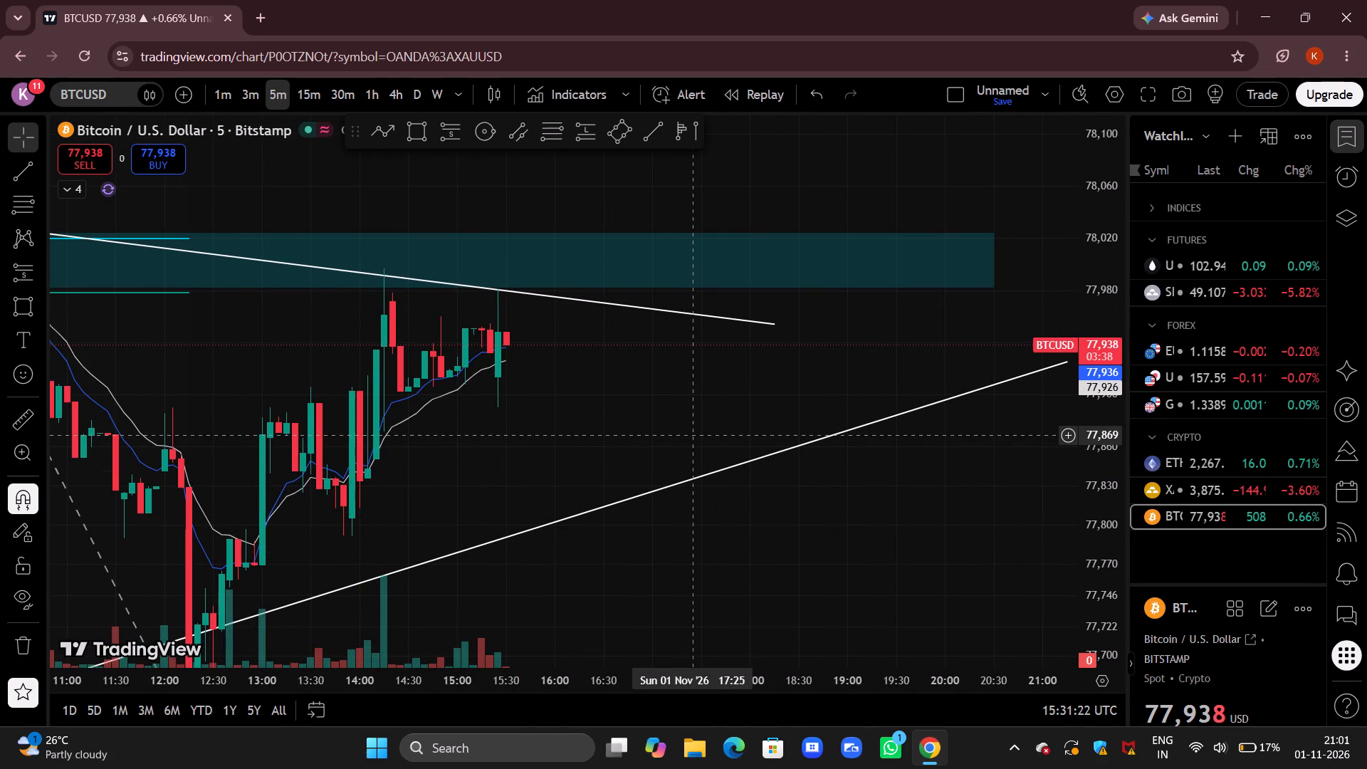
drag(605, 427, 726, 412)
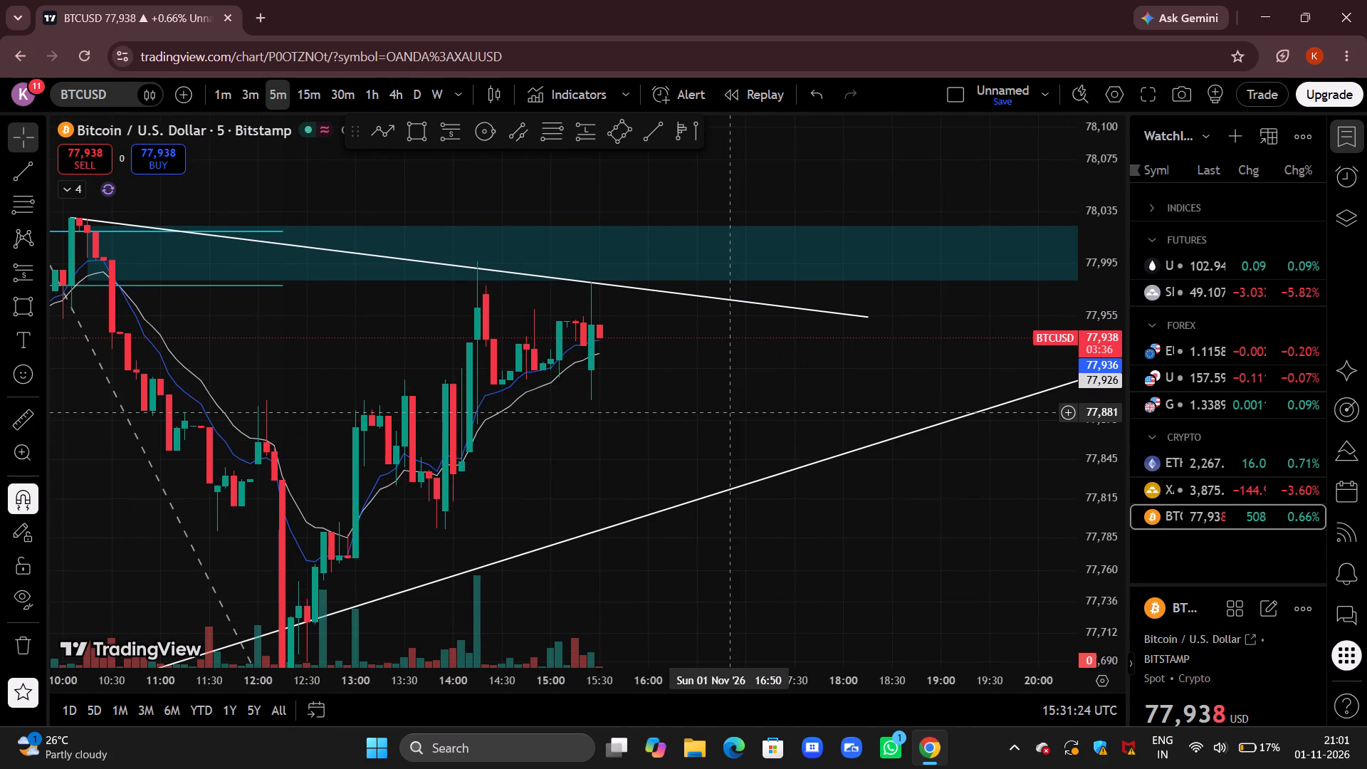
drag(726, 412, 713, 457)
drag(742, 451, 649, 425)
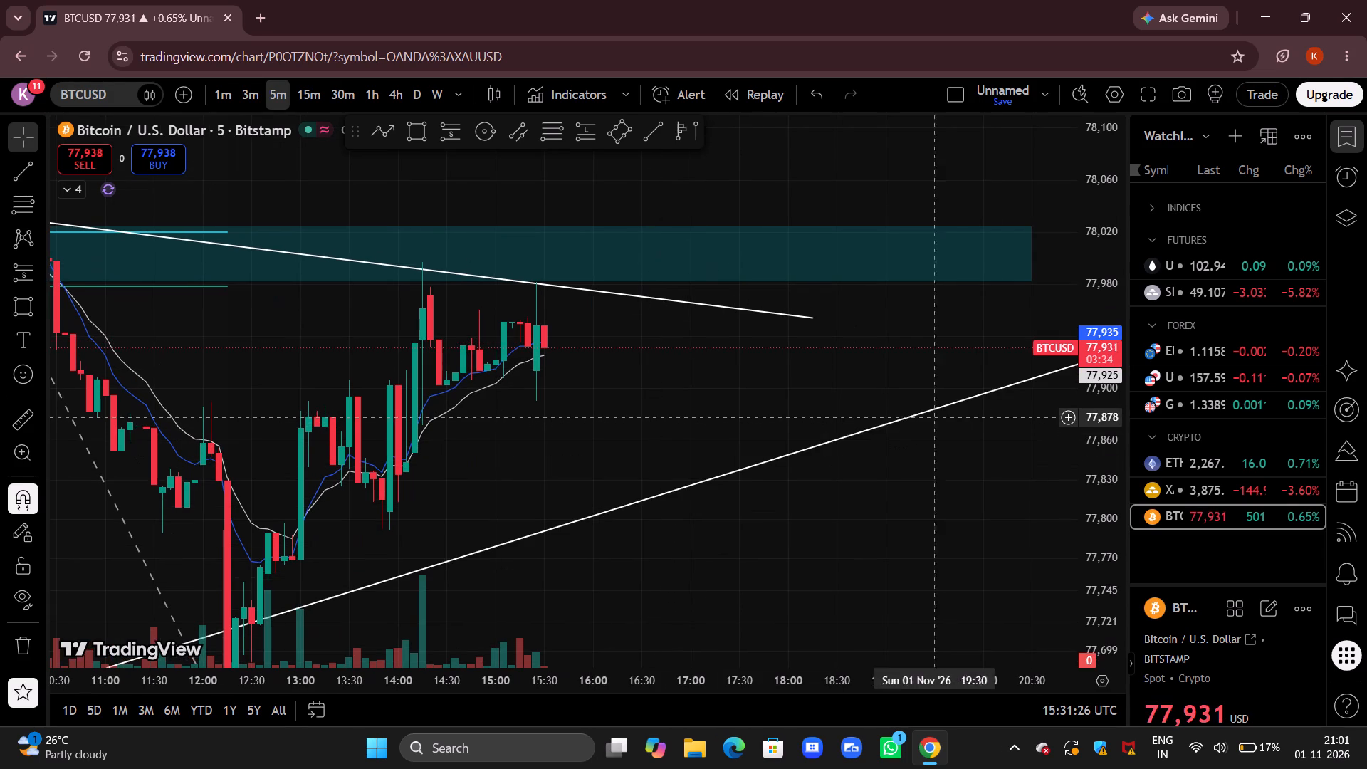
drag(1094, 427, 1094, 487)
Narrow the watchlist to give the BTCUSD chart more width.
drag(1130, 455, 1147, 454)
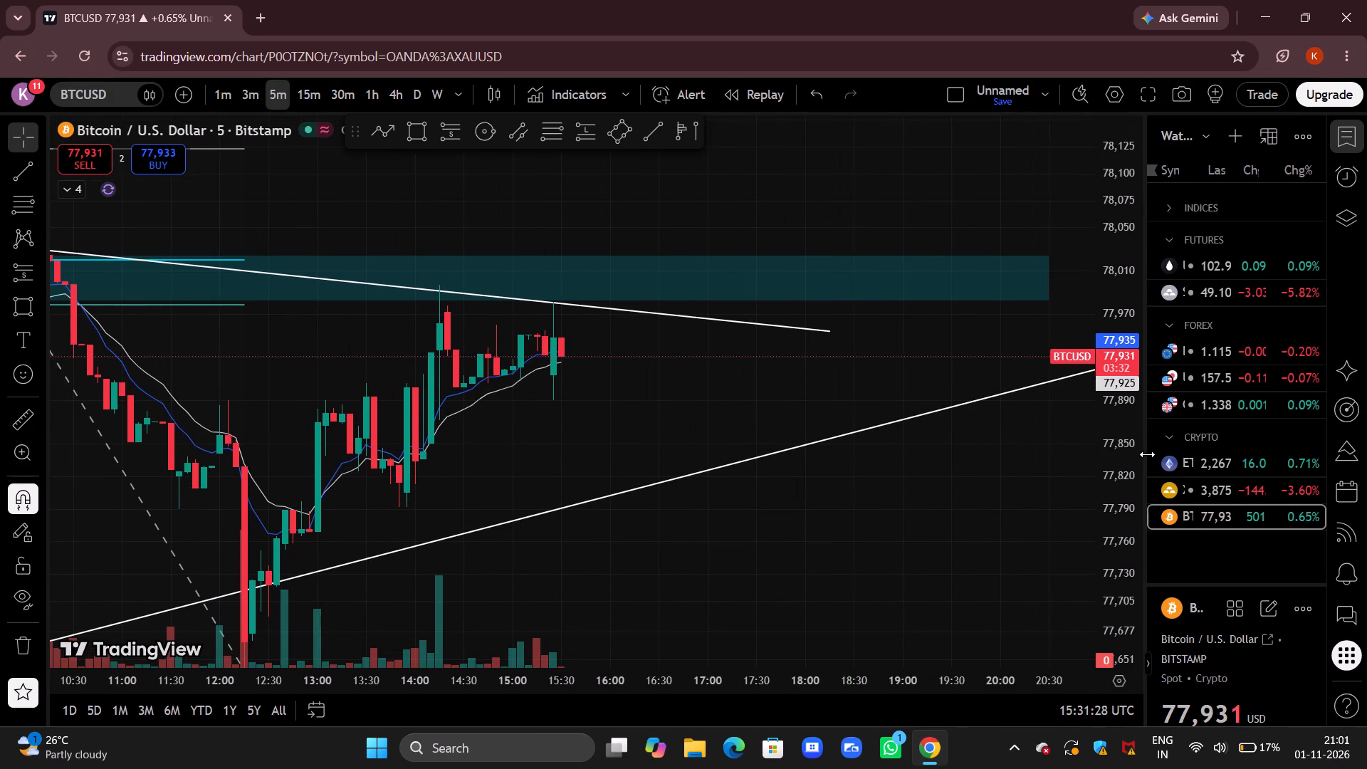
drag(1147, 454, 1156, 454)
Examine the BTCUSD swing from the 09:00 high against the Fib 0.7 and 0.786 levels, teal zone and trendlines.
drag(990, 493, 1068, 474)
scroll(800, 476, down, 3)
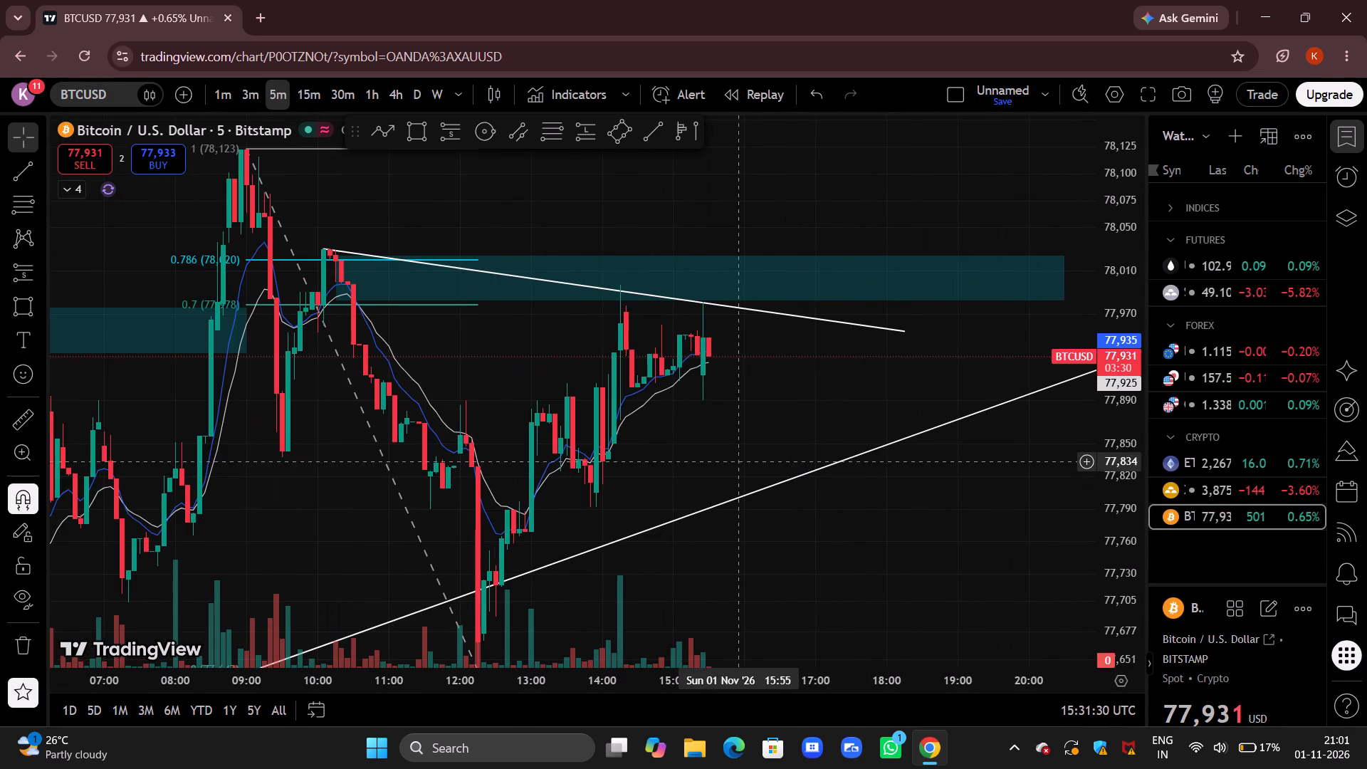
drag(800, 433, 795, 375)
scroll(795, 375, up, 2)
drag(637, 371, 745, 352)
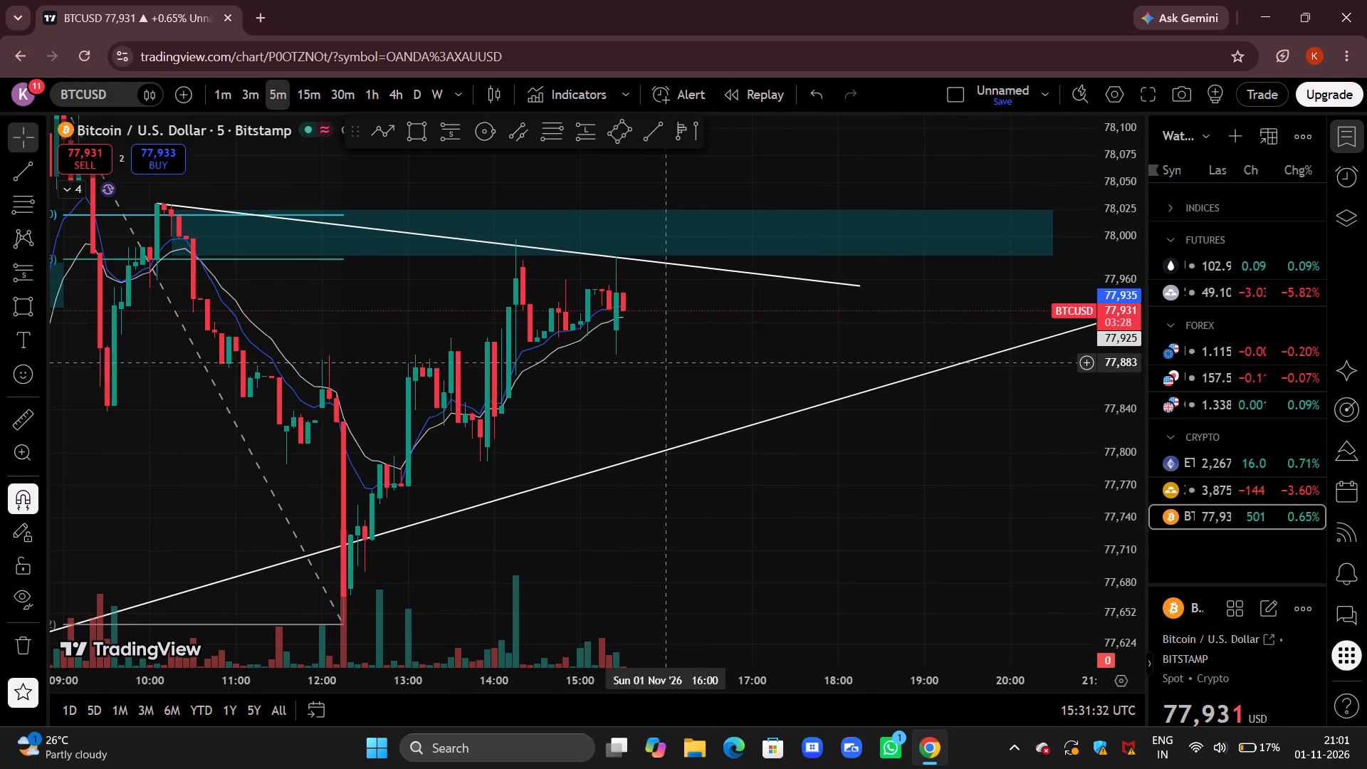
drag(745, 352, 869, 416)
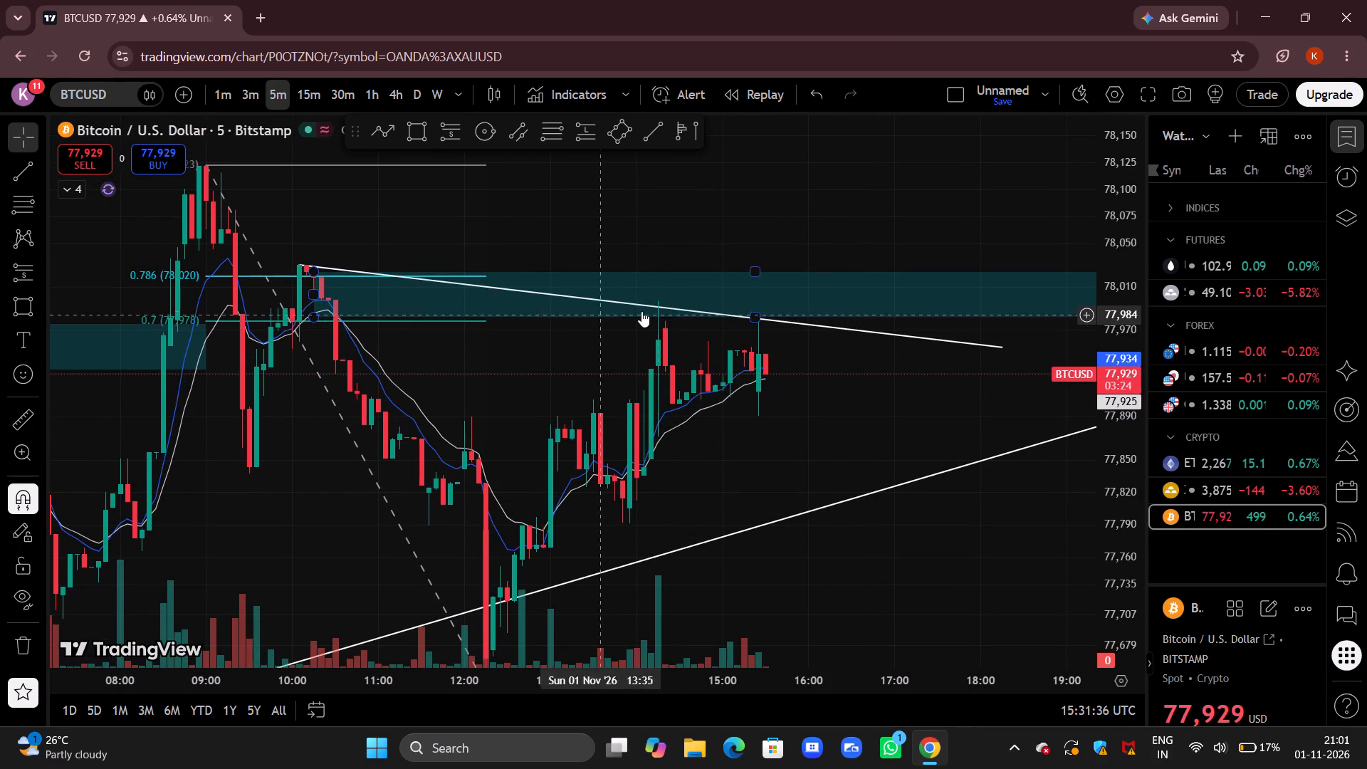
drag(889, 412, 754, 387)
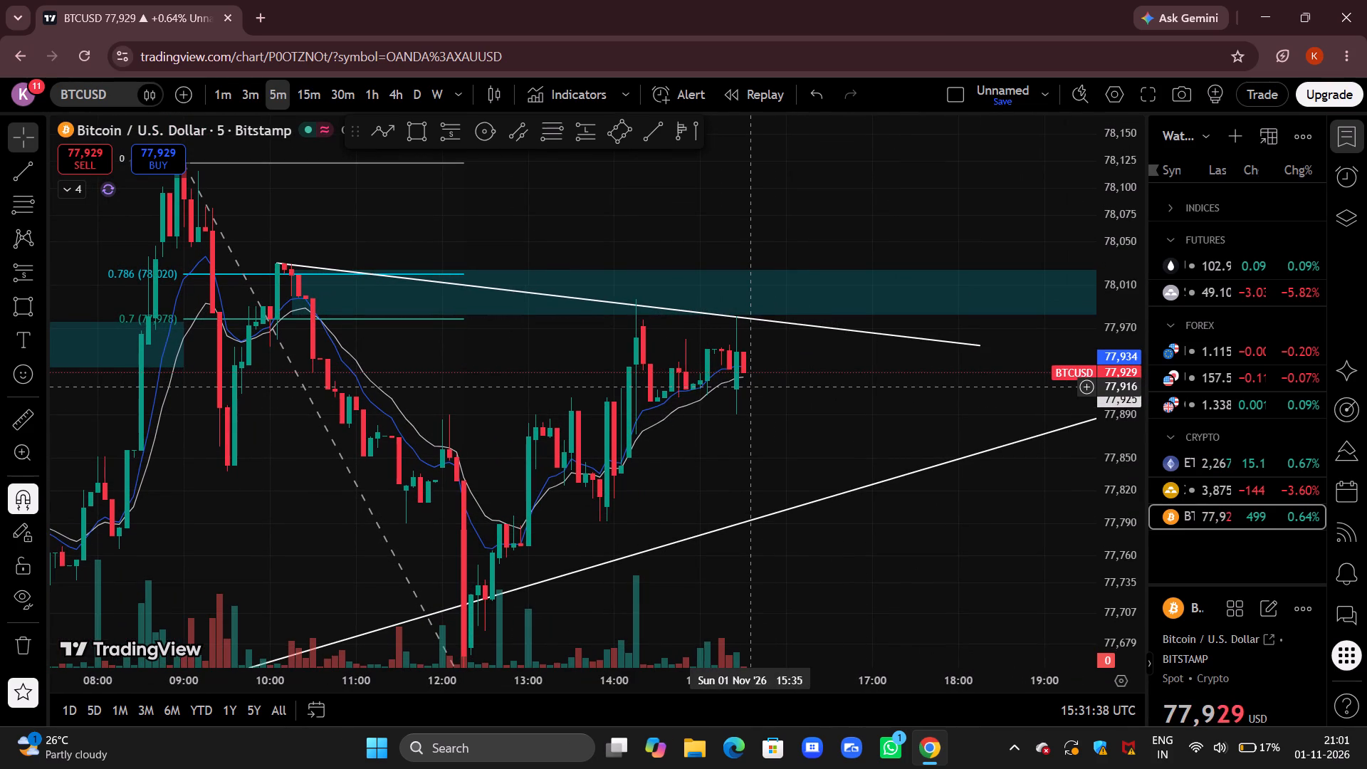
Check the XAUUSD chart, then the ETHUSD chart's short position against its ascending channel and teal zone.
click(1243, 481)
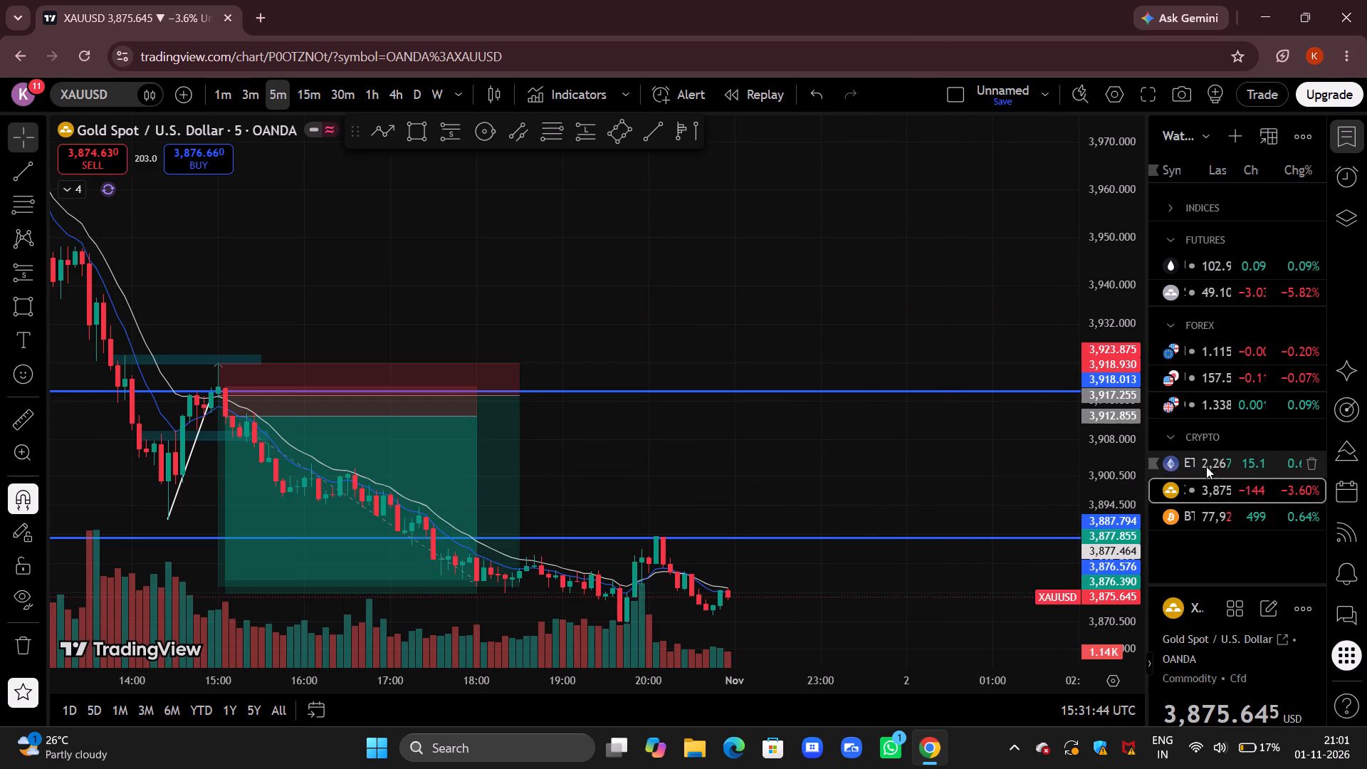
click(1215, 466)
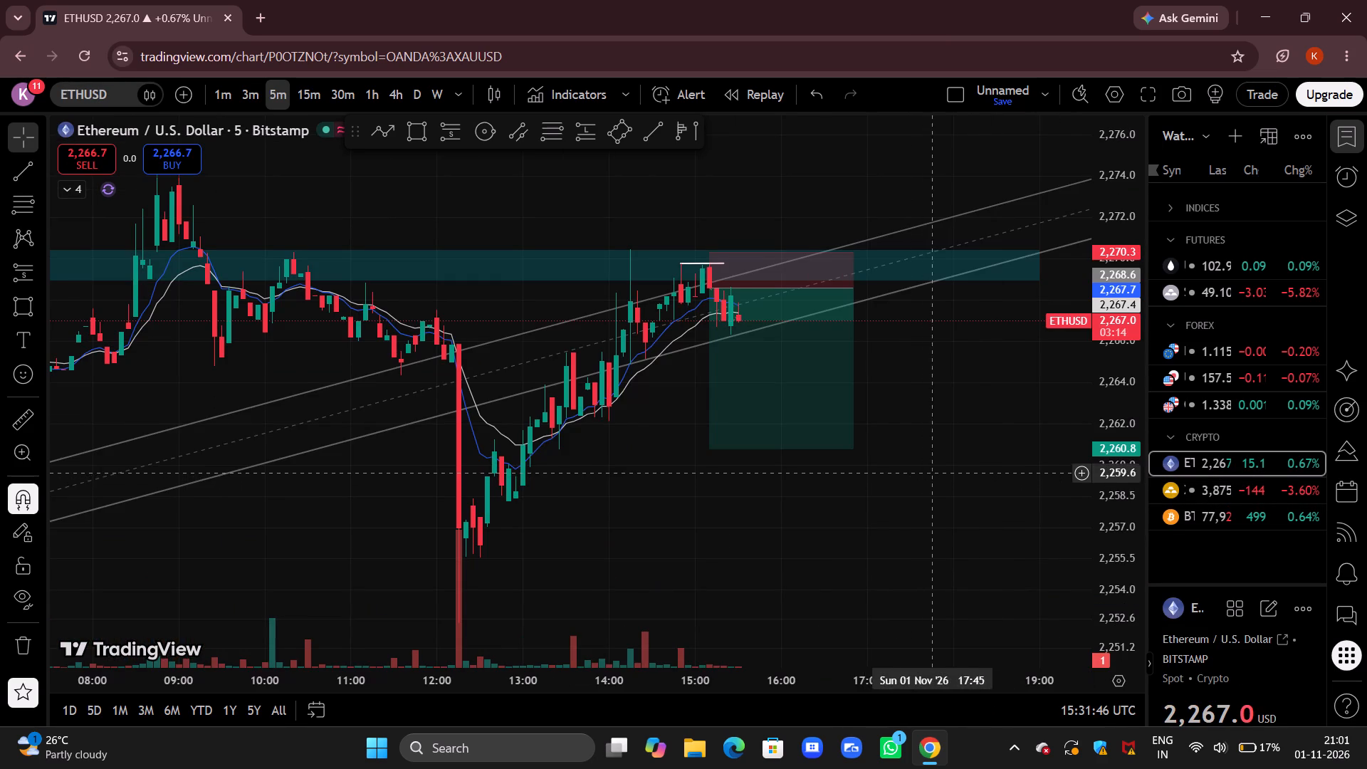
drag(983, 456, 888, 502)
drag(1133, 565, 1122, 412)
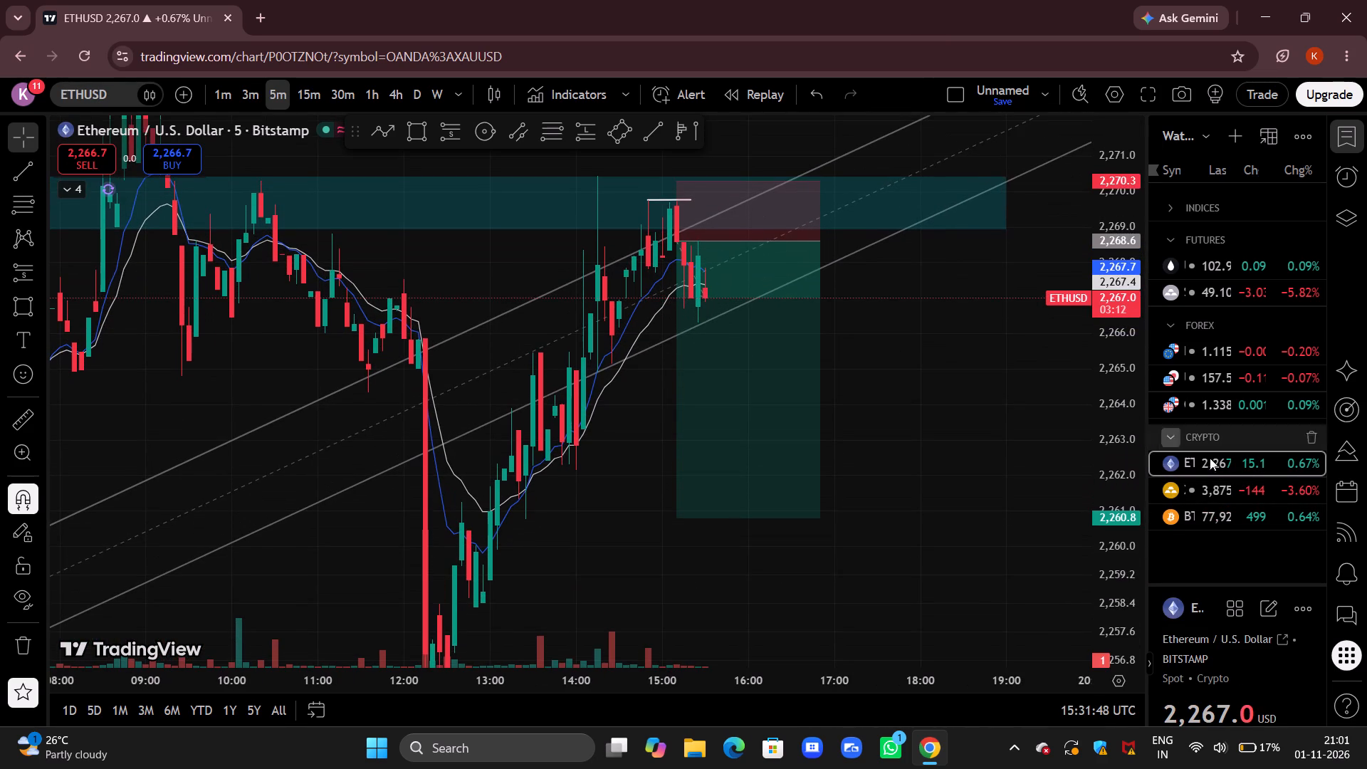
Return to the BTCUSD chart and examine the latest candles below the descending trendline and teal zone.
click(1250, 514)
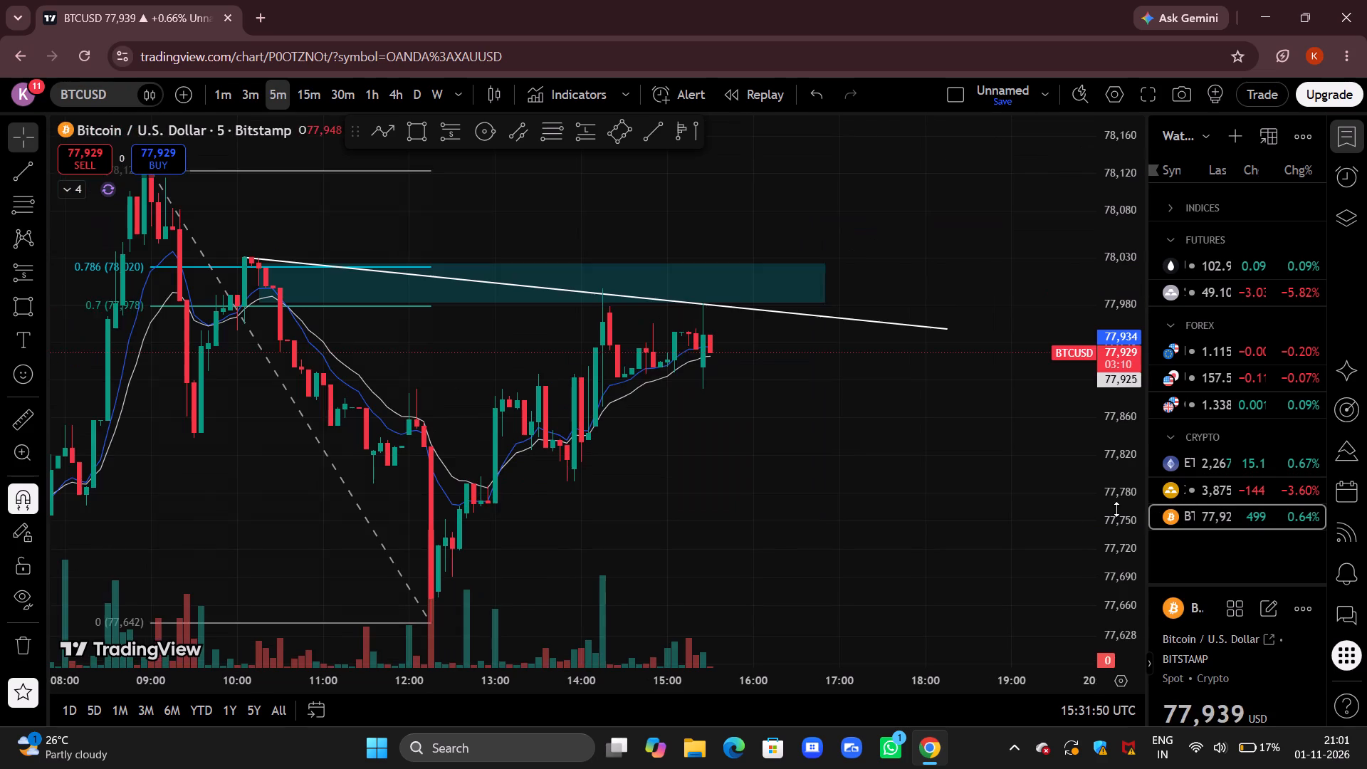
drag(1043, 497, 921, 499)
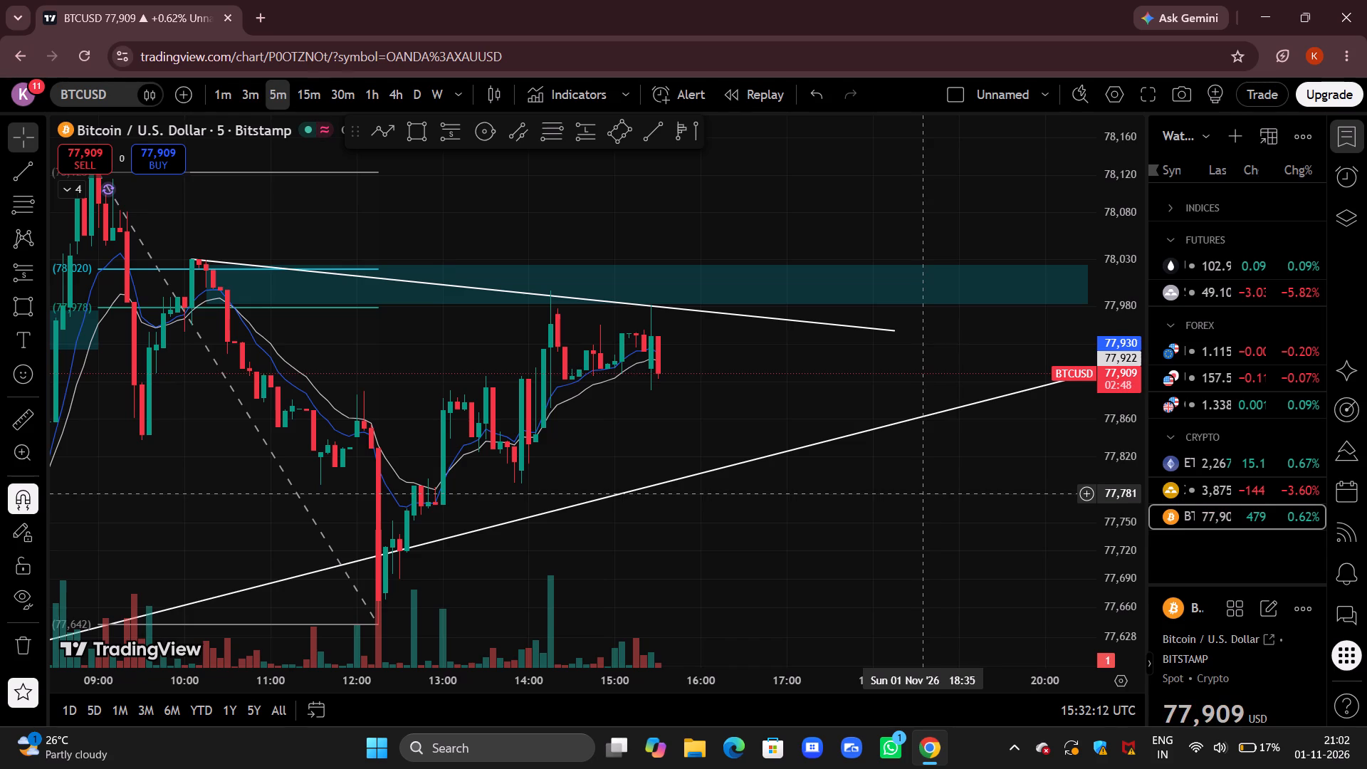
drag(934, 219, 903, 258)
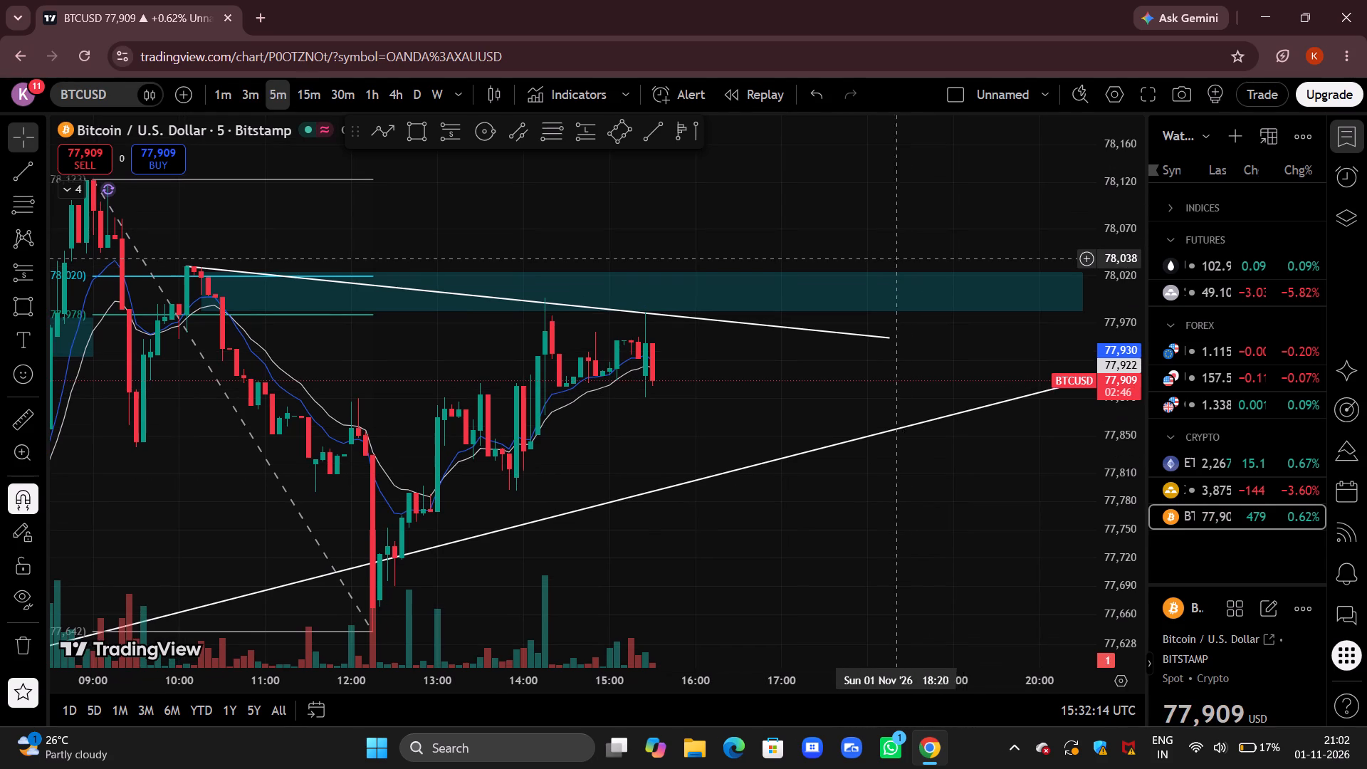
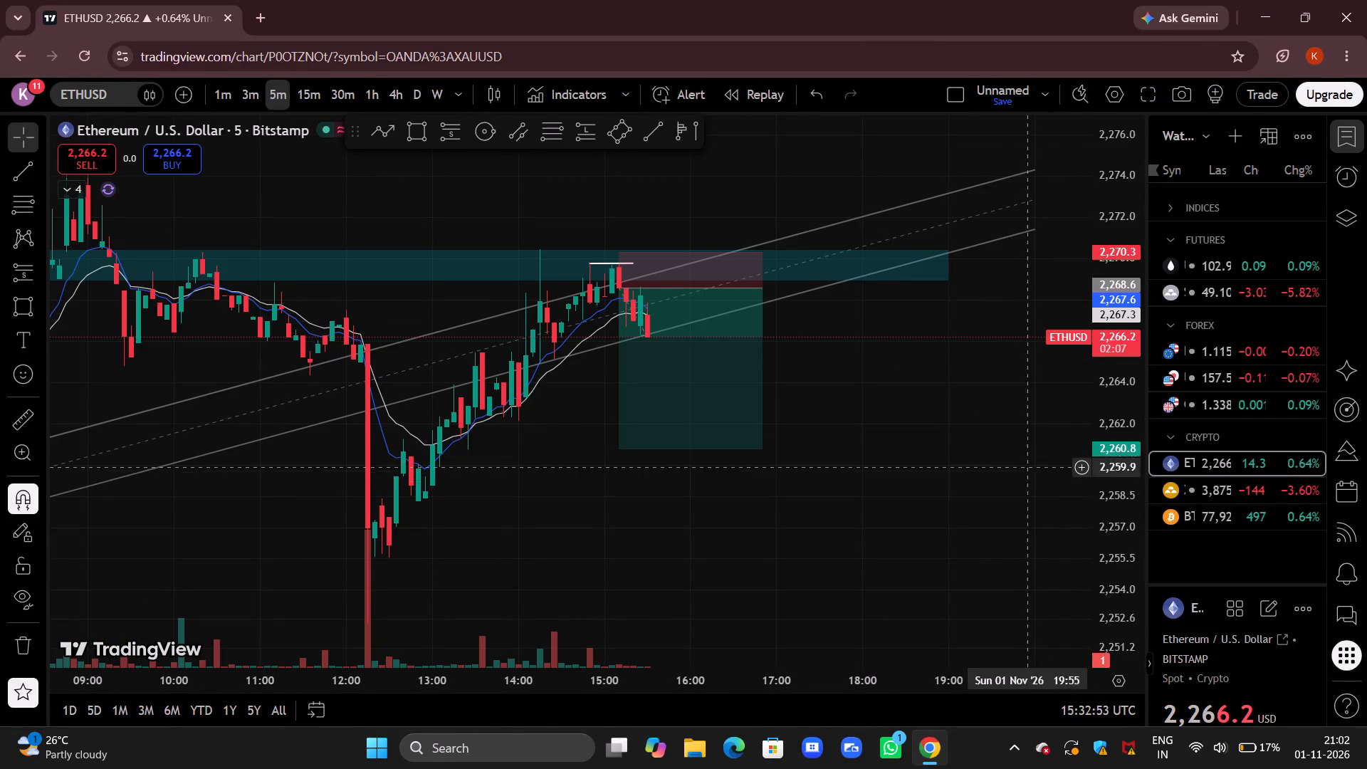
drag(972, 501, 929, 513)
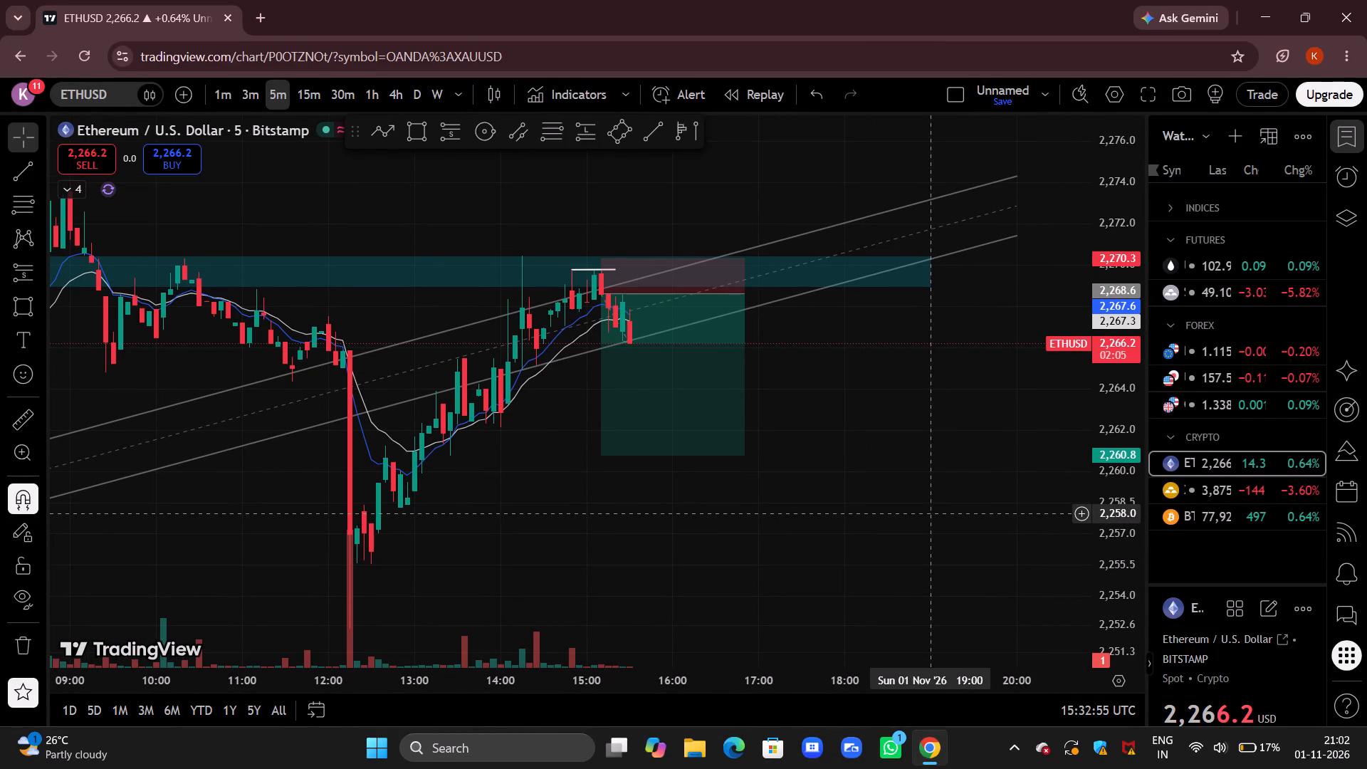
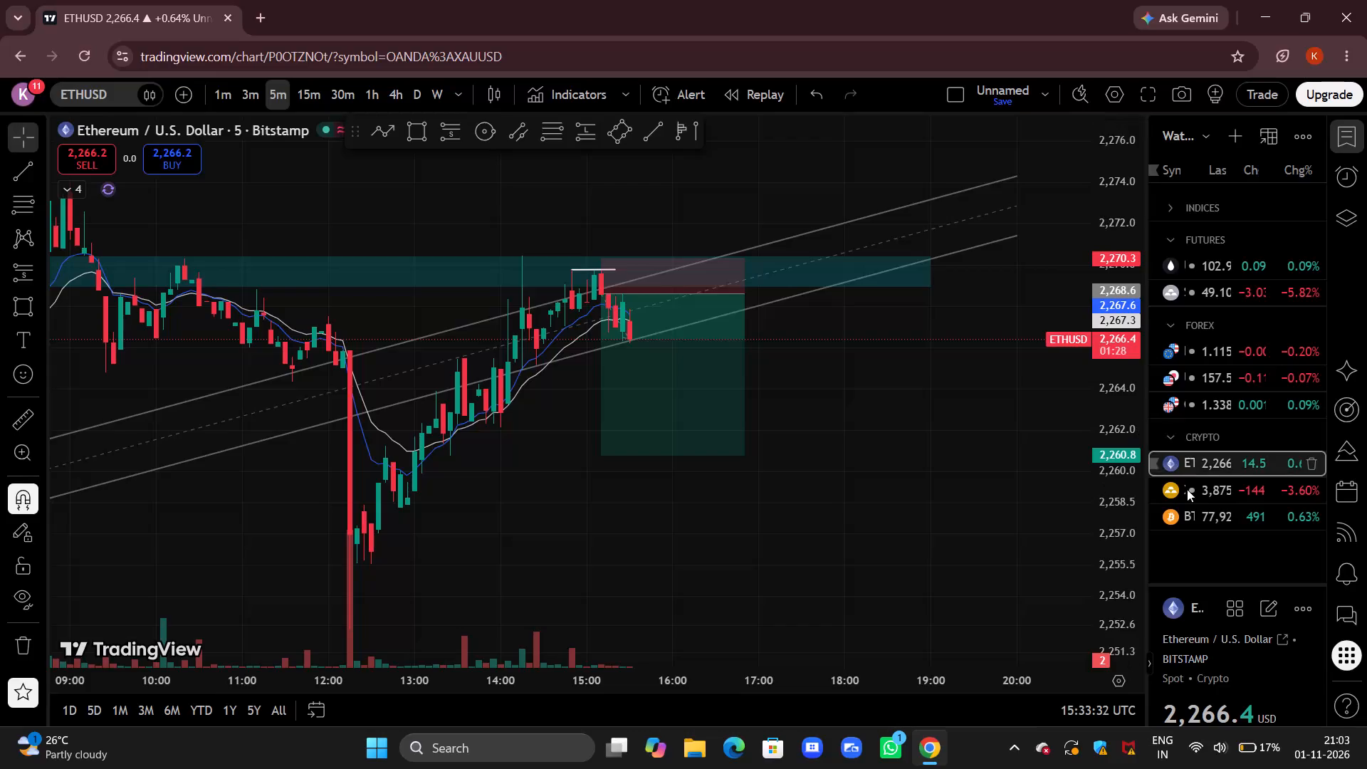
Open the BTCUSD chart from the watchlist and examine recent 5-minute price action around the teal zone and trendlines.
click(1200, 488)
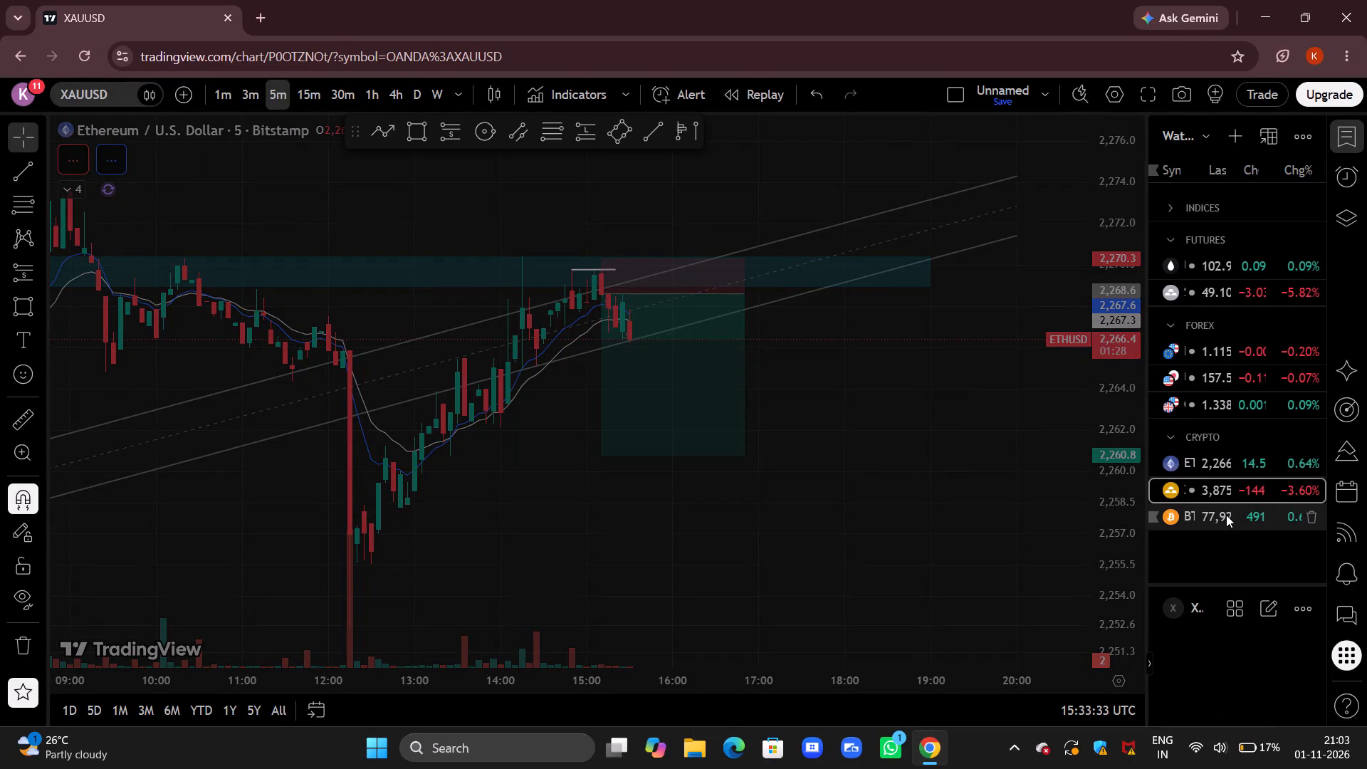
click(1226, 515)
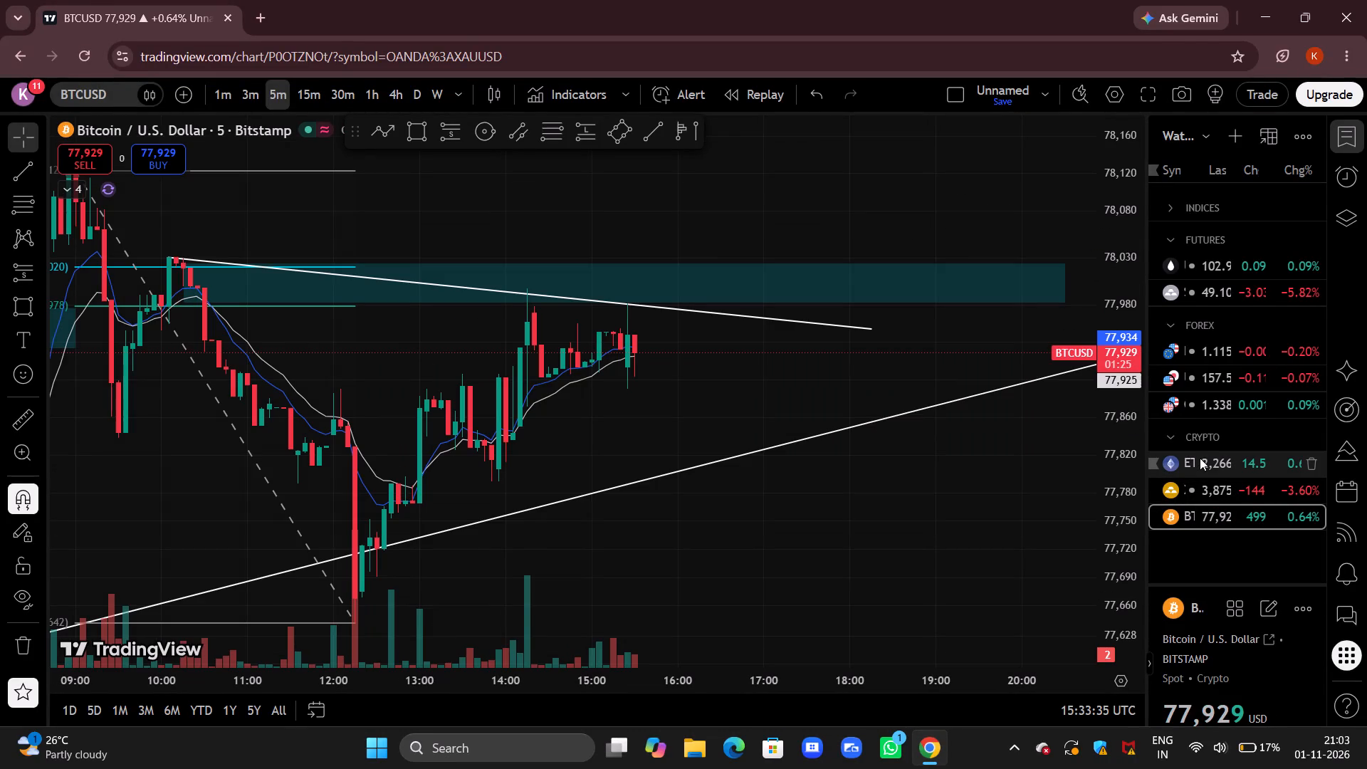
drag(1011, 493, 934, 509)
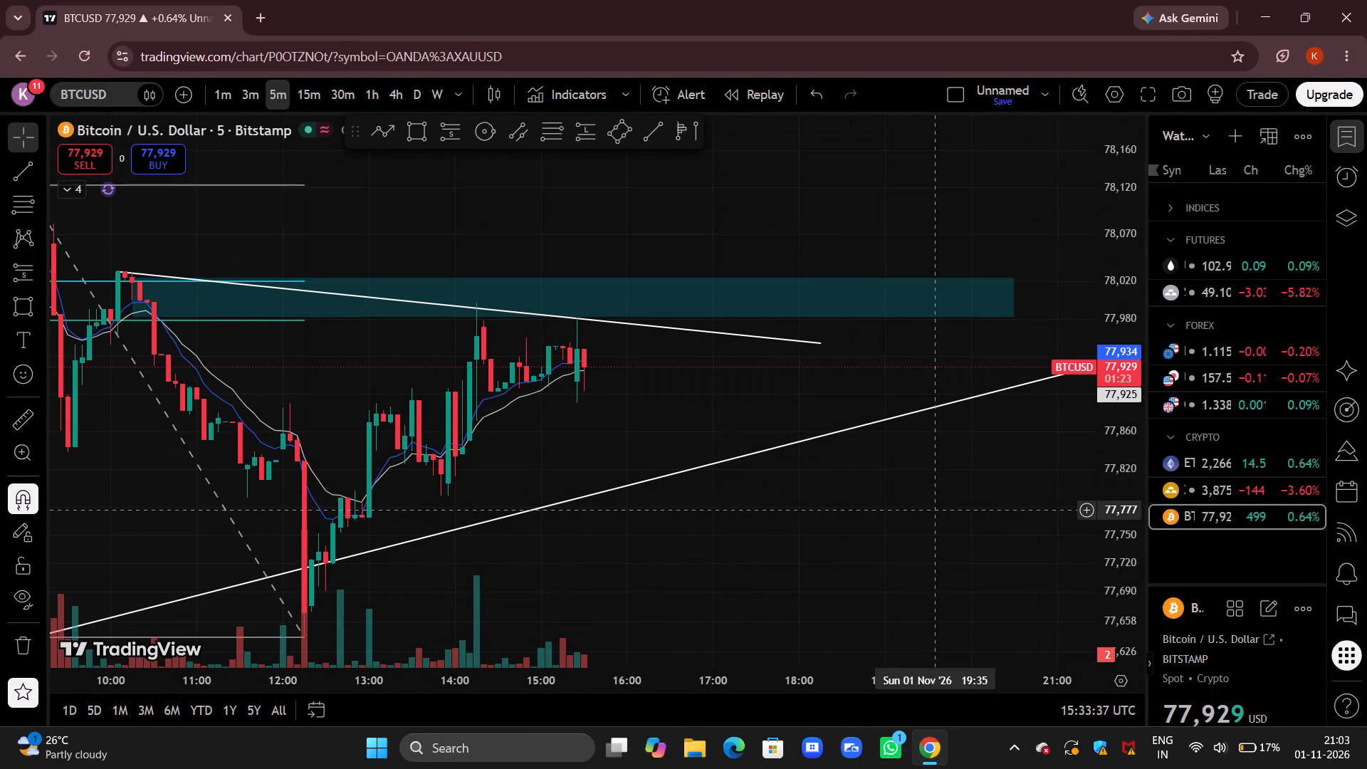
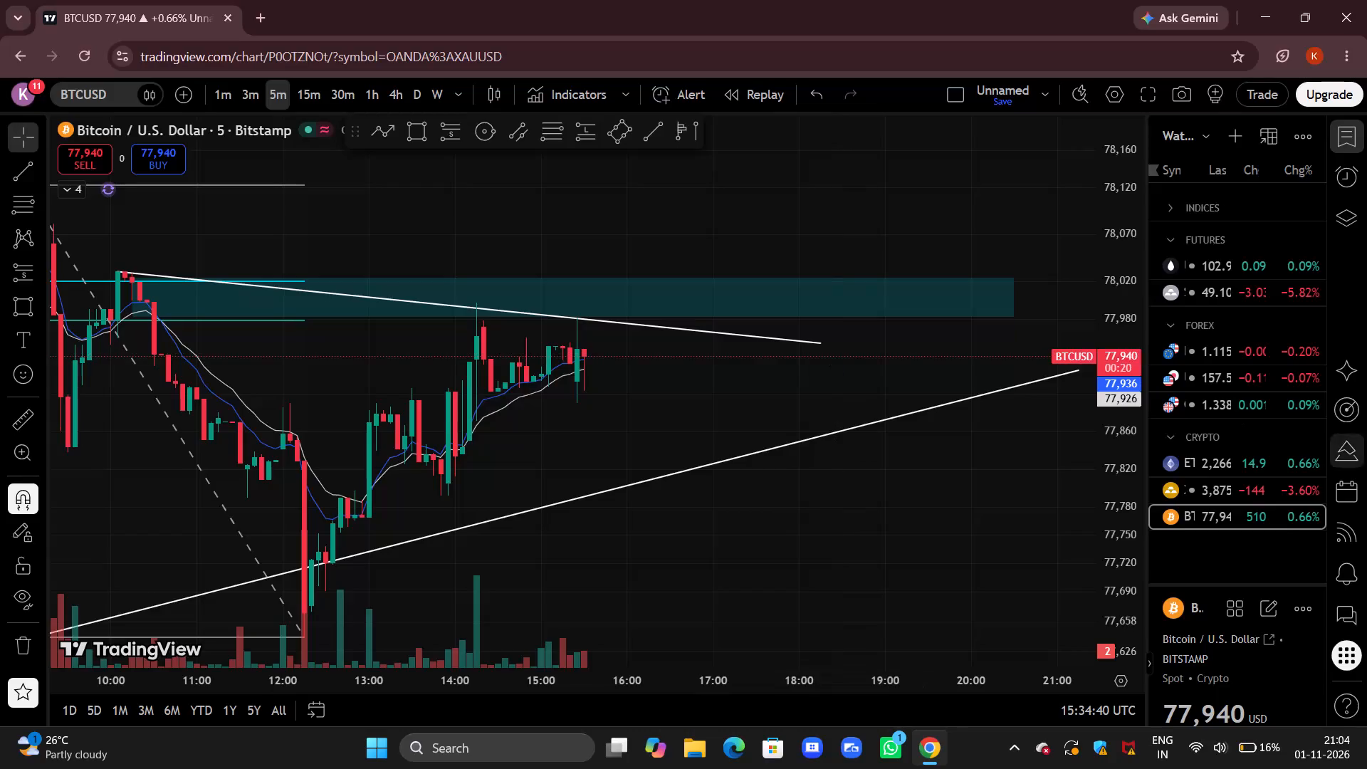
Open the ETHUSD chart from the watchlist's crypto section.
click(1271, 462)
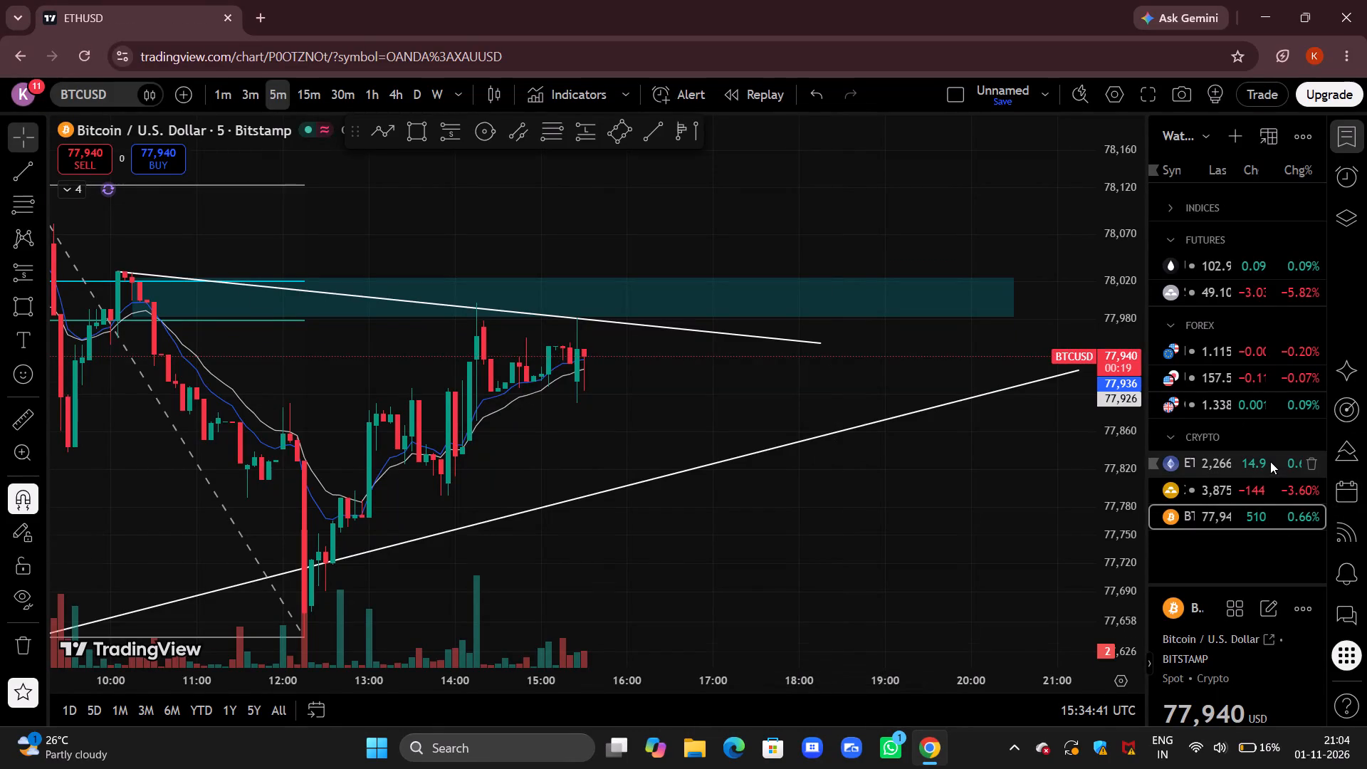
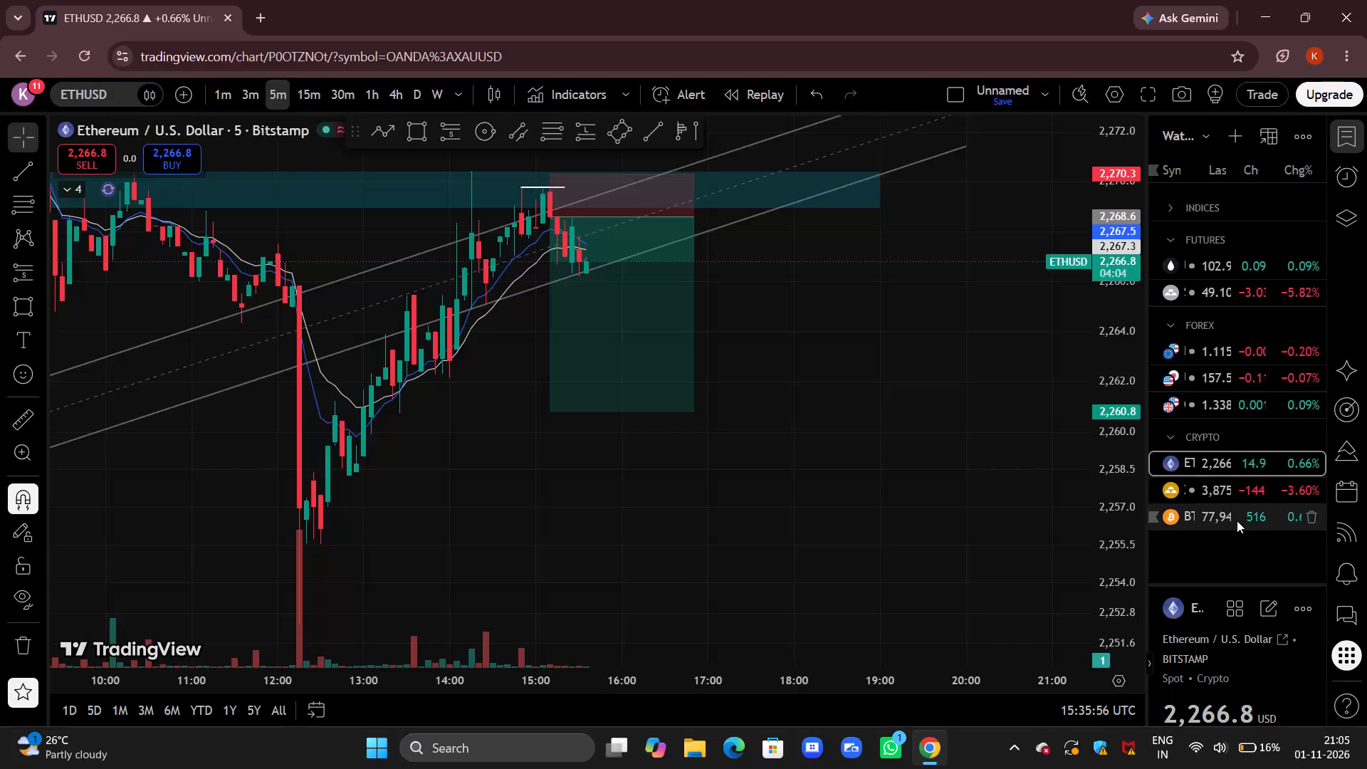
Open the BTCUSD chart from the watchlist's crypto section.
click(1237, 520)
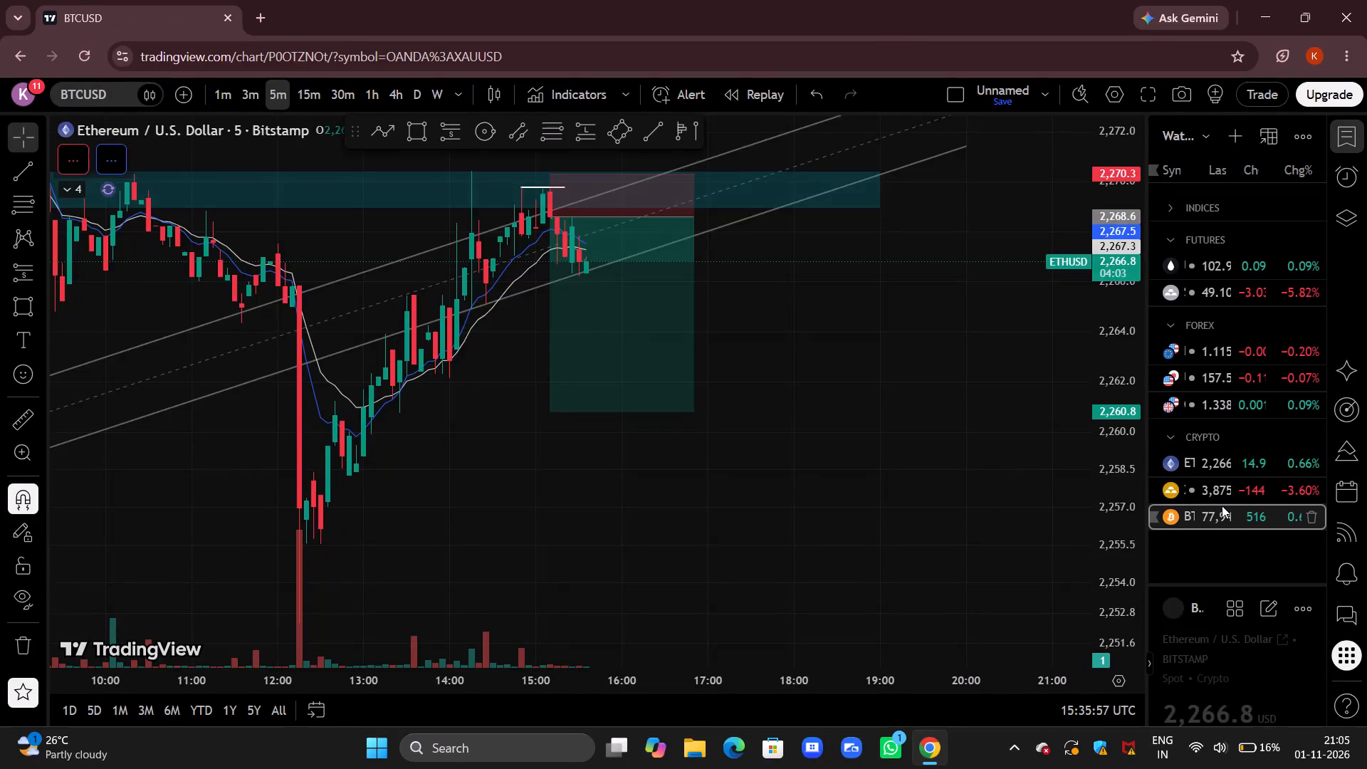
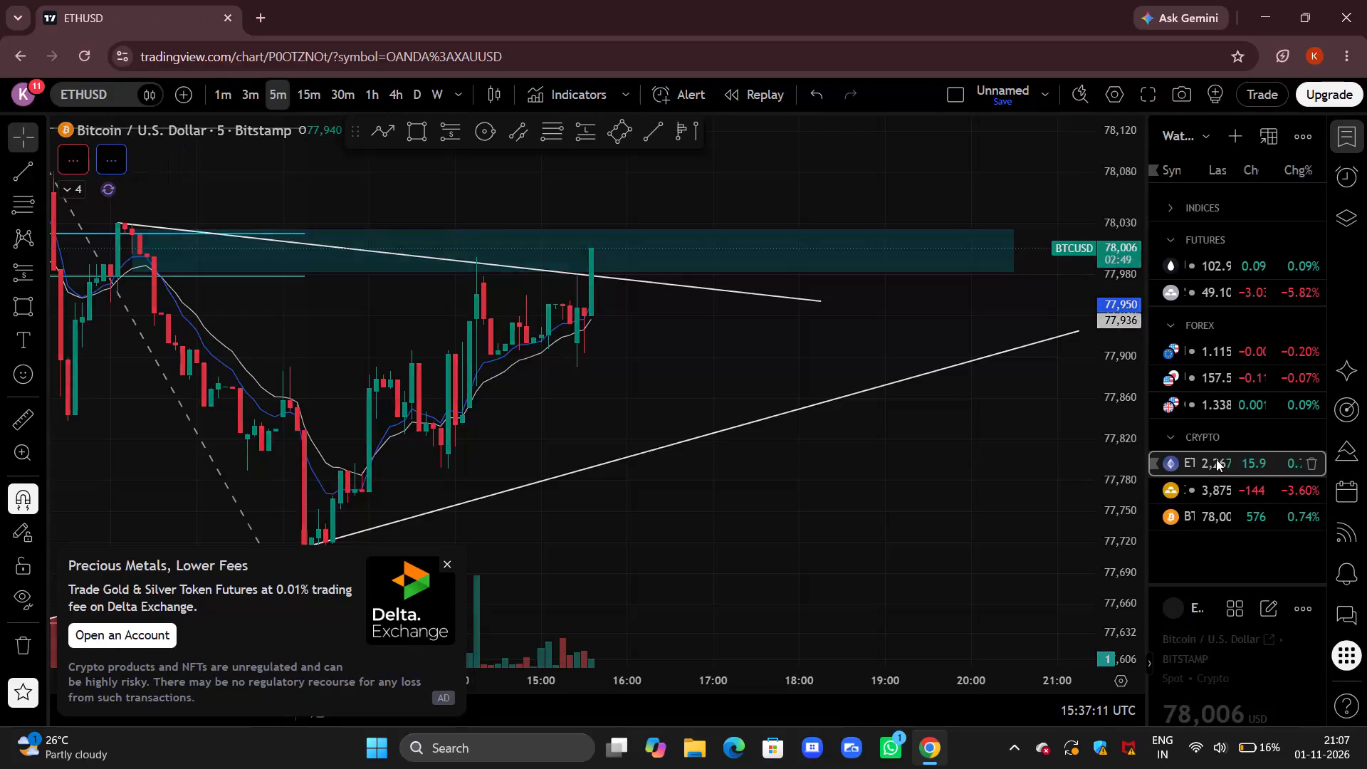
Switch from the ETHUSD chart back to BTCUSD in the watchlist's crypto section.
drag(1010, 384, 977, 464)
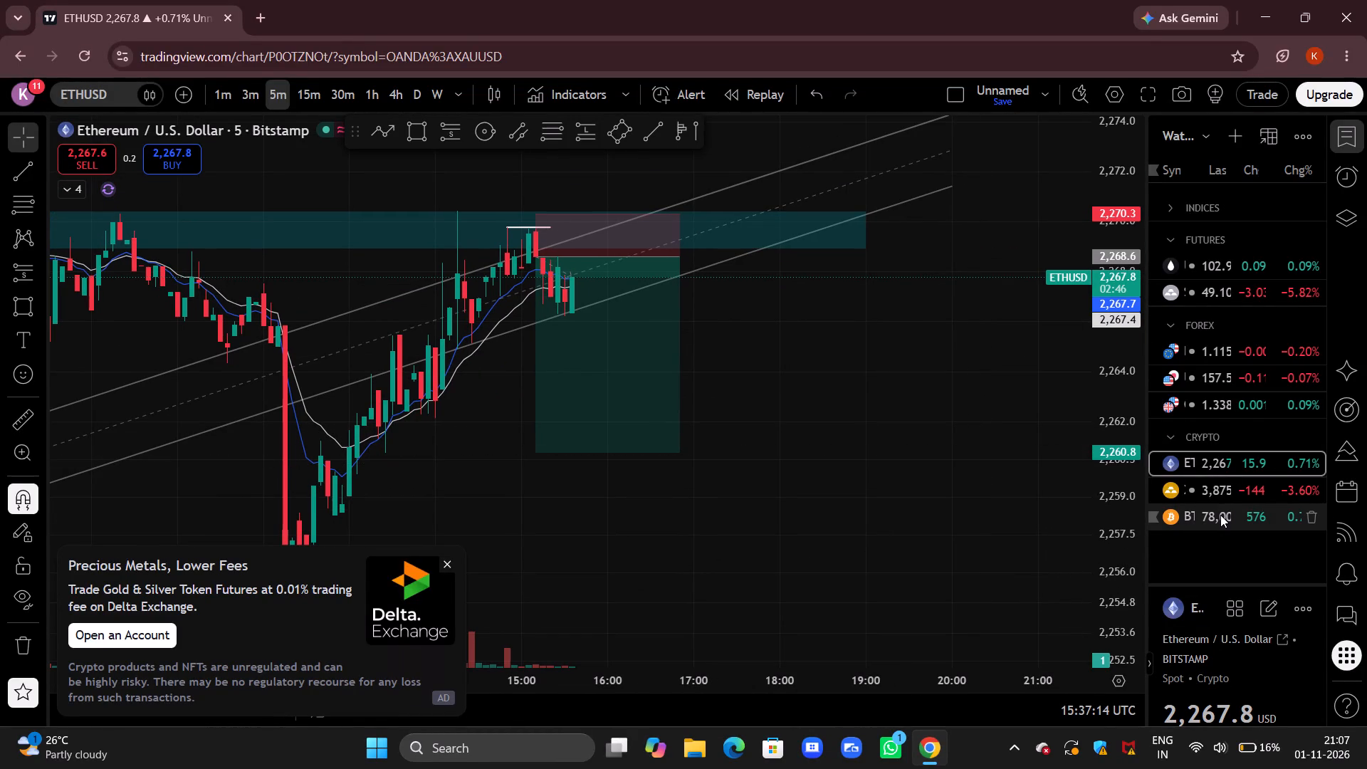
click(1221, 516)
Draw a horizontal trendline at about 77,997 from the 14:15 swing high to just past the latest candle, inside the teal zone.
drag(1022, 441, 977, 549)
scroll(863, 304, down, 2)
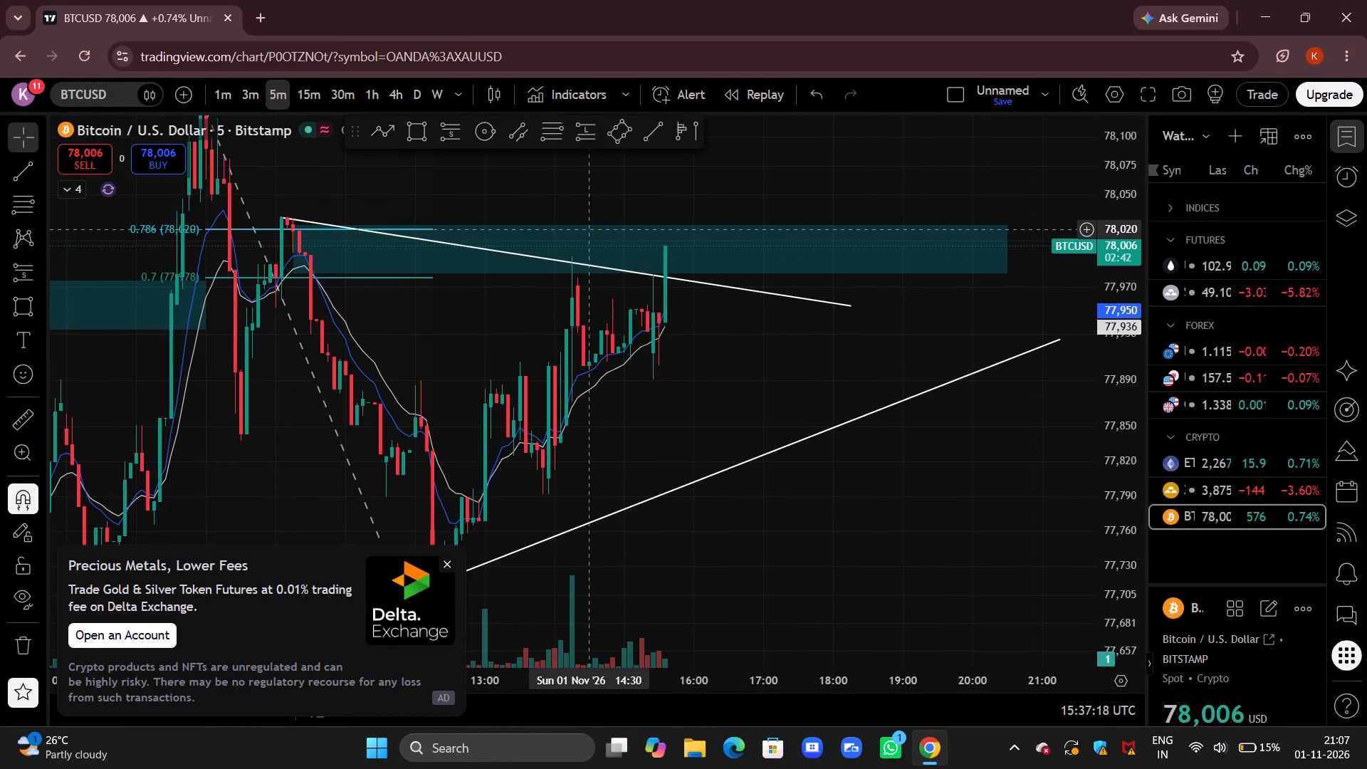
drag(924, 321, 874, 327)
drag(1114, 547, 1096, 391)
drag(938, 290, 872, 422)
scroll(870, 423, up, 3)
drag(804, 415, 970, 387)
drag(1124, 313, 1111, 397)
drag(876, 373, 1077, 345)
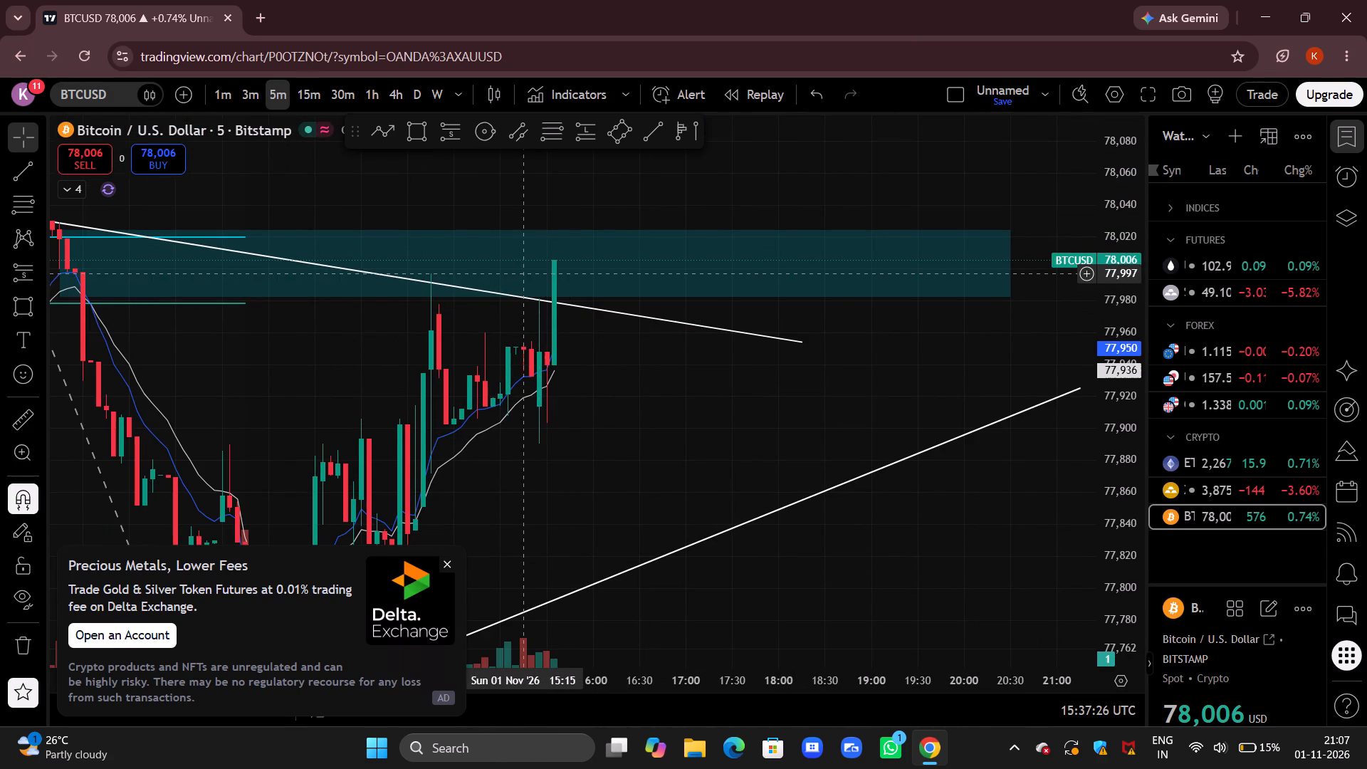
click(656, 131)
click(429, 271)
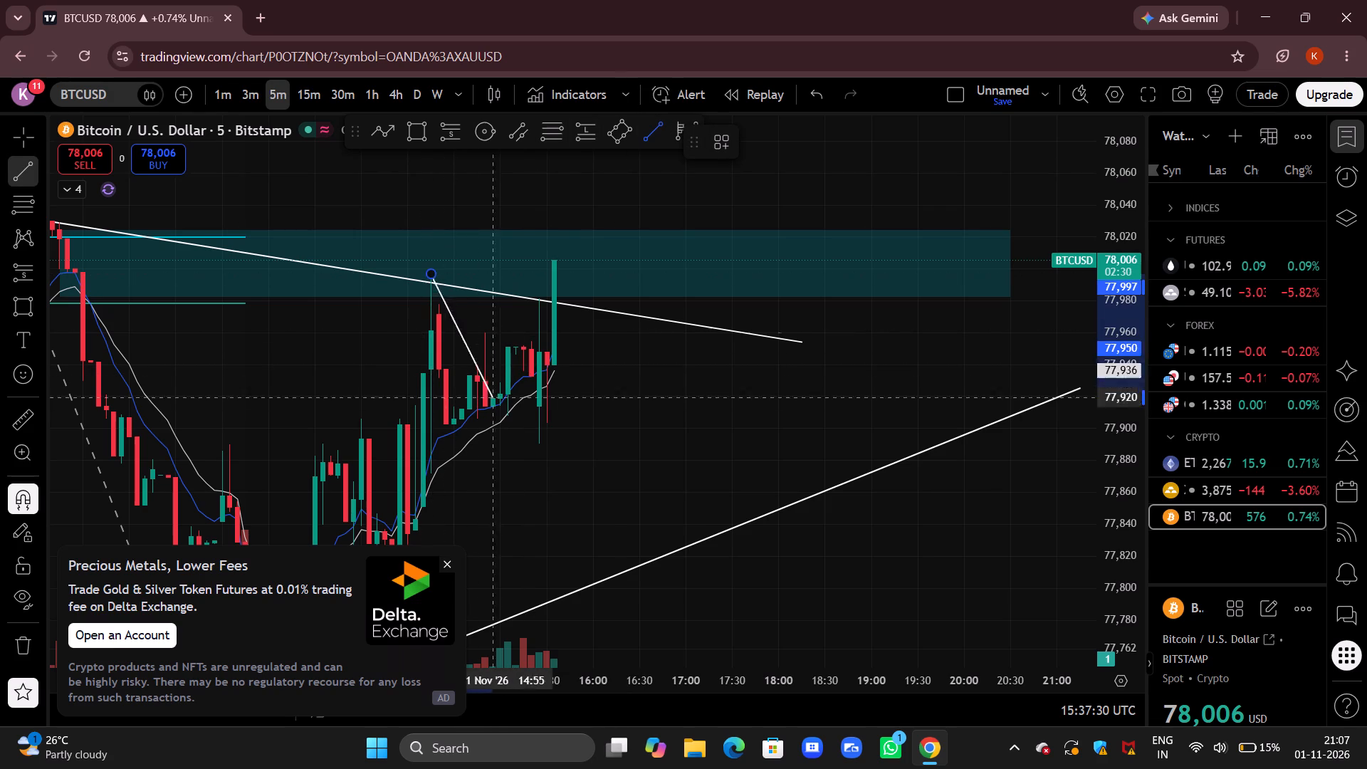
click(610, 273)
click(852, 406)
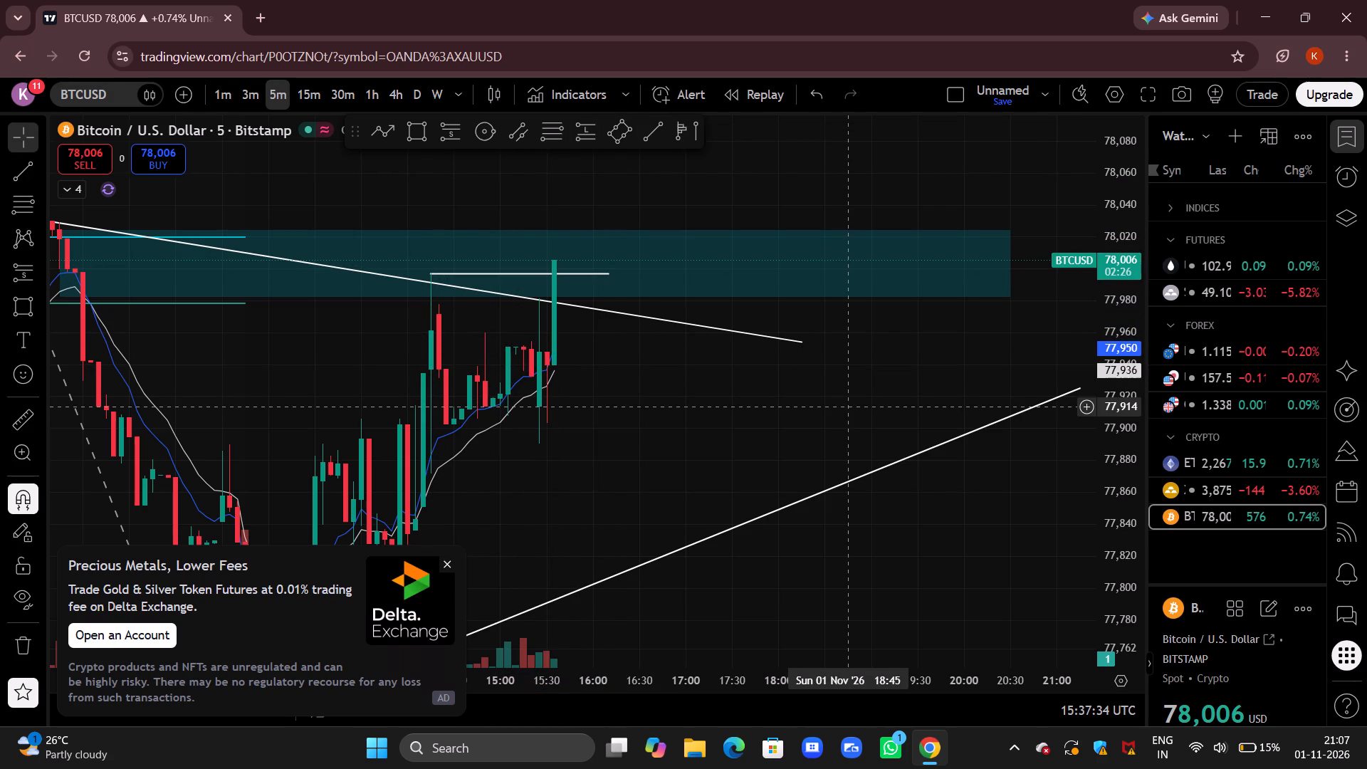
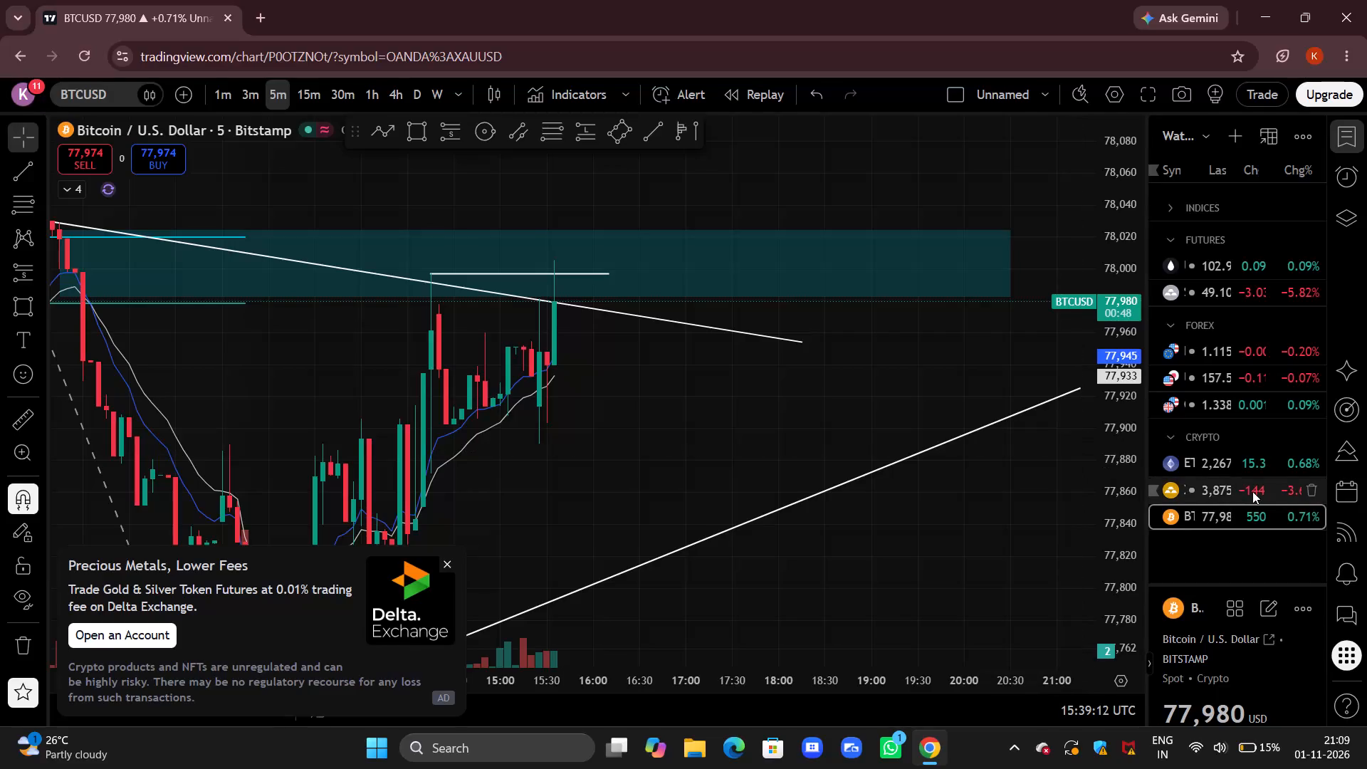
Check the XAUUSD and ETHUSD 5-minute charts from the watchlist, dismissing the Delta Exchange ad covering the chart.
click(1252, 491)
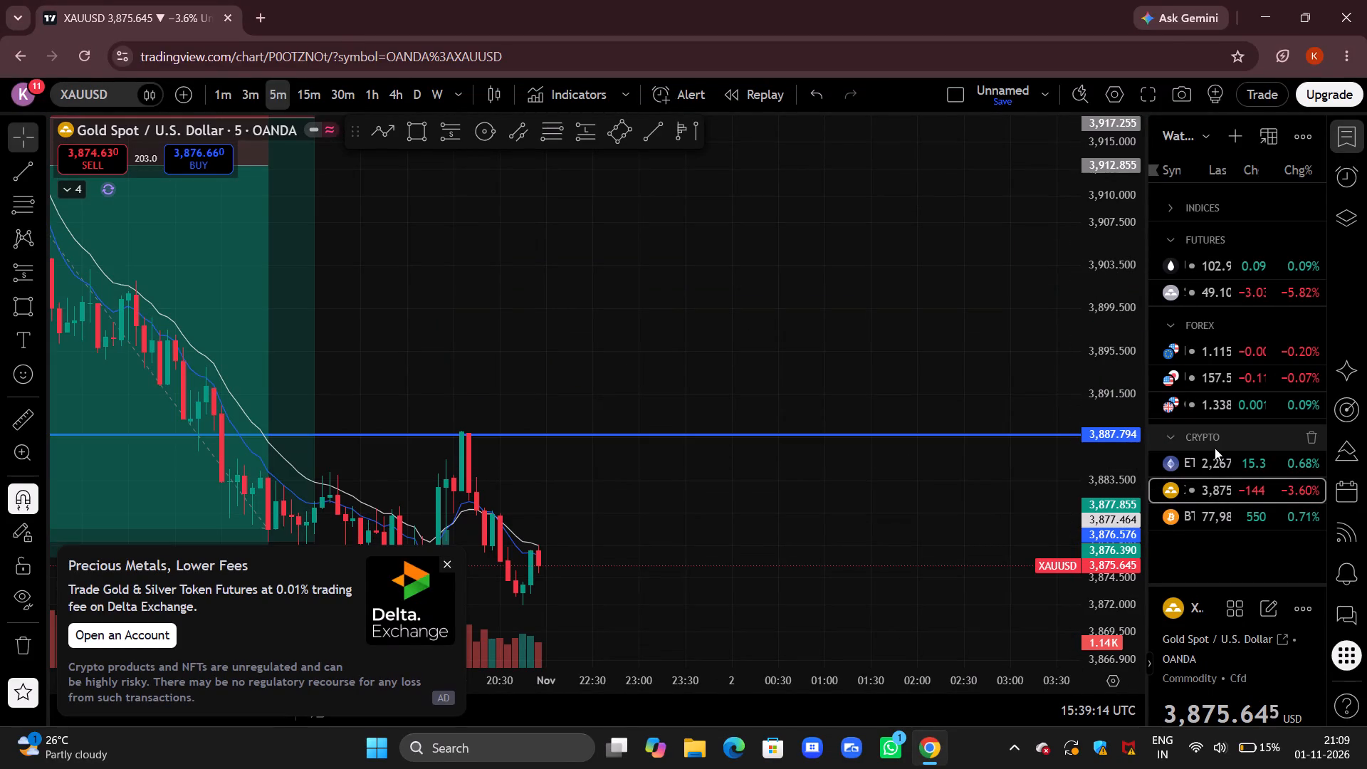
click(1215, 458)
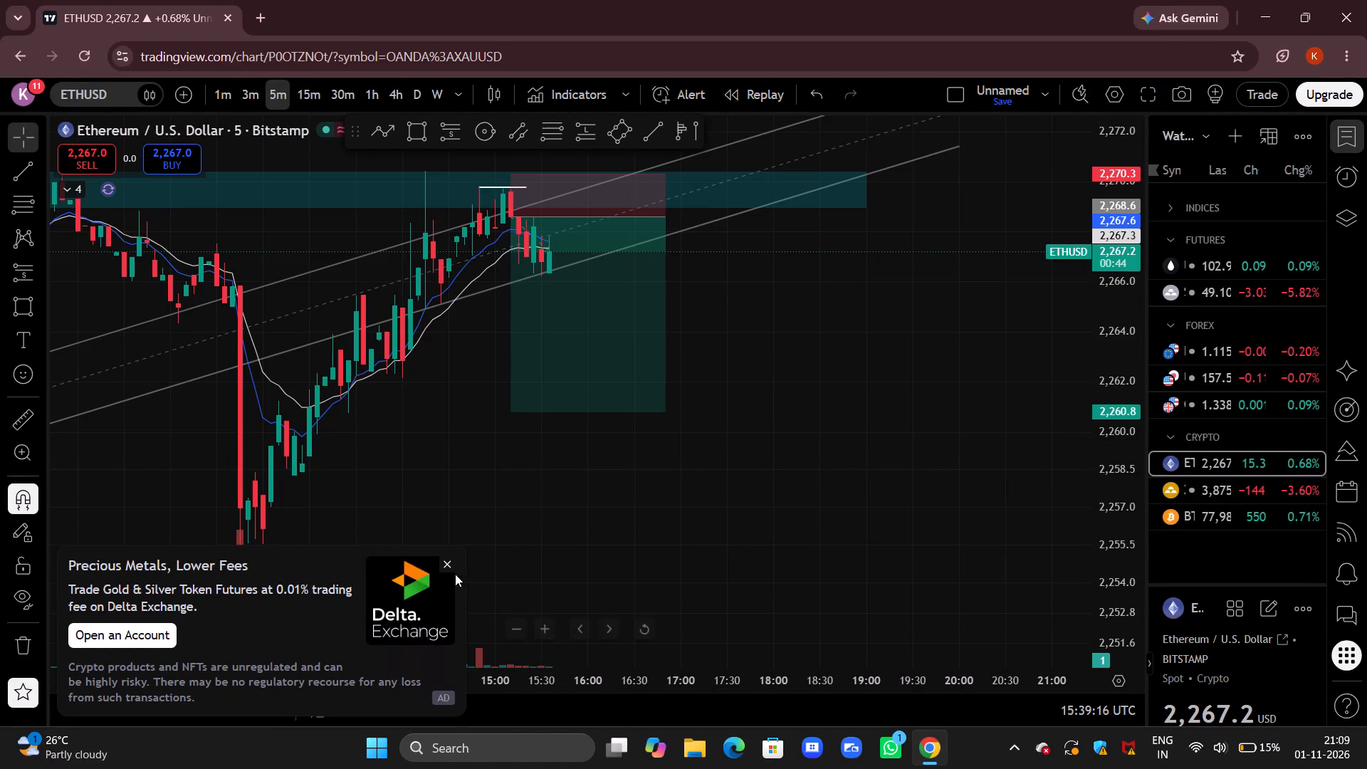
click(446, 558)
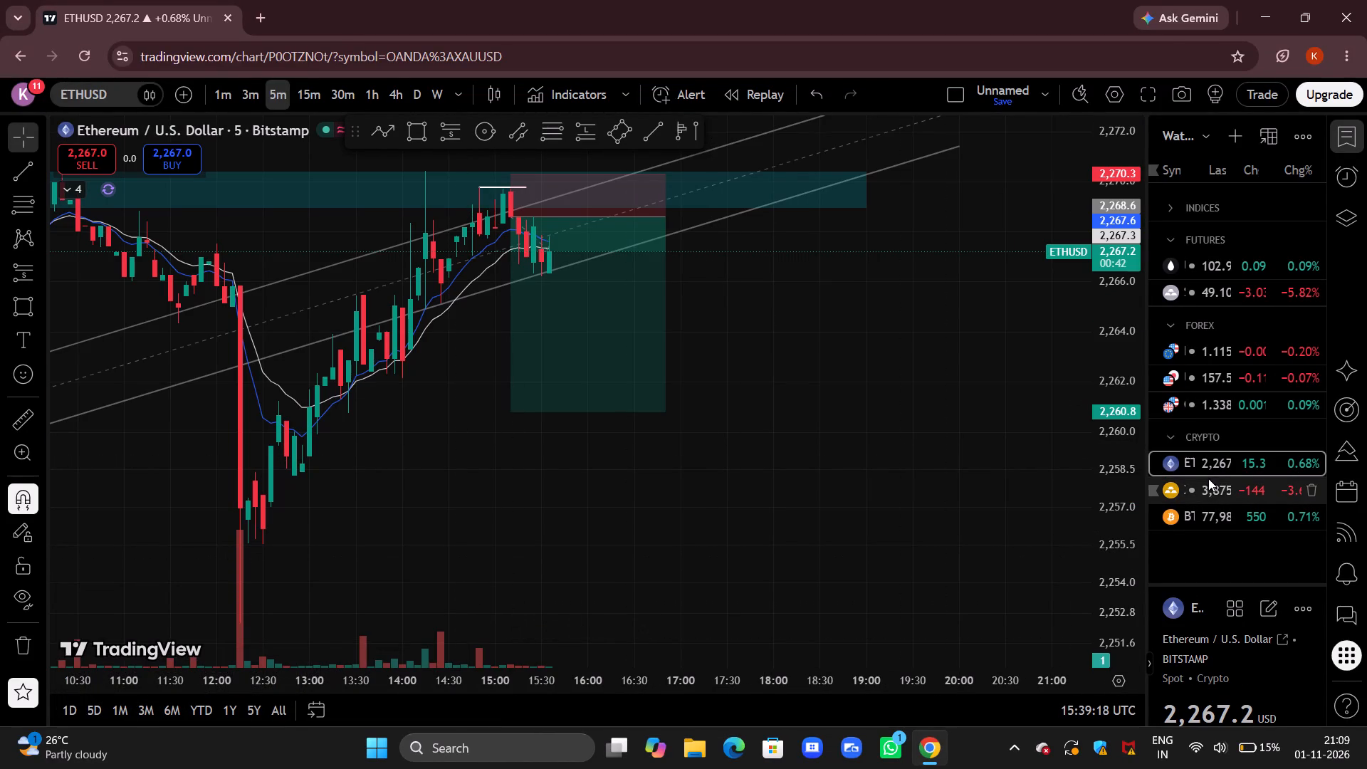
click(1213, 485)
Return to BTCUSD and examine the wider 5-minute price structure around the full Fib retracement, teal zones and both trendlines.
click(1237, 521)
scroll(782, 503, down, 4)
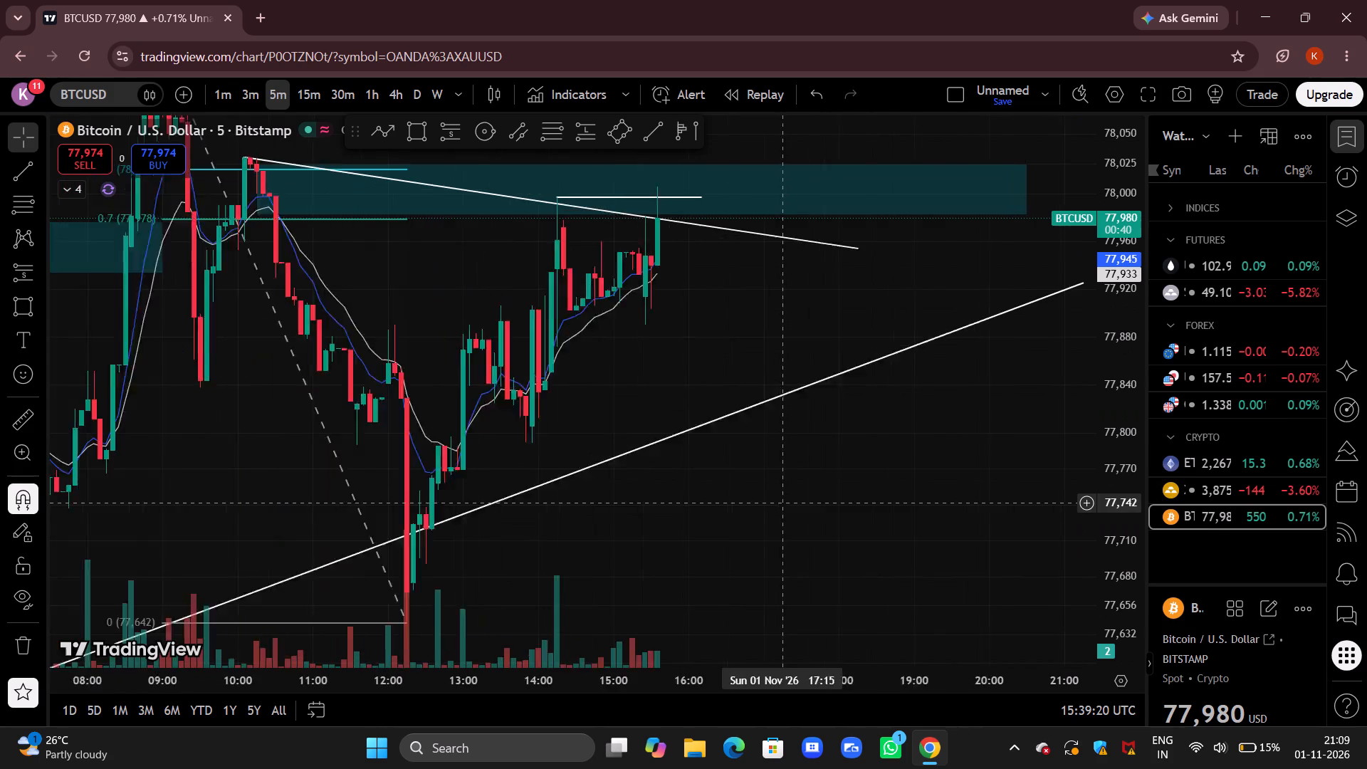
drag(923, 532, 921, 361)
drag(1126, 369, 1101, 483)
scroll(795, 533, down, 6)
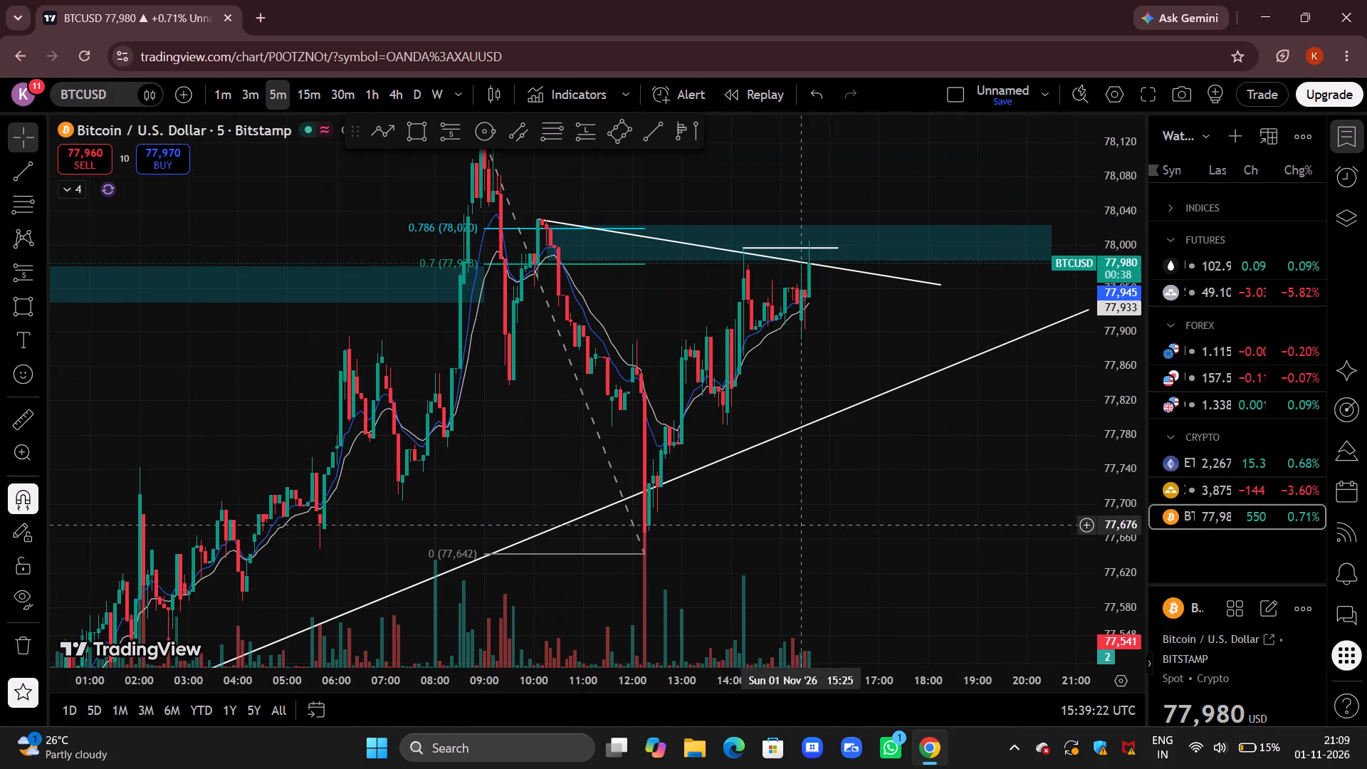
drag(964, 523, 918, 412)
drag(1133, 383, 1133, 464)
drag(957, 501, 826, 506)
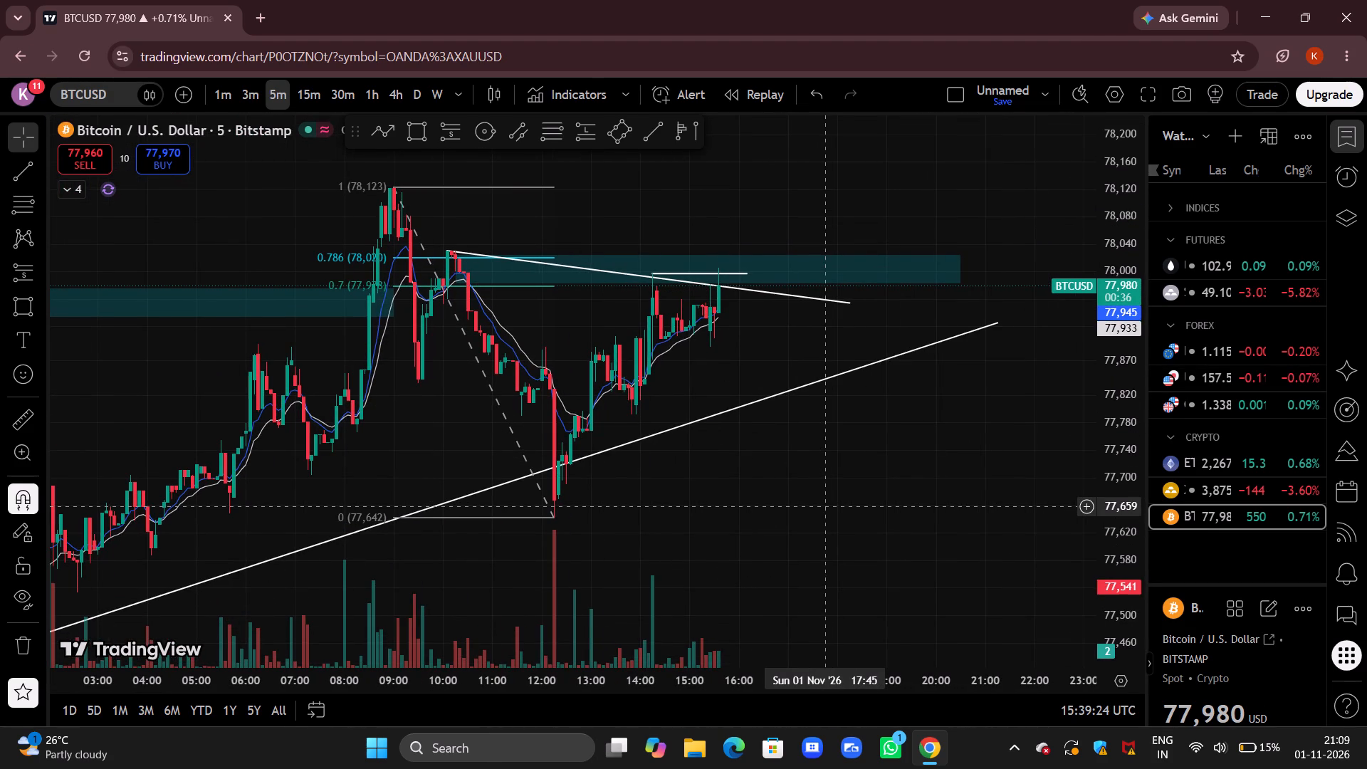
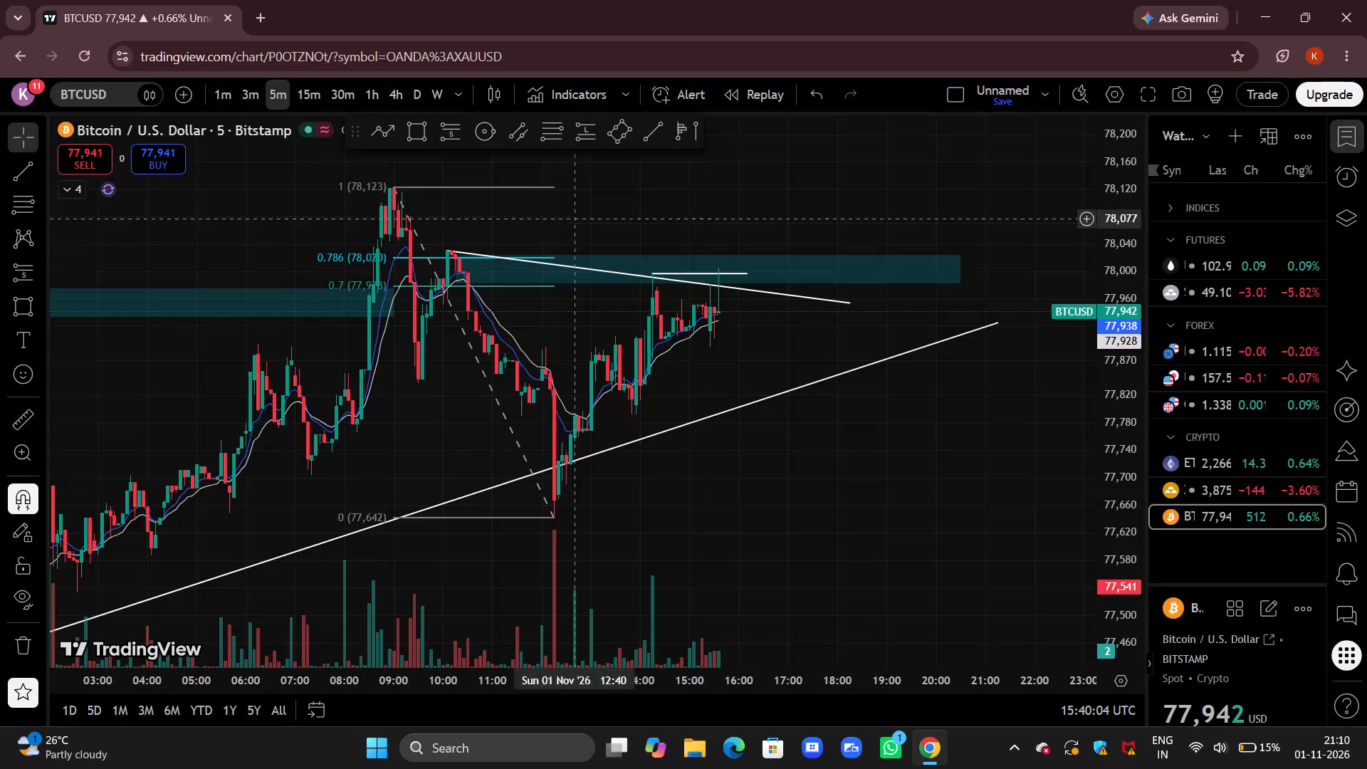
Extend the short white swing-high line inside the upper teal zone horizontally to about 16:45 on the BTCUSD chart.
drag(1127, 618, 1104, 251)
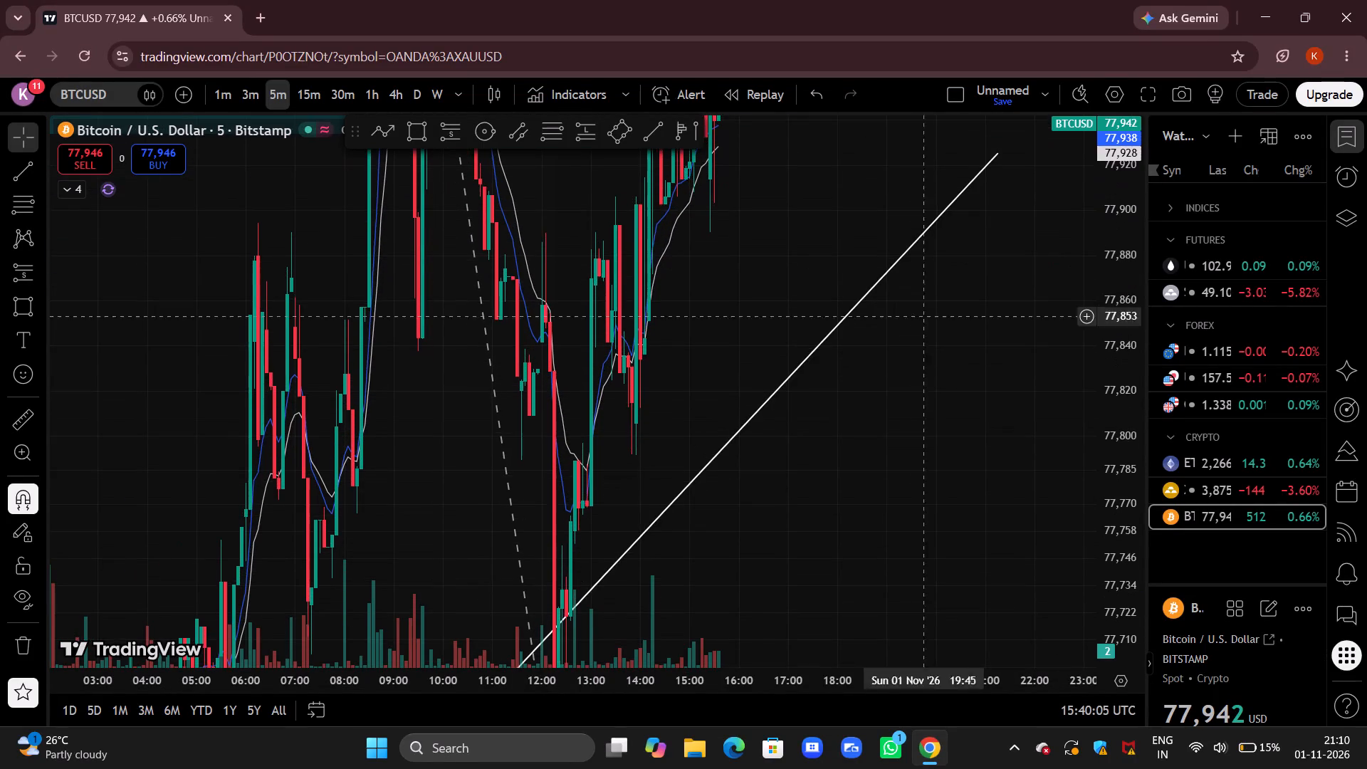
drag(777, 199, 748, 624)
scroll(753, 613, up, 4)
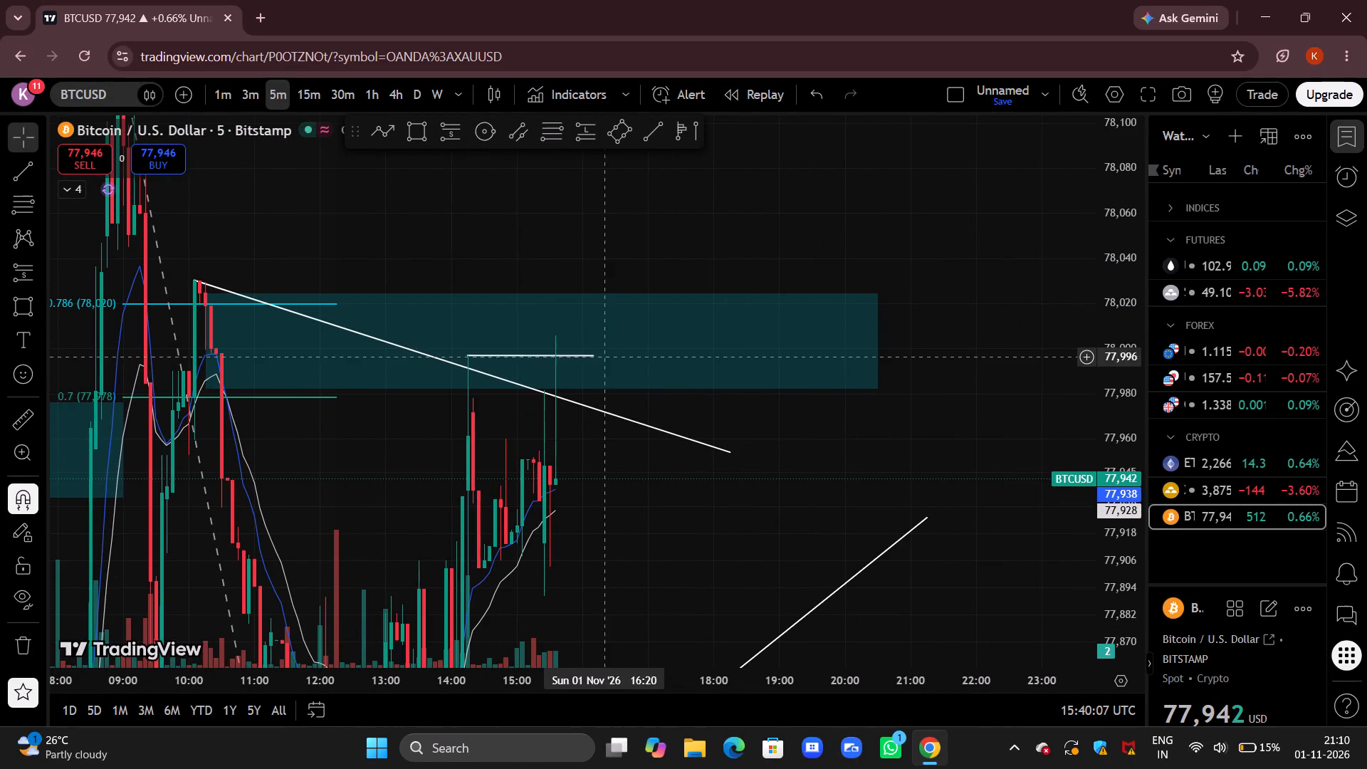
drag(594, 352, 617, 352)
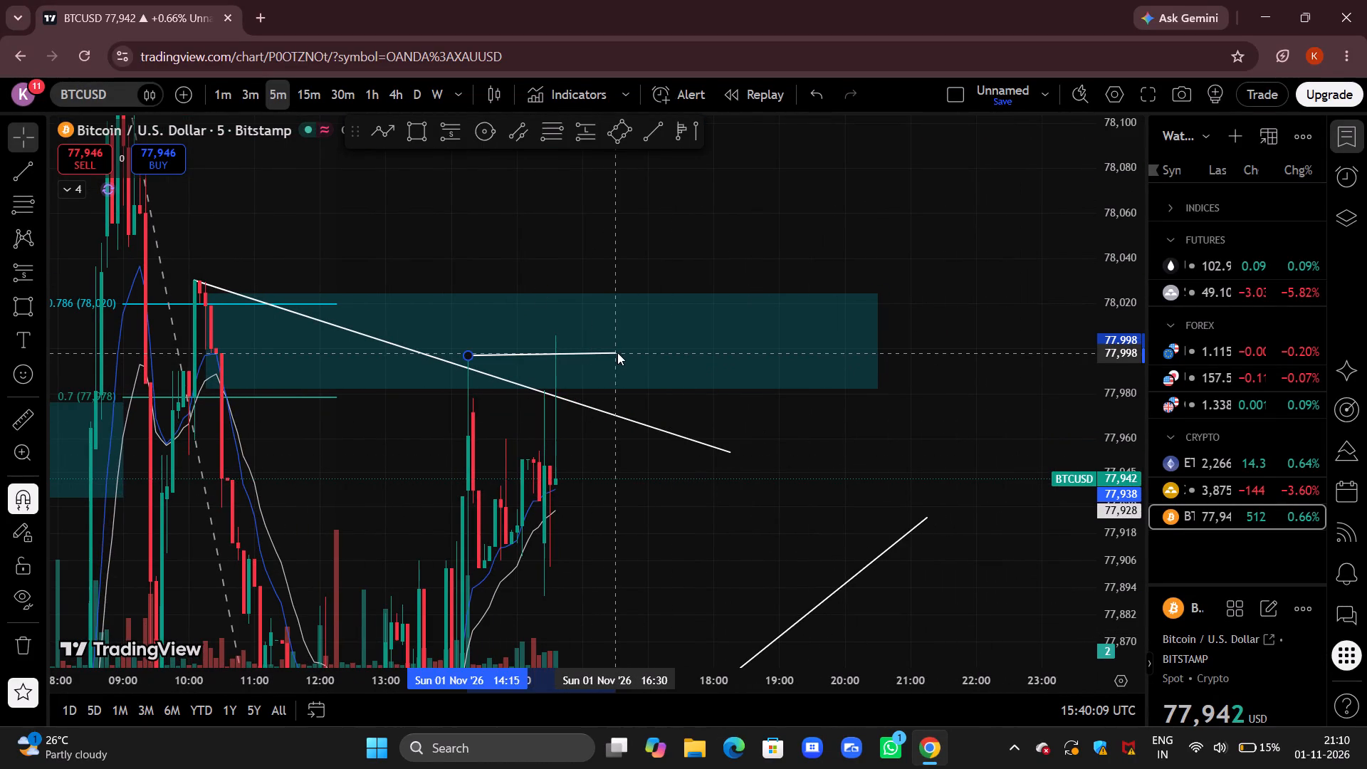
drag(617, 352, 631, 355)
click(960, 503)
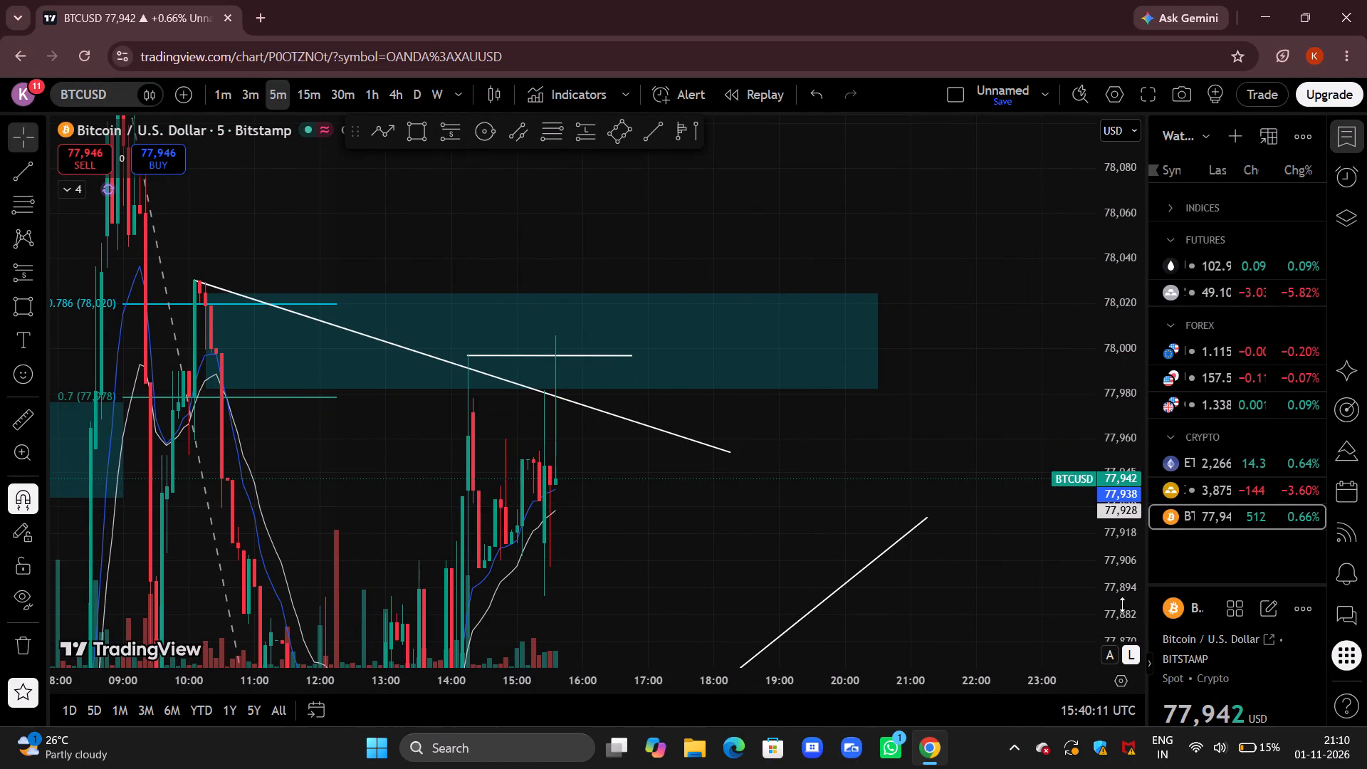
Examine BTCUSD's latest 5-minute candles around the extended swing-high line, upper teal zone and the descending and rising trendlines.
drag(1124, 621, 1126, 514)
drag(960, 508, 1035, 385)
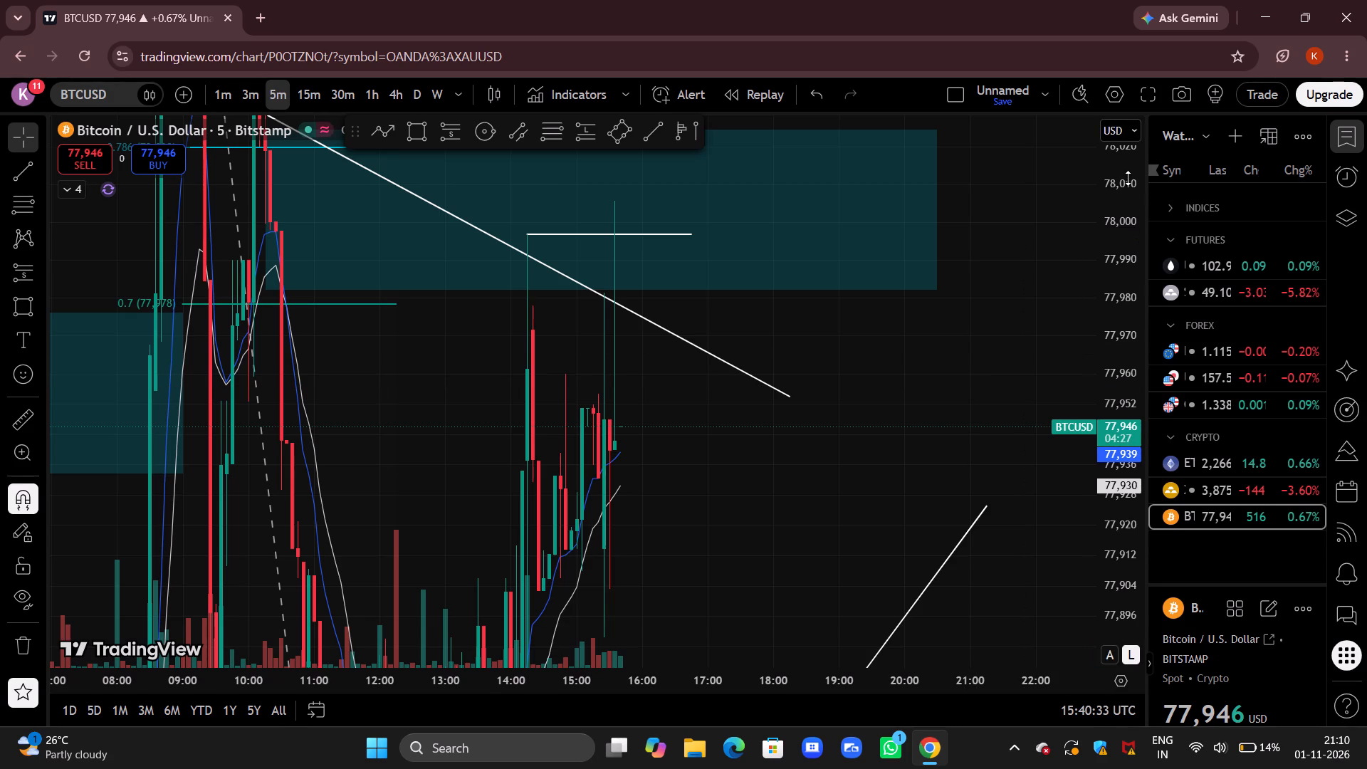
drag(1128, 178, 1084, 492)
drag(773, 457, 891, 337)
scroll(891, 337, up, 2)
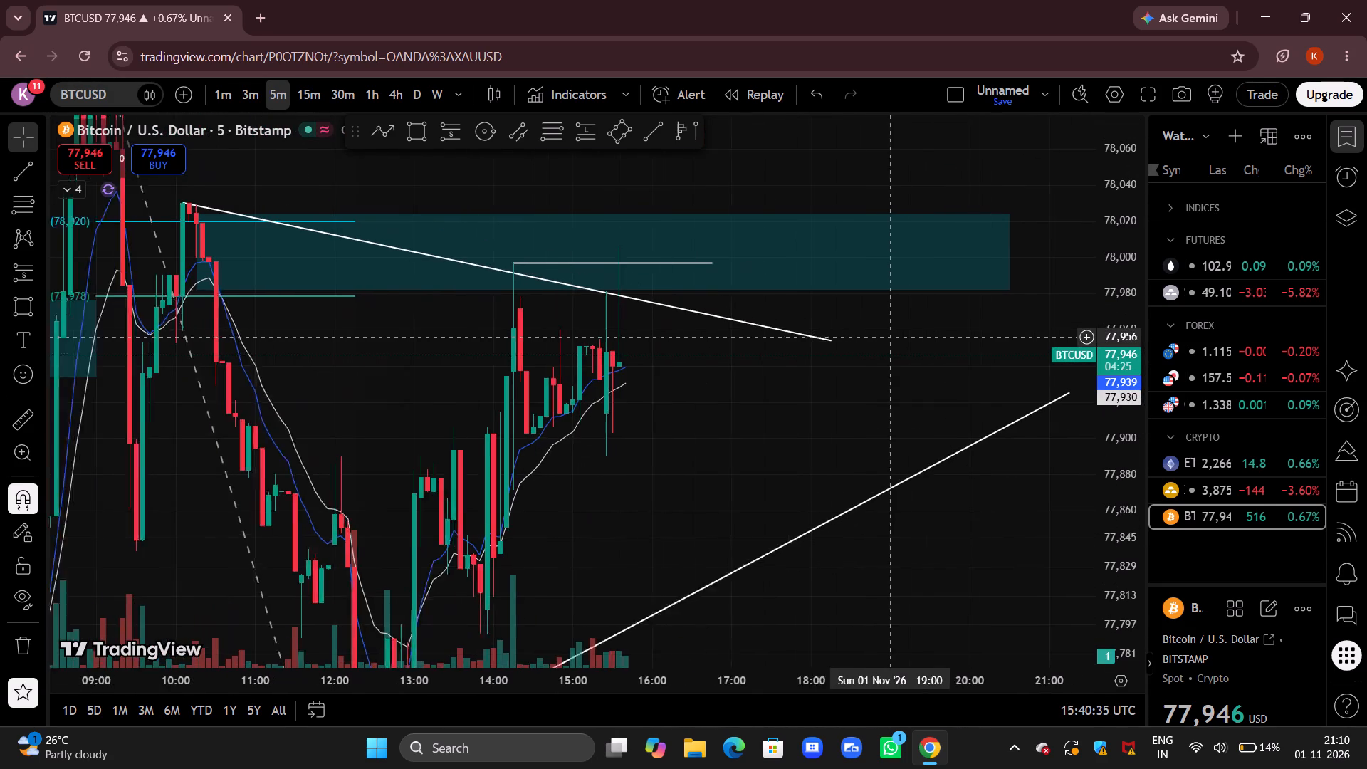
scroll(891, 337, up, 1)
drag(1110, 242, 1102, 338)
drag(887, 382, 983, 331)
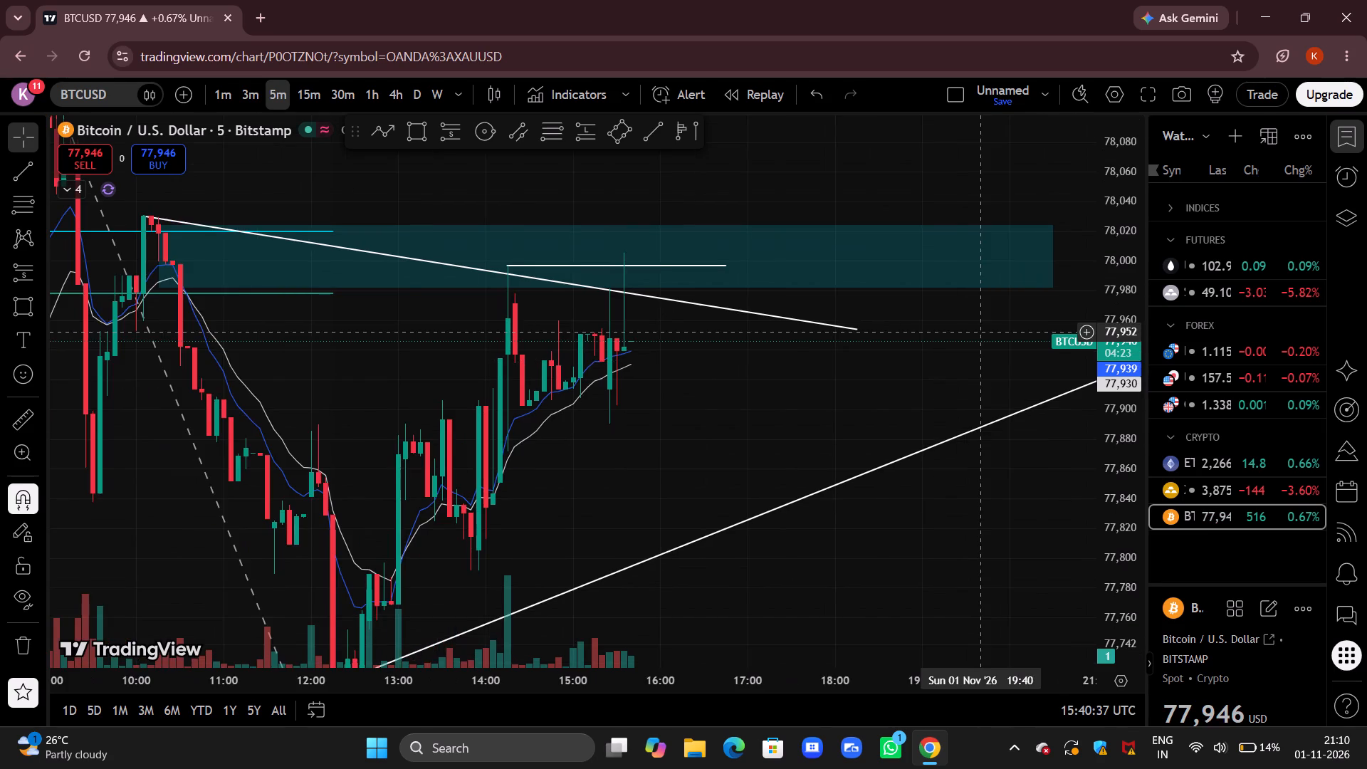
scroll(975, 346, down, 2)
drag(876, 409, 823, 489)
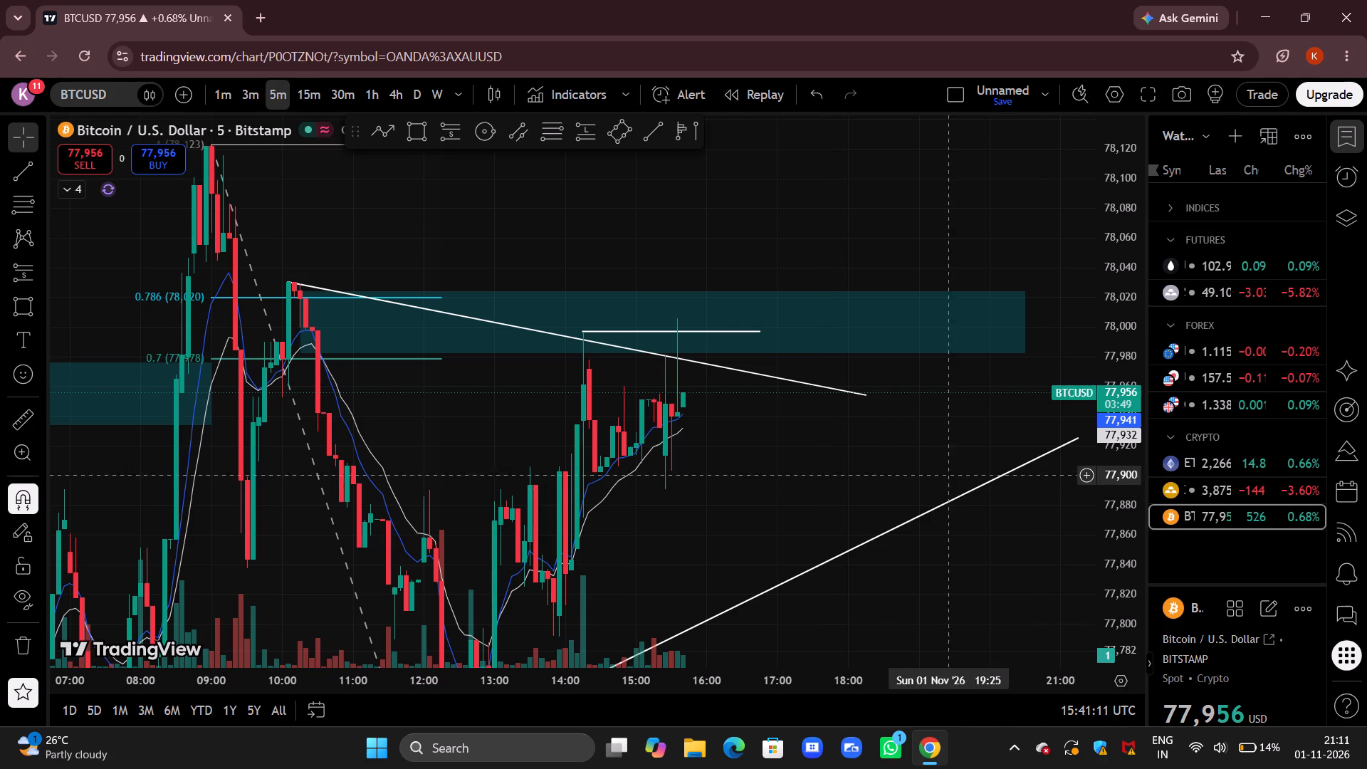
Check the XAUUSD chart briefly, and examine ETHUSD's 5-minute price action around the short position, teal zone and rising channel.
click(1203, 481)
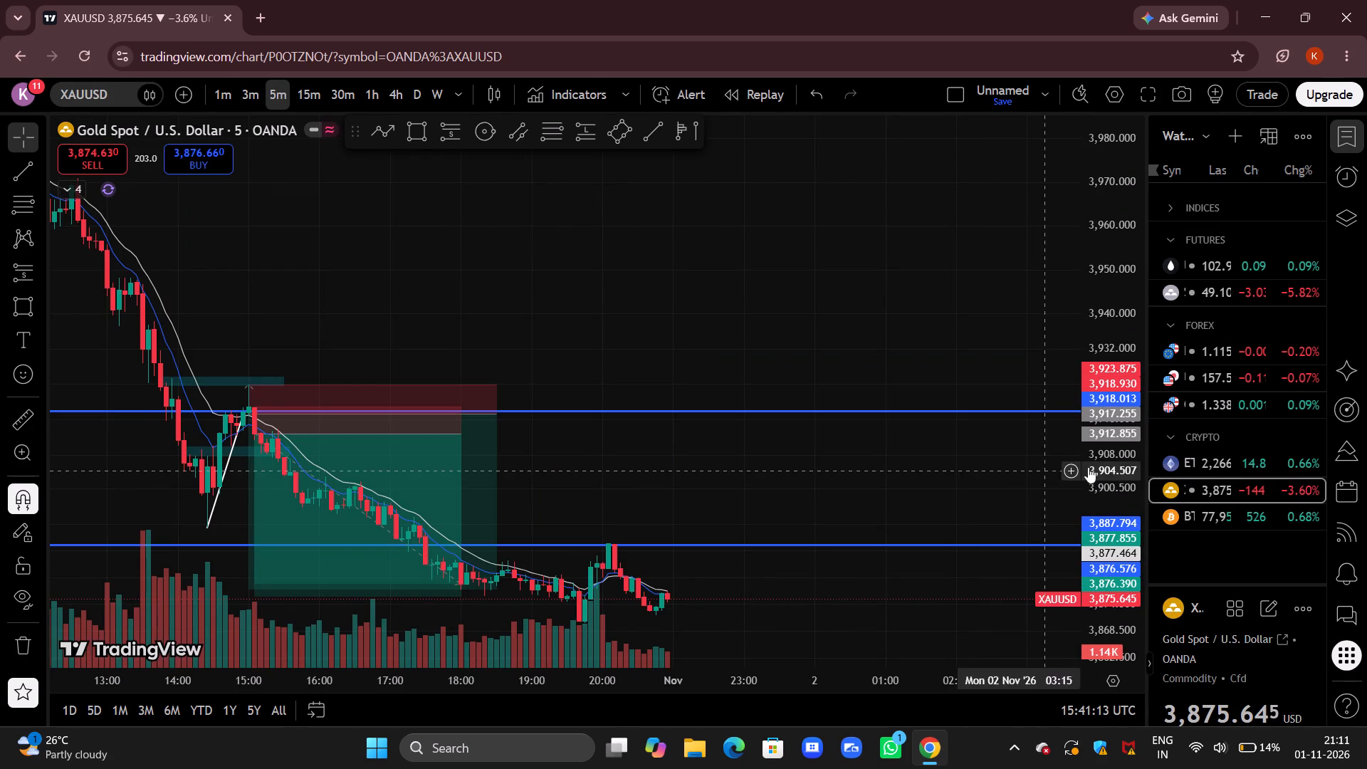
click(1243, 461)
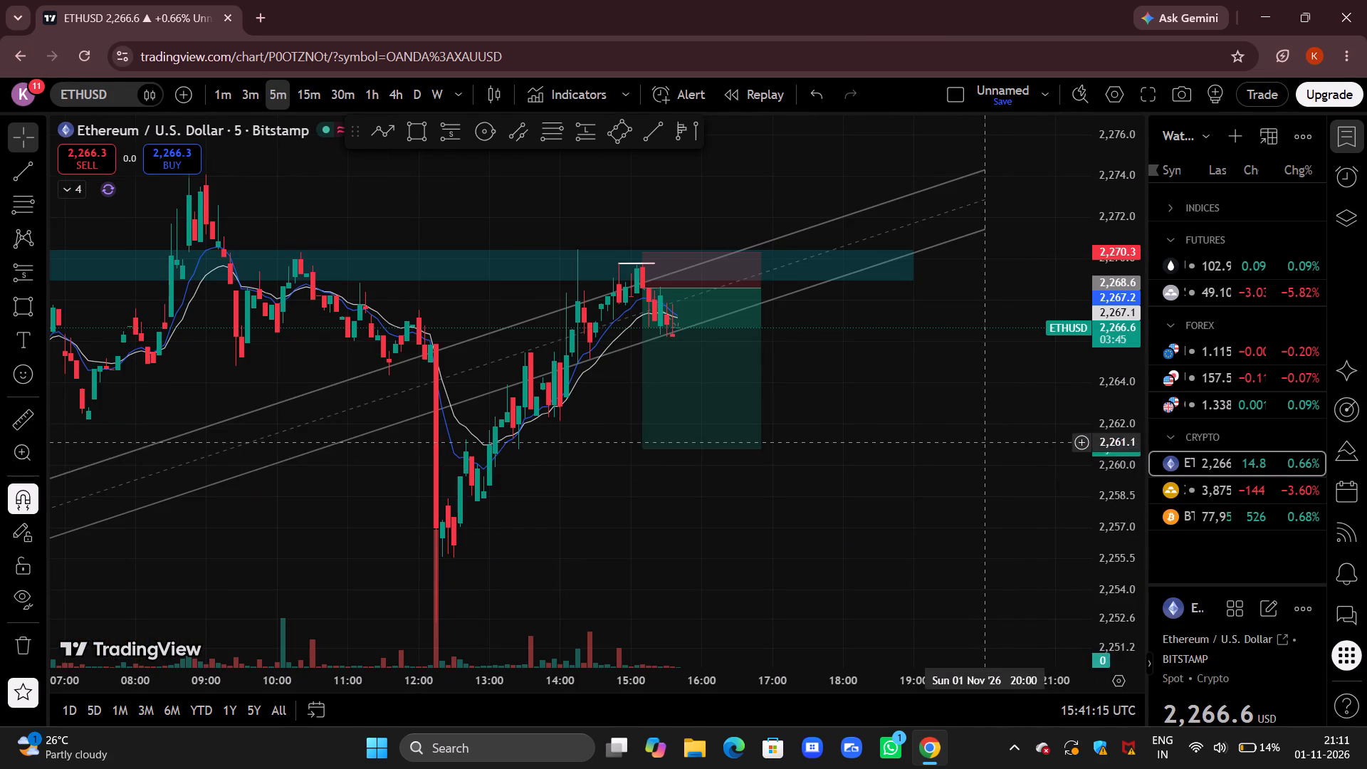
drag(985, 436, 1017, 358)
scroll(1017, 357, up, 3)
drag(879, 403, 1022, 394)
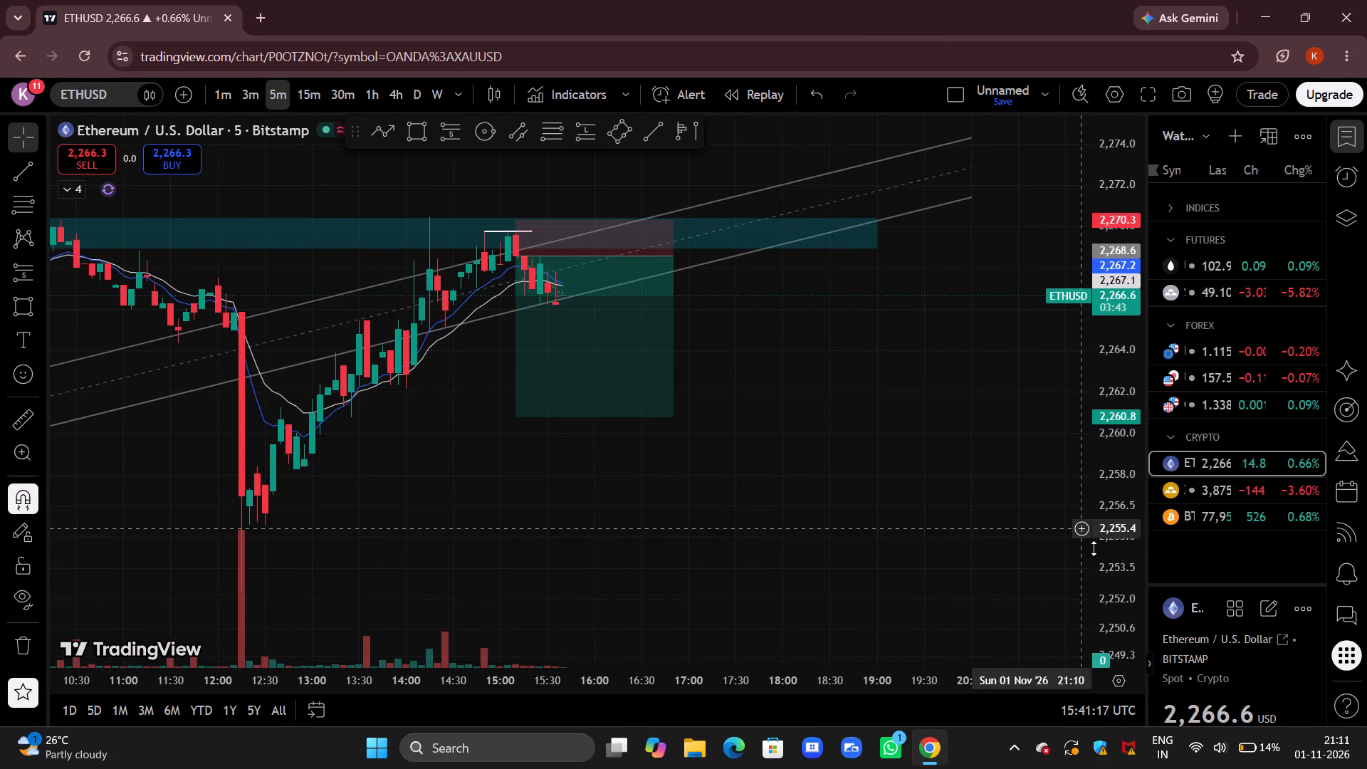
drag(1099, 563, 1137, 367)
drag(873, 296, 937, 492)
scroll(947, 492, up, 3)
drag(857, 460, 996, 393)
drag(1109, 328, 1102, 390)
drag(971, 394, 960, 422)
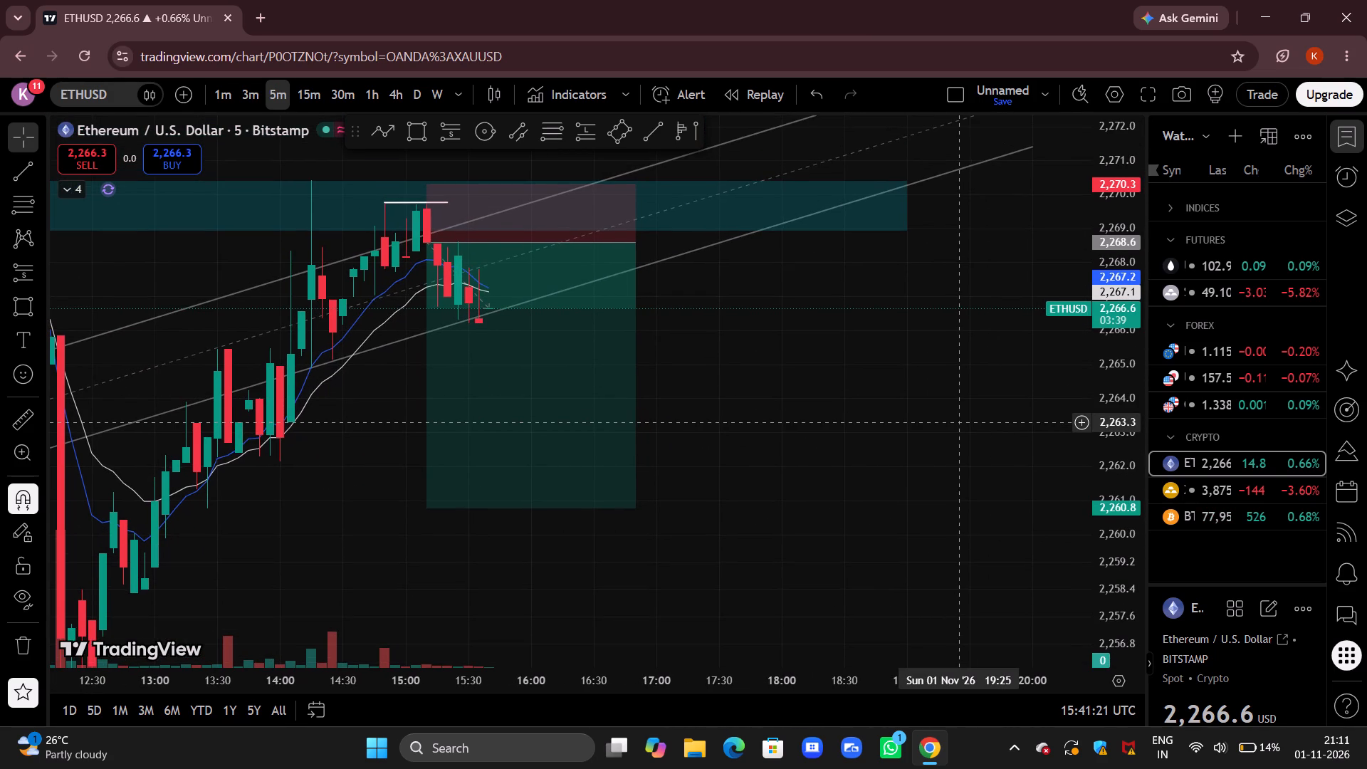
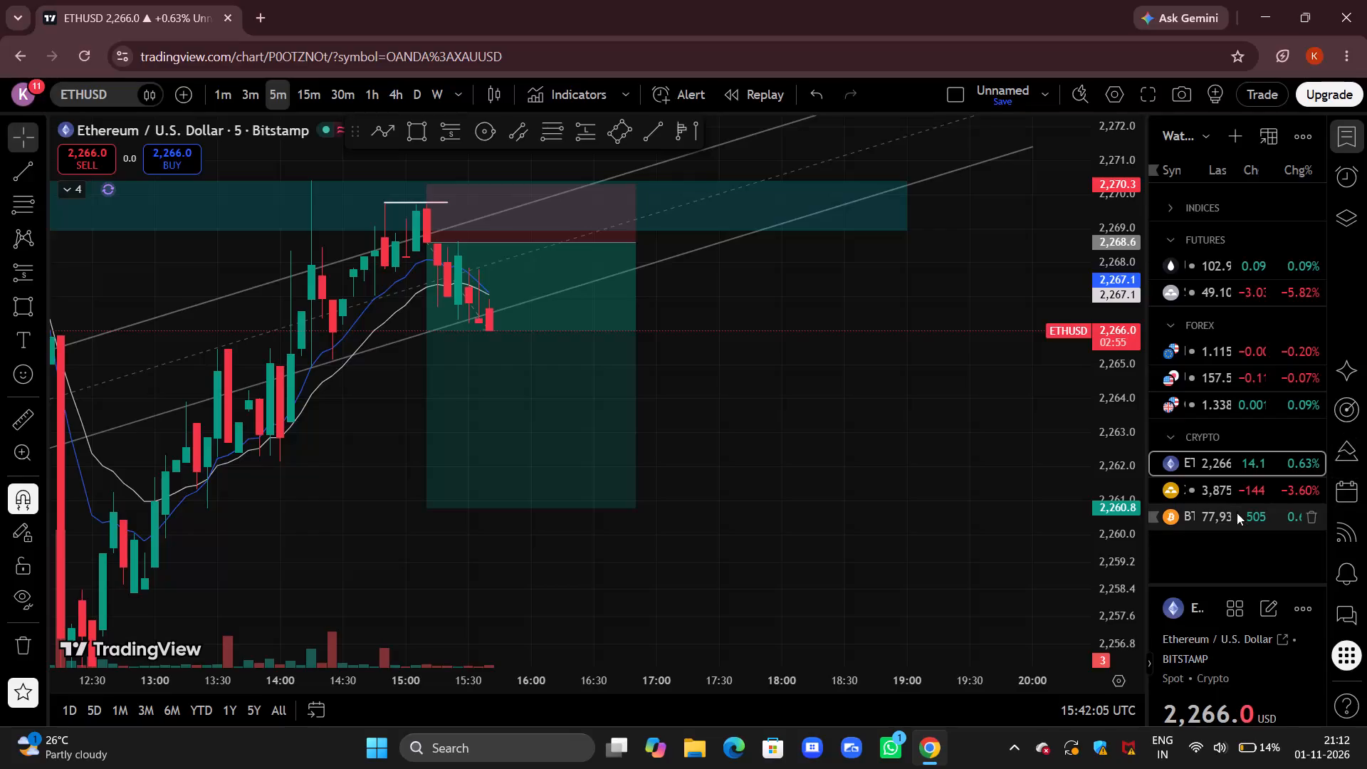
On the BTCUSD chart, draw a rectangle zone from 14:30 to about 15:50, between about 77,913 and 77,901, beneath the latest candles.
click(1237, 516)
drag(1040, 466, 963, 493)
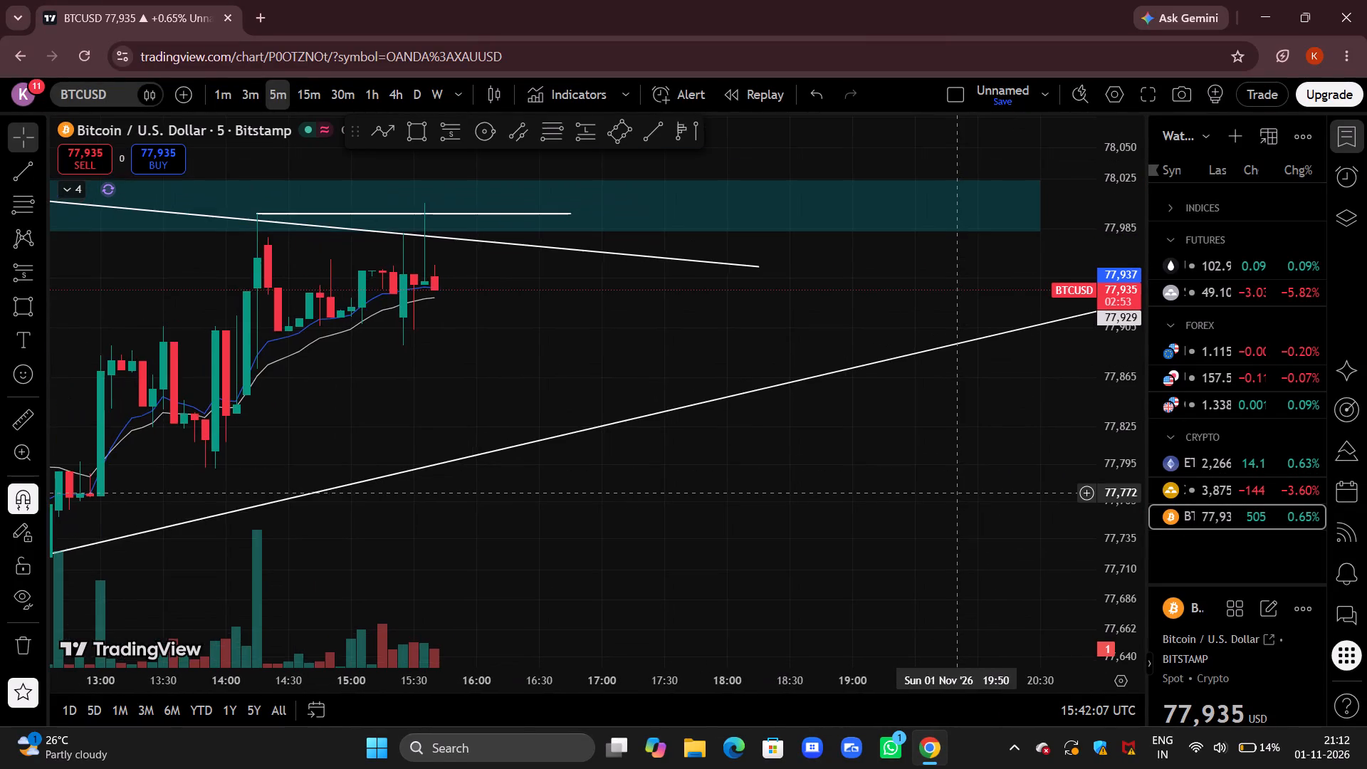
scroll(963, 493, down, 4)
drag(1029, 478, 983, 534)
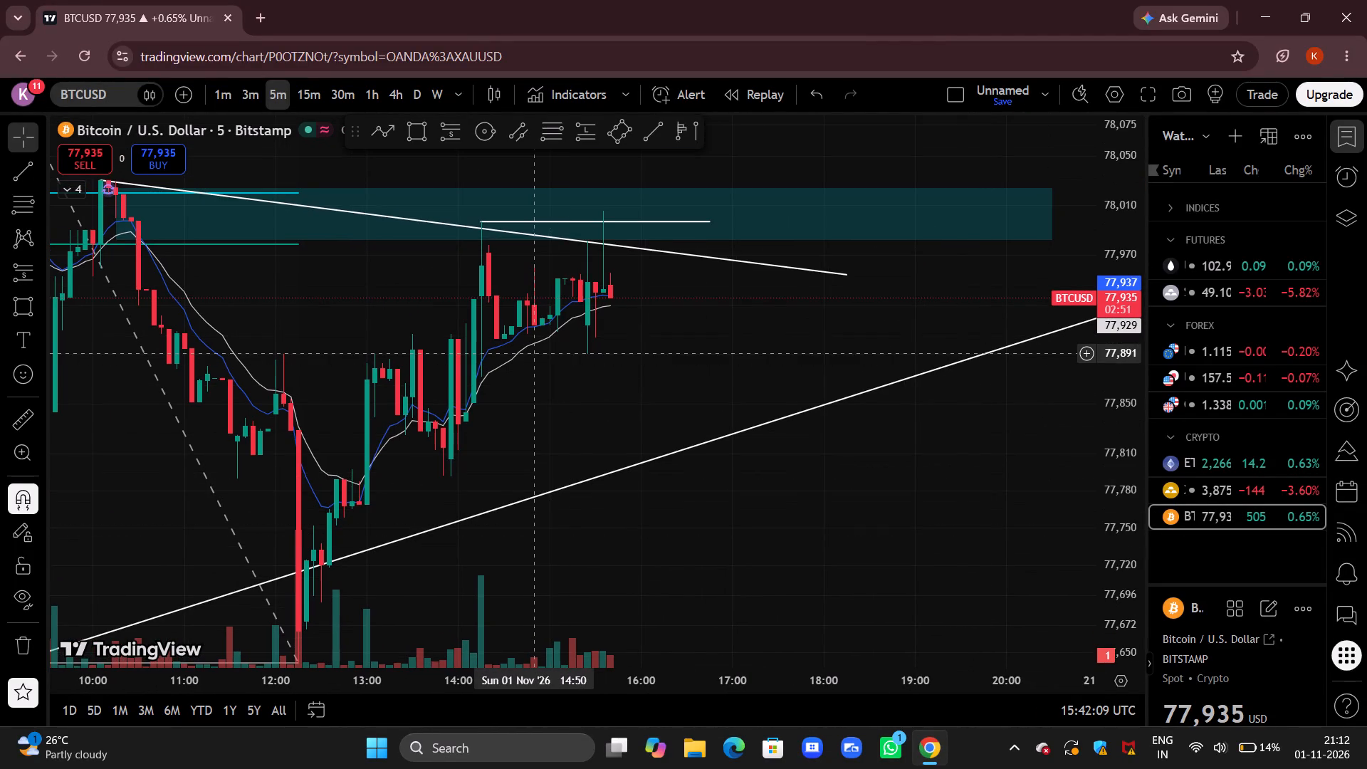
drag(1133, 629, 1109, 545)
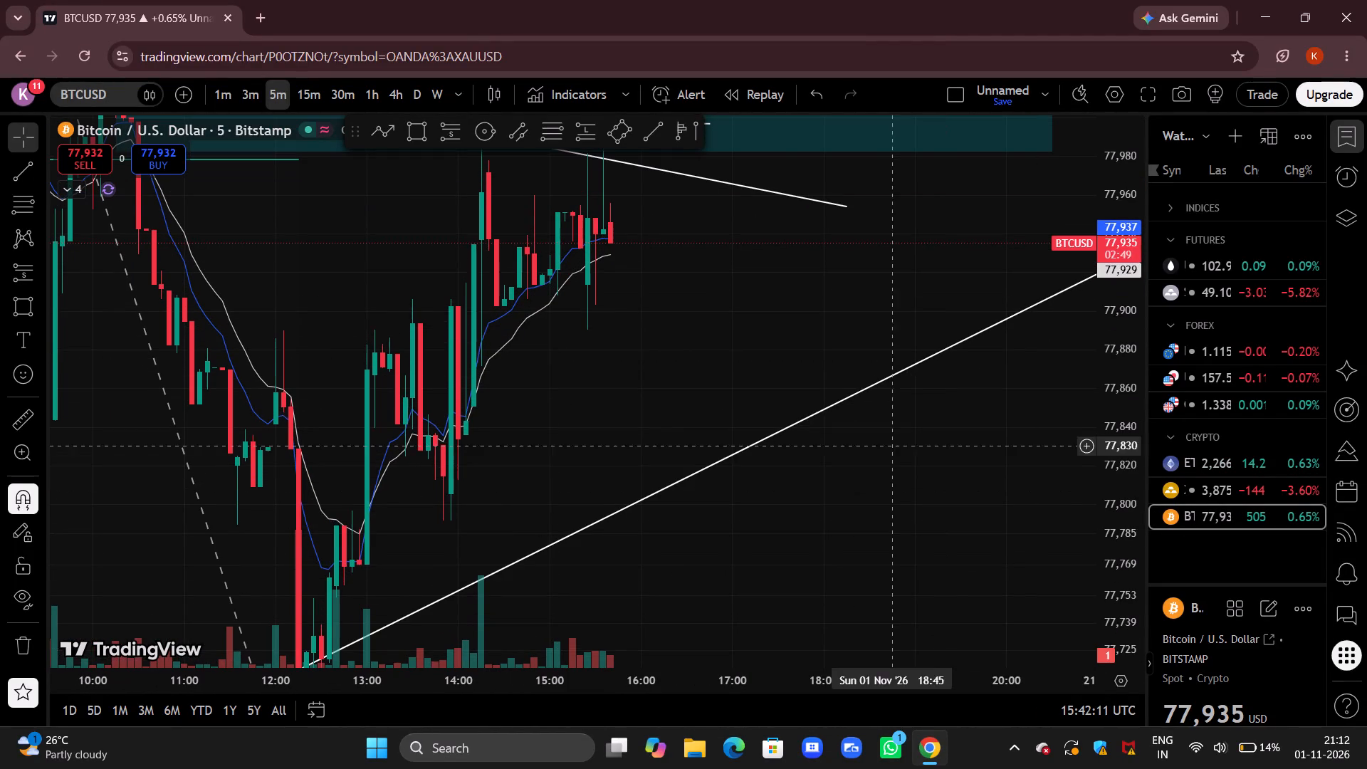
drag(809, 311, 765, 347)
scroll(765, 347, up, 3)
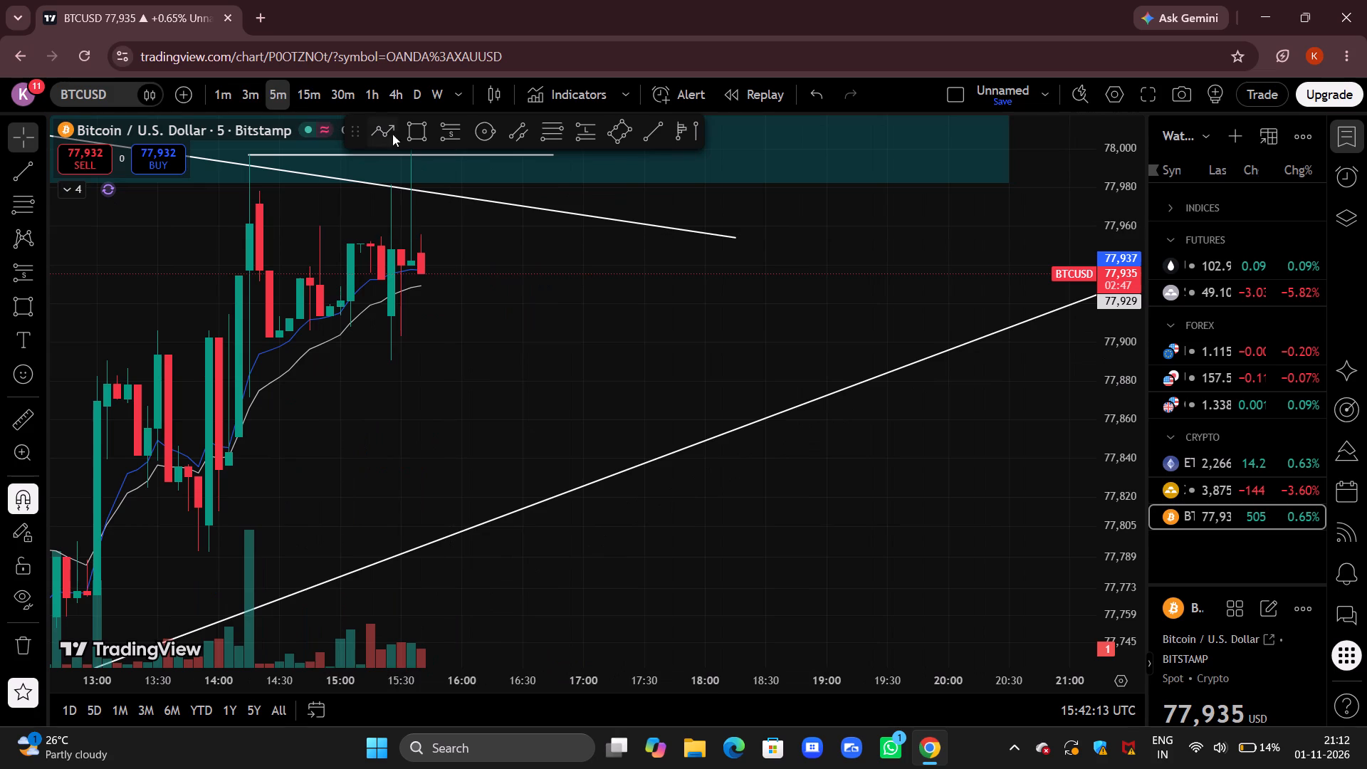
click(409, 131)
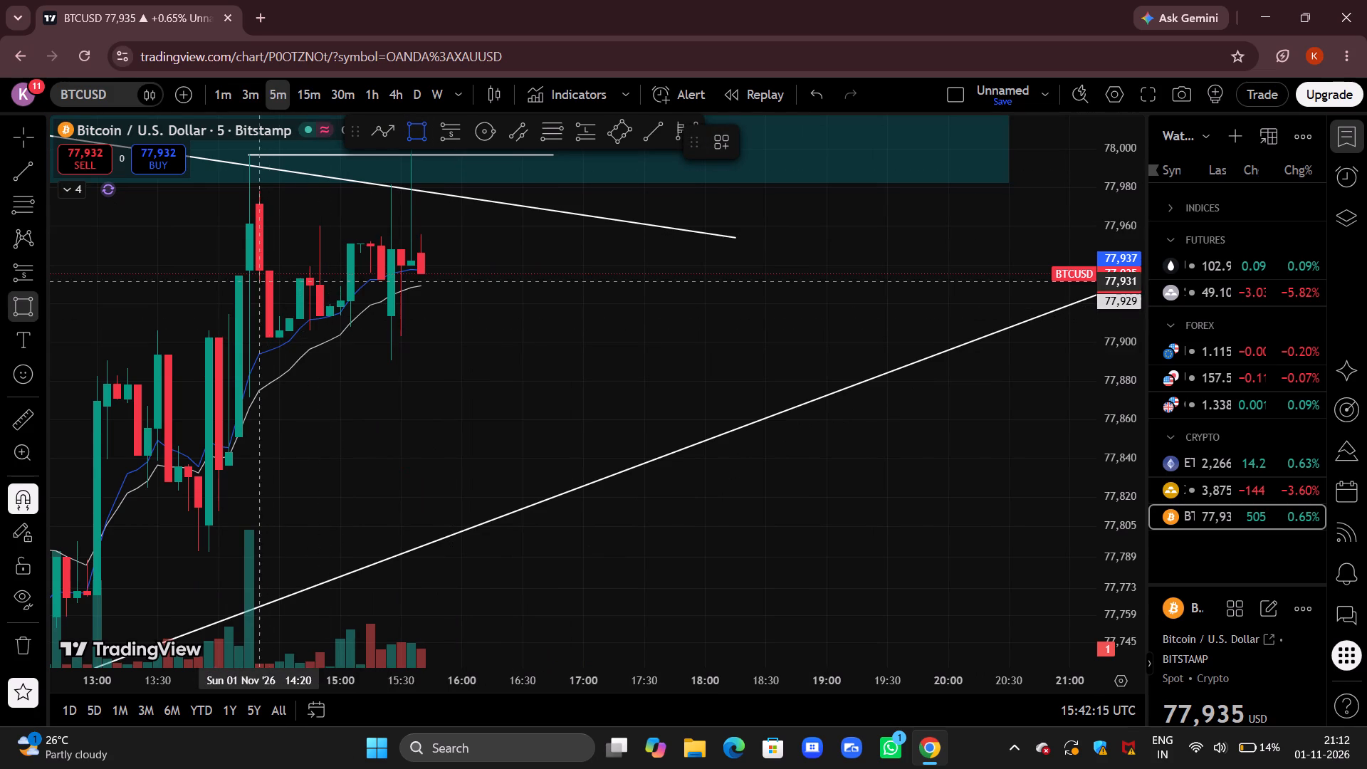
click(278, 320)
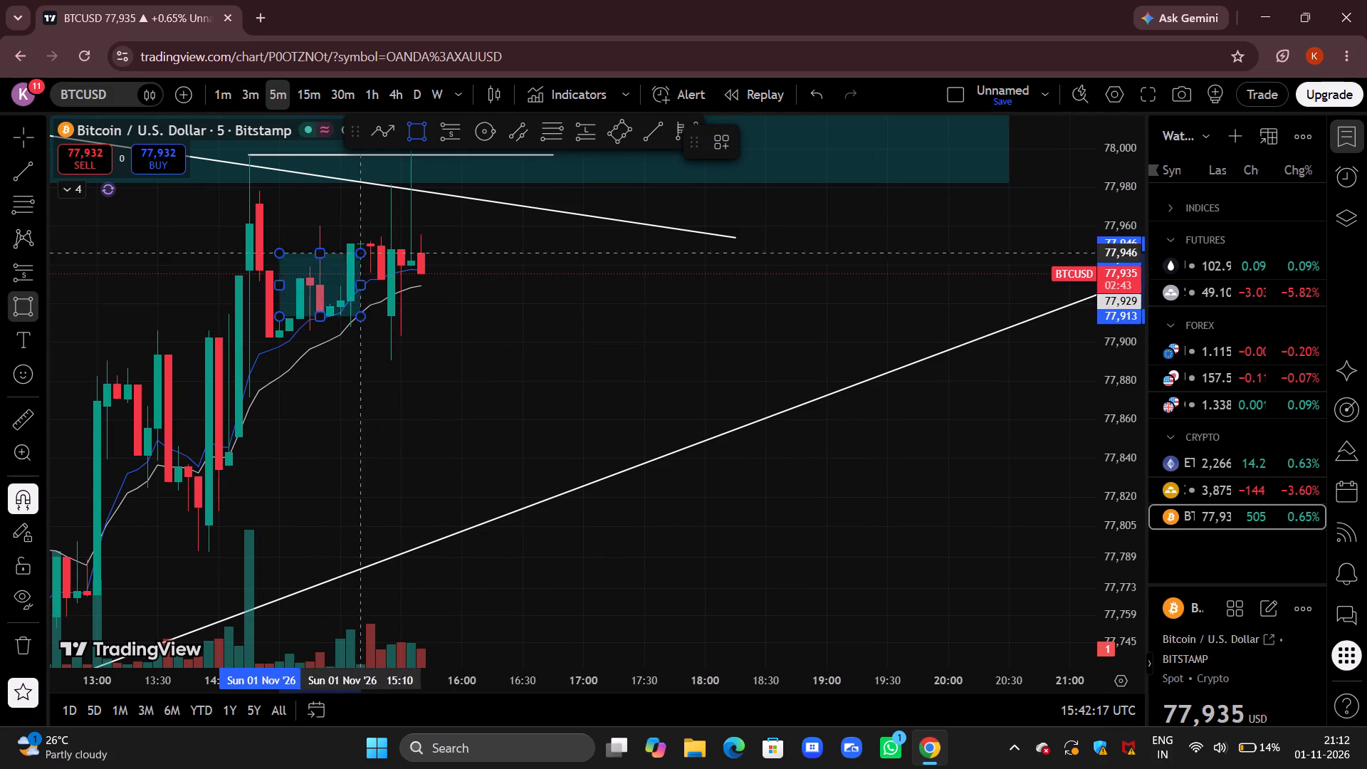
click(438, 340)
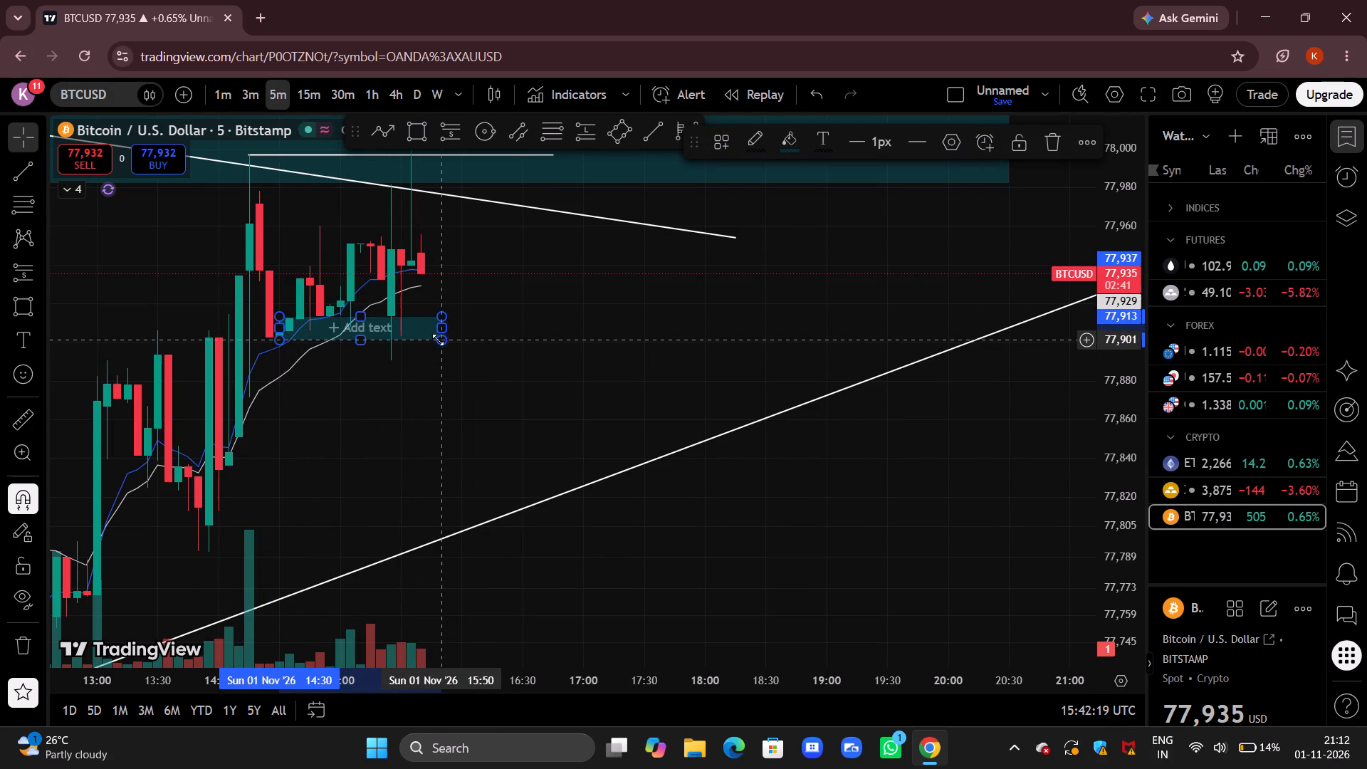
click(483, 315)
drag(556, 313, 535, 330)
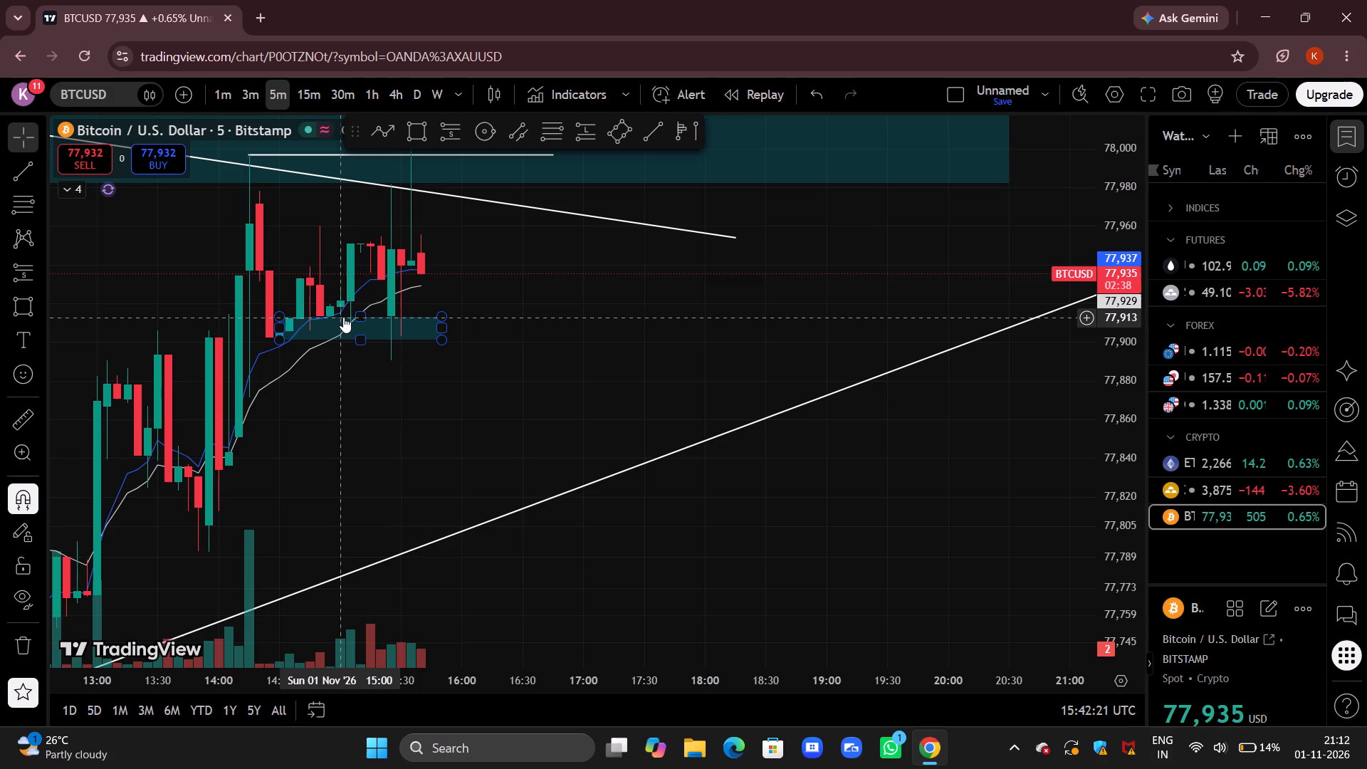
Move the new rectangle to about 77,907–77,895 starting at 14:20, and extend its later edge to 15:55.
drag(343, 317, 325, 329)
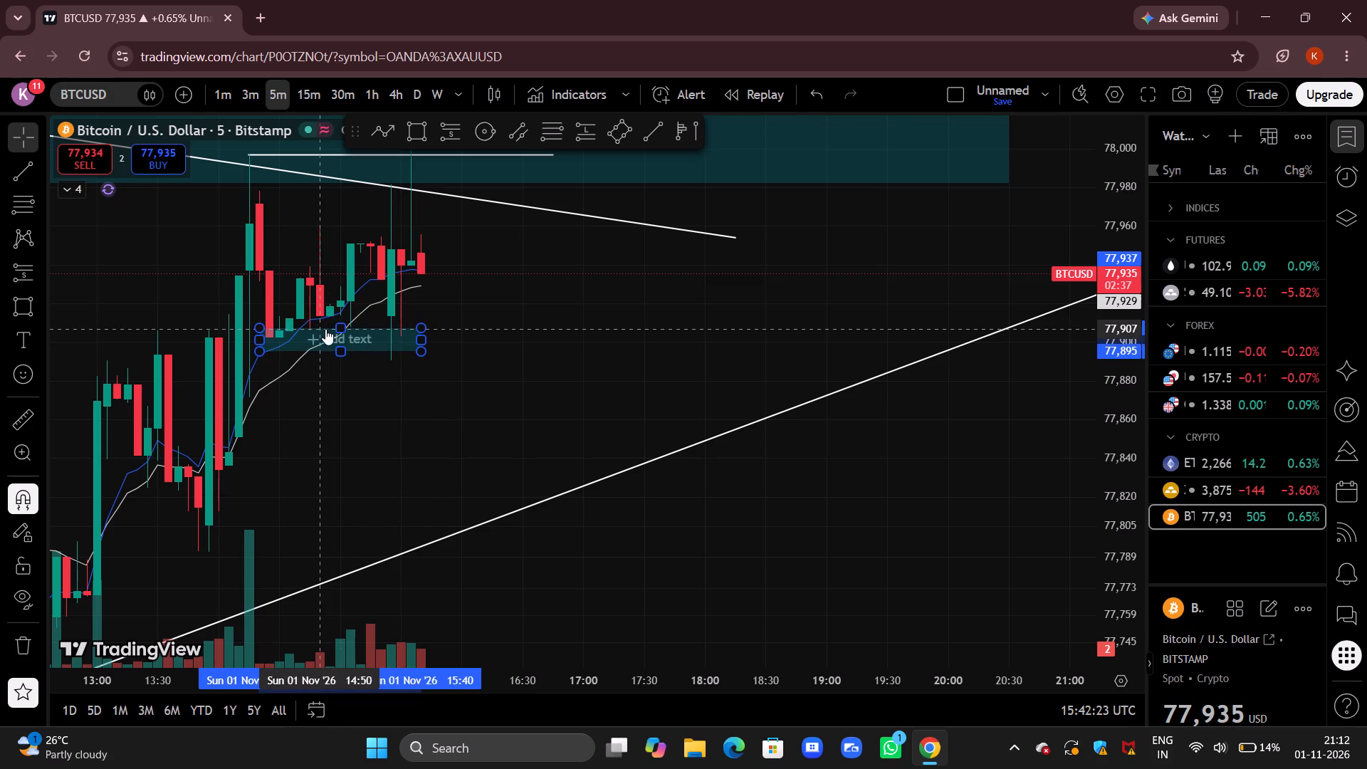
drag(422, 338, 456, 339)
click(590, 312)
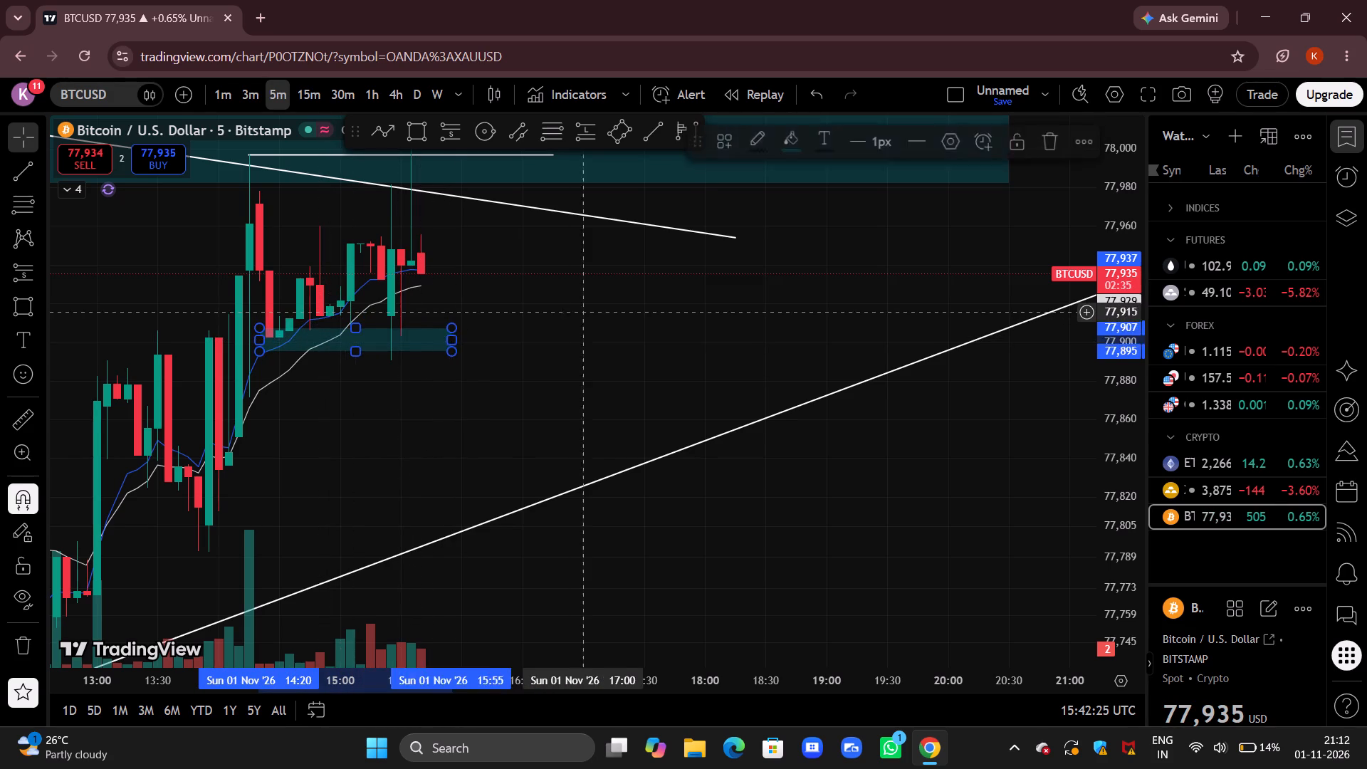
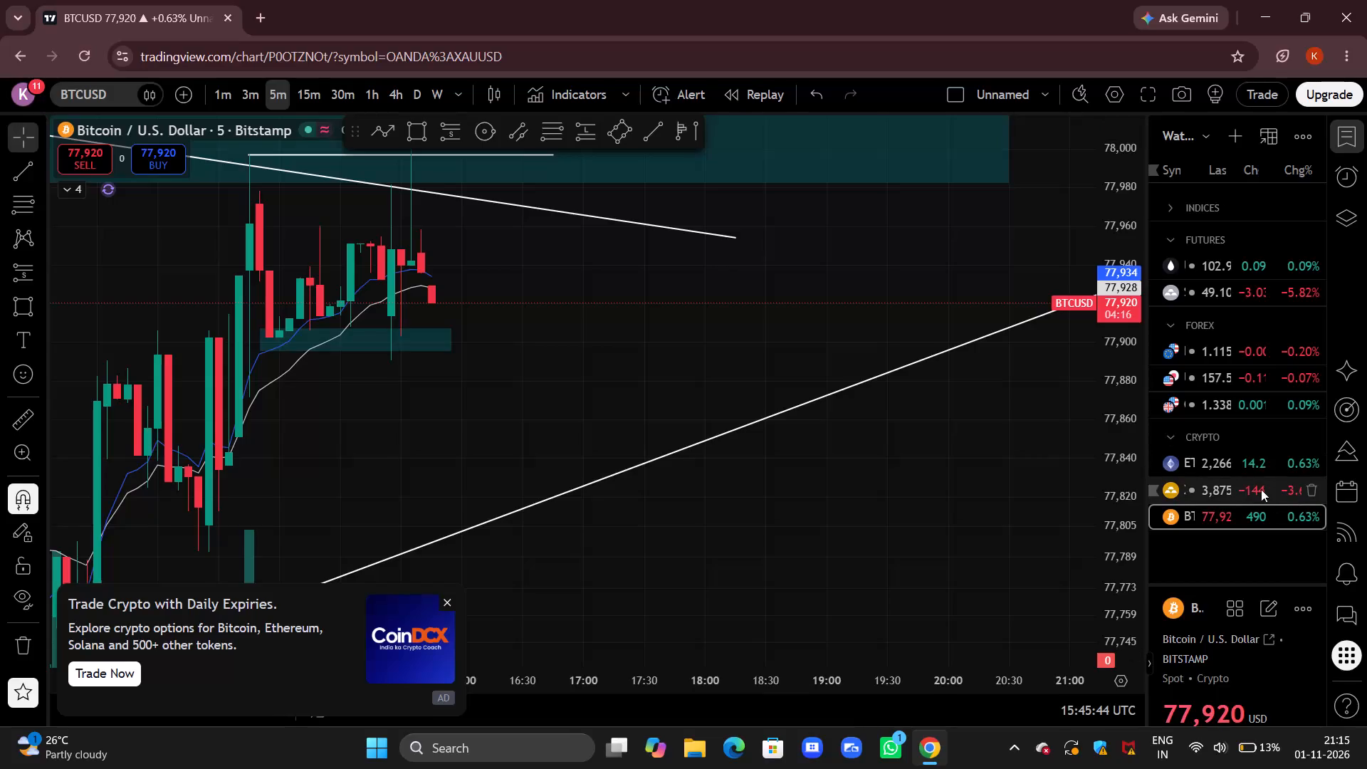
Open the ETHUSD chart and examine the latest candles against the short position and rising channel.
click(1250, 463)
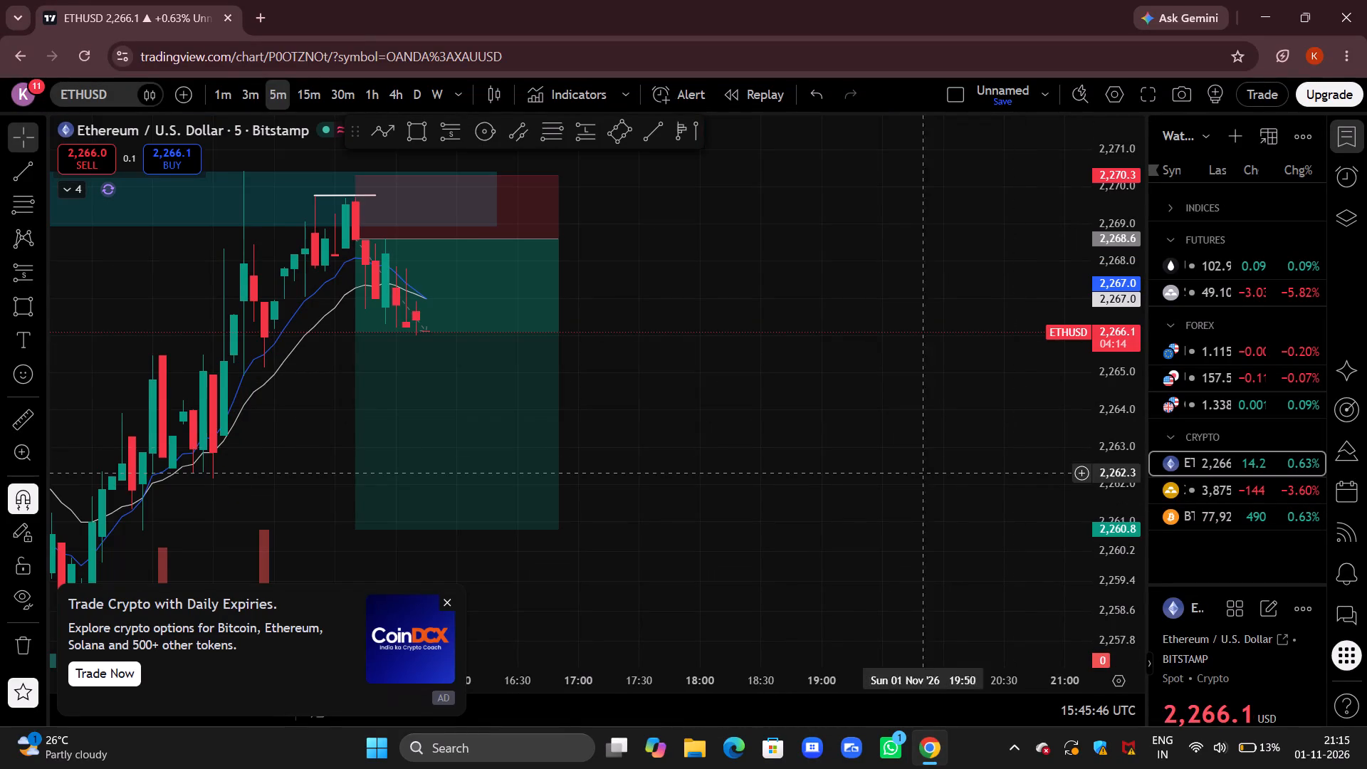
drag(886, 473, 819, 307)
scroll(819, 307, down, 2)
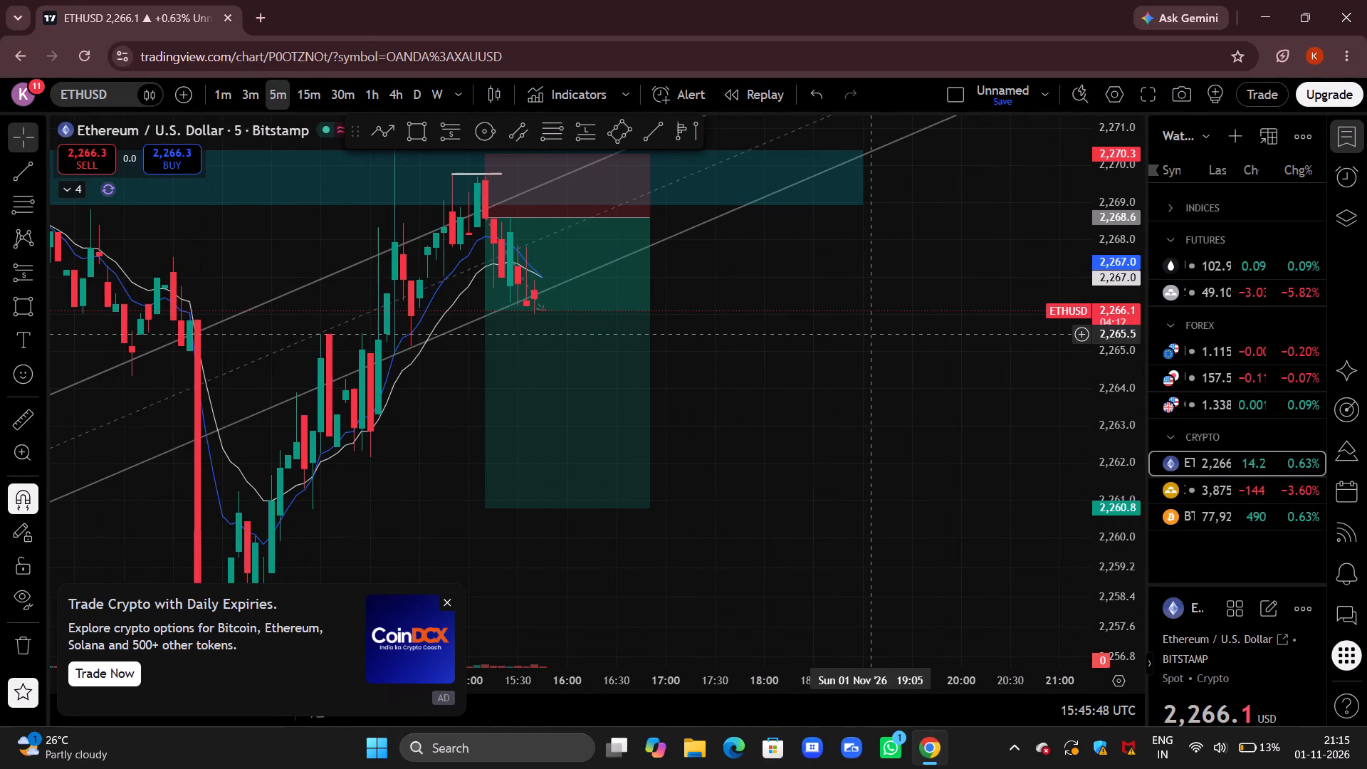
Return to the BTCUSD chart and examine recent price action around the small rectangle zone and the two trendlines.
click(1208, 508)
drag(953, 467, 946, 384)
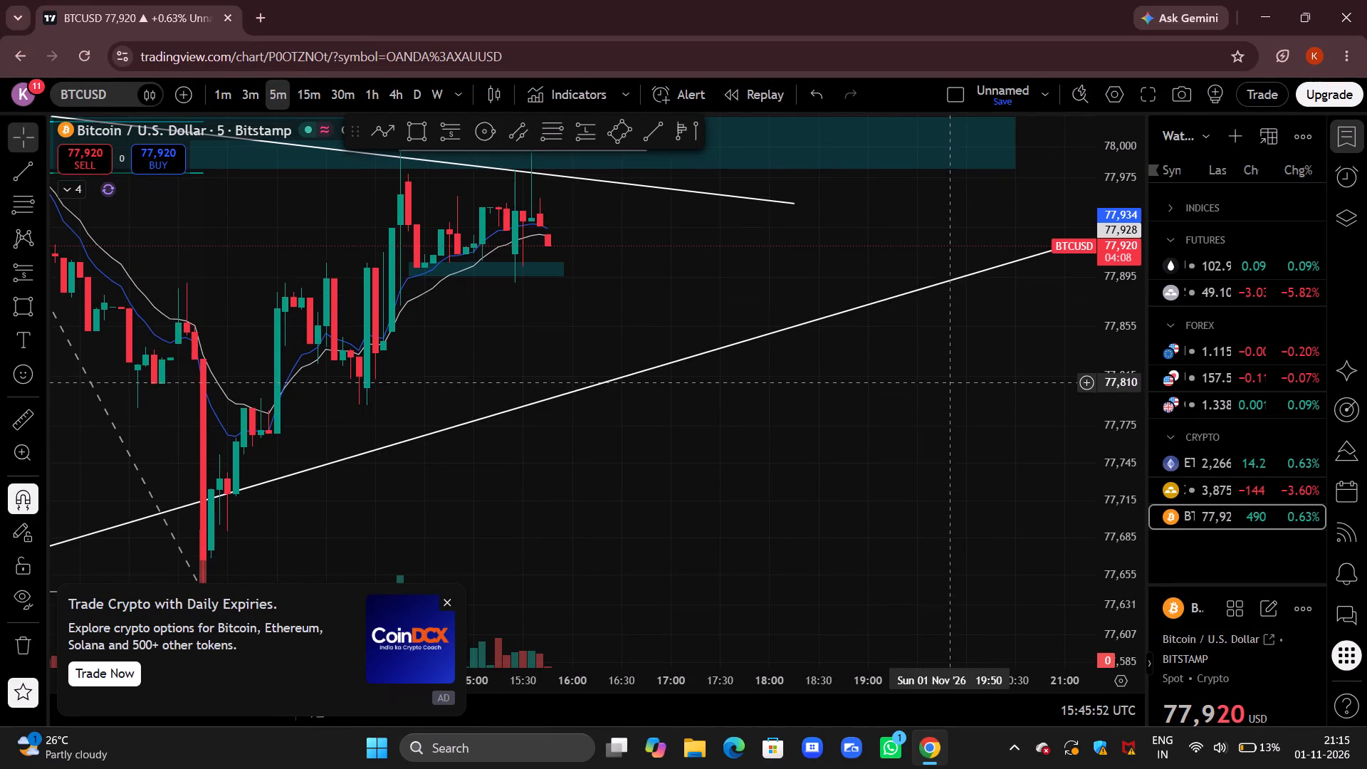
scroll(1033, 418, down, 4)
drag(1128, 481, 1126, 281)
drag(1034, 344, 990, 504)
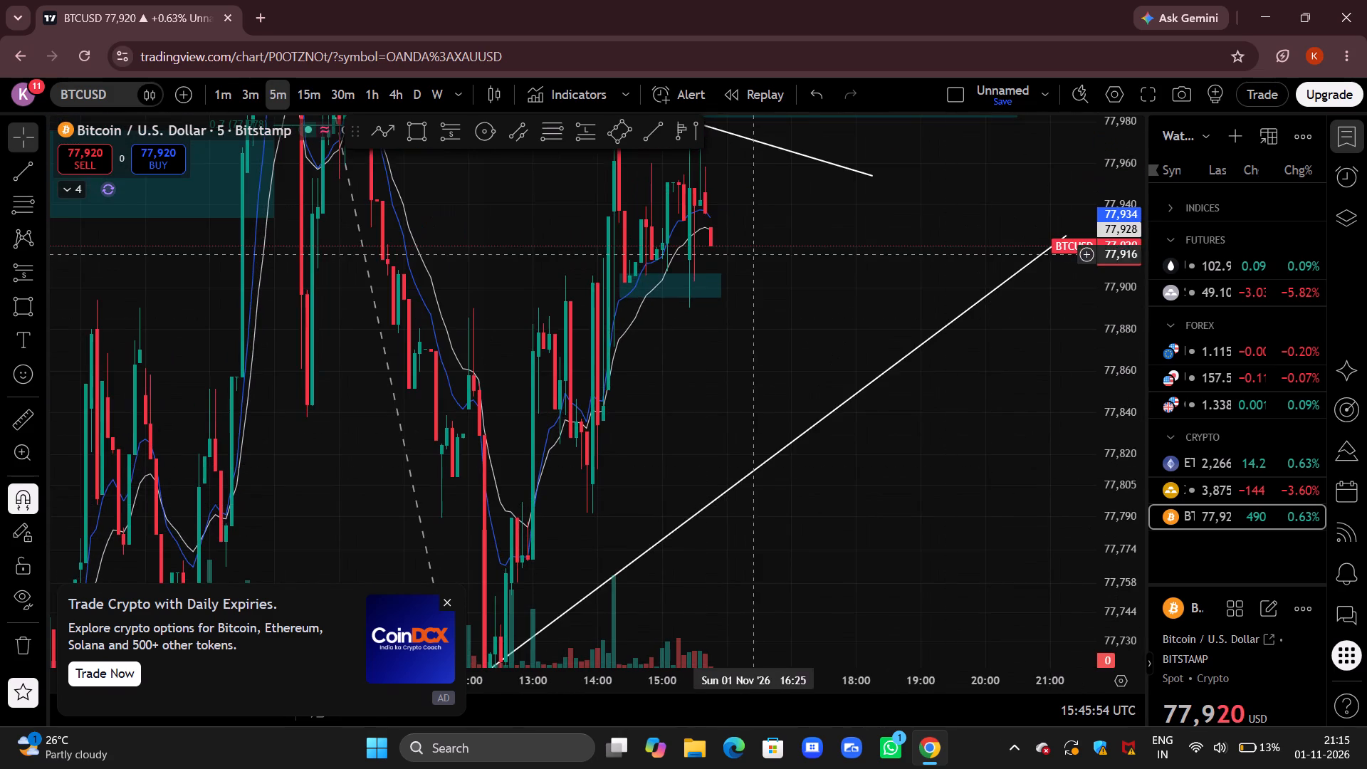
drag(762, 265, 717, 372)
scroll(668, 360, up, 3)
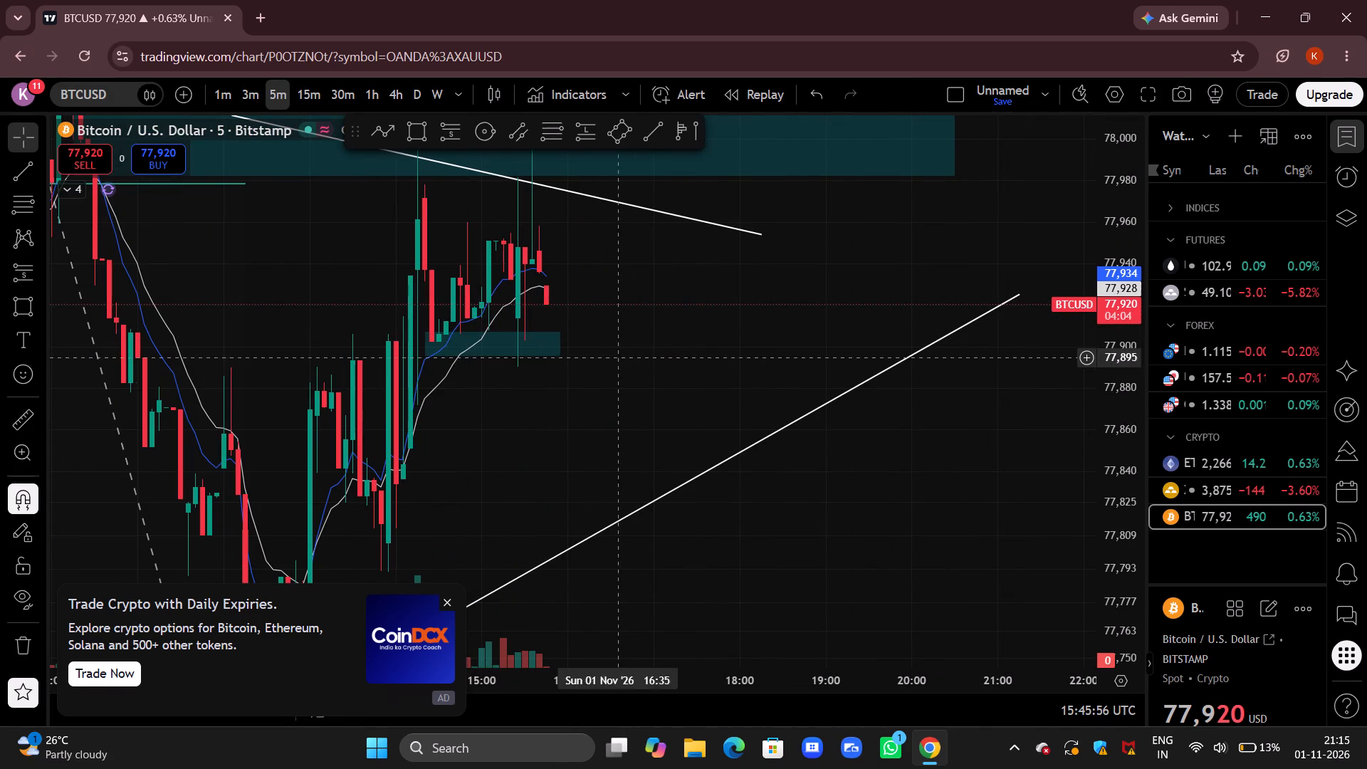
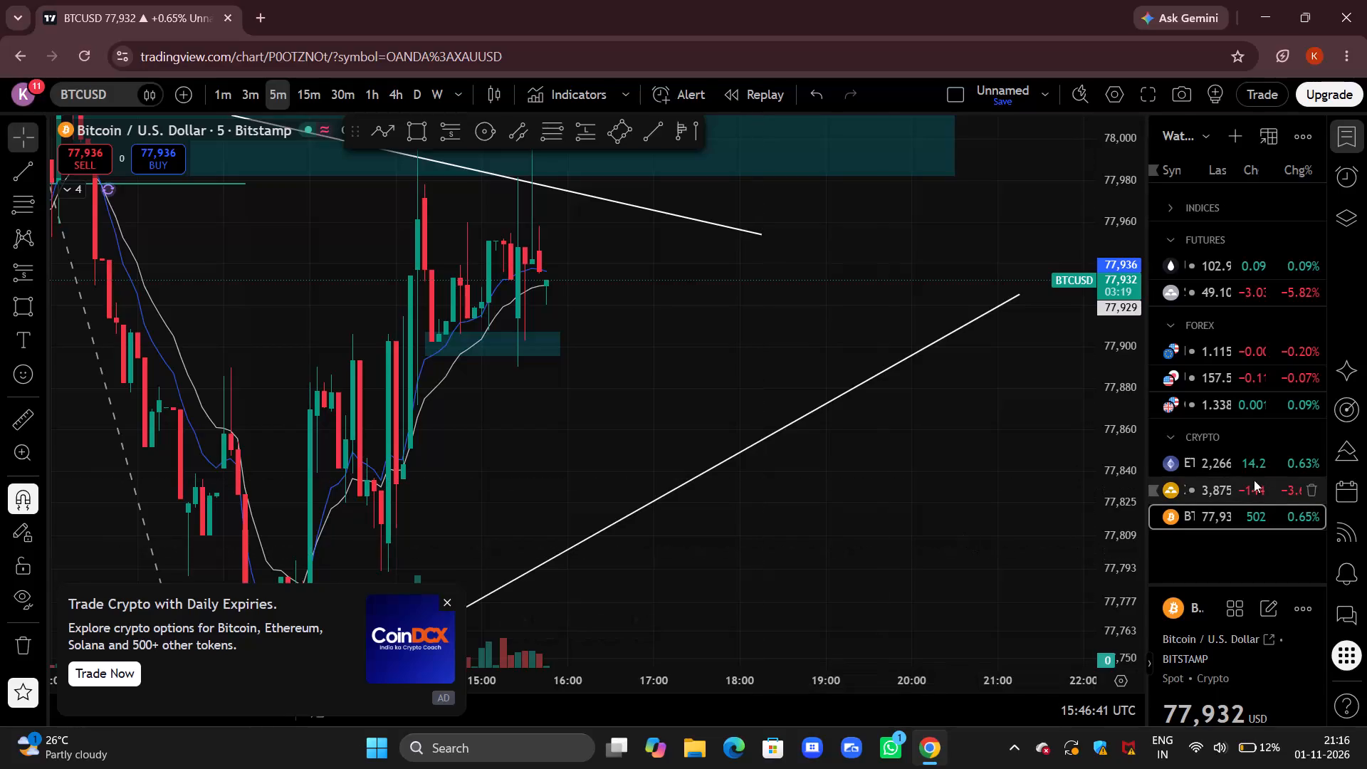
Switch from the BTCUSD chart to the ETHUSD chart in the watchlist.
click(1250, 467)
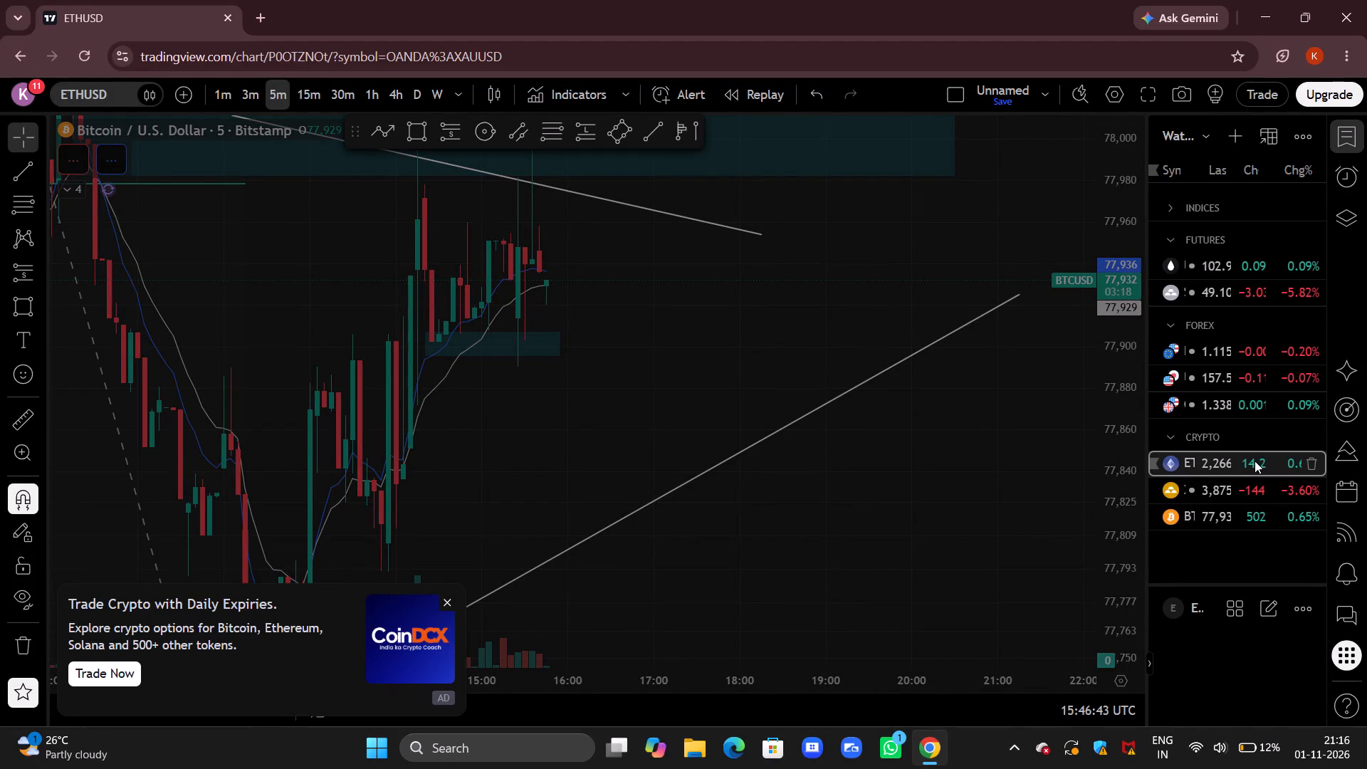
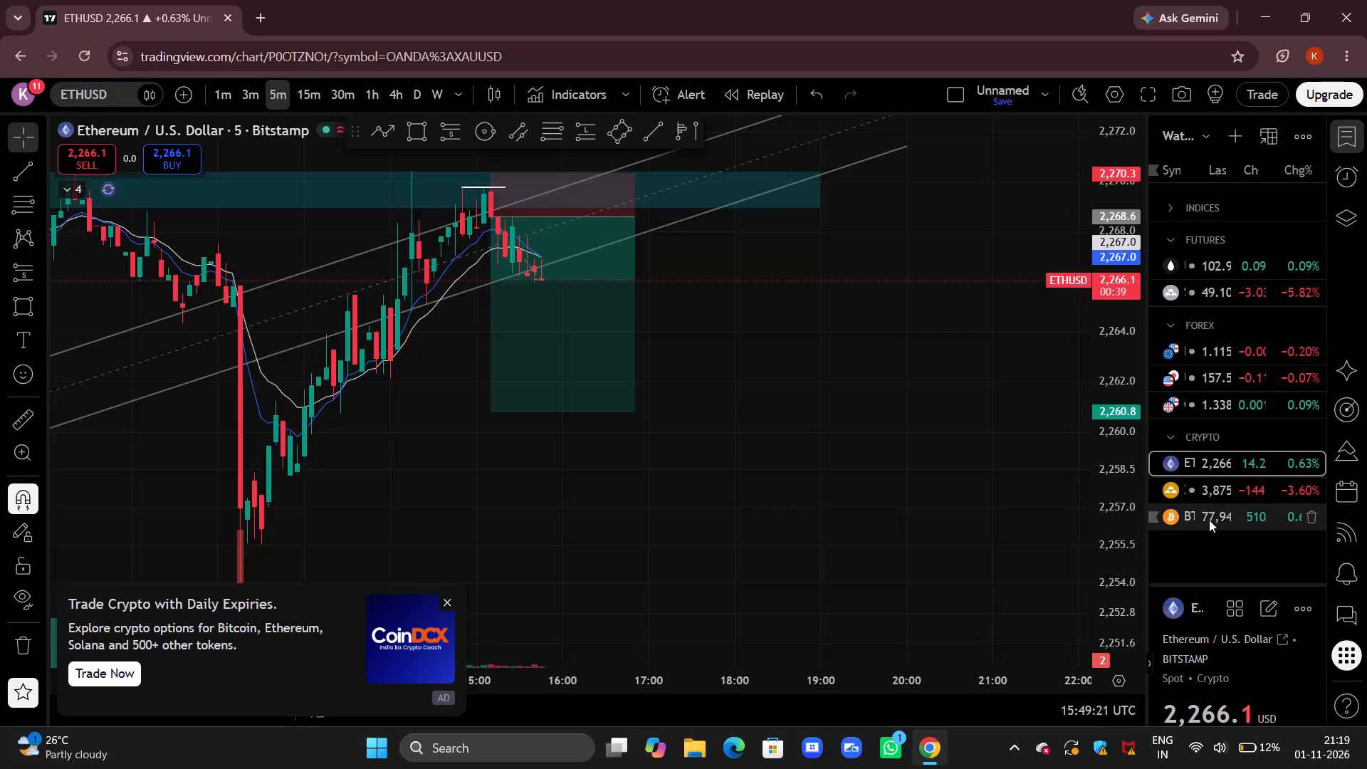
Switch the BTCUSD chart to the 15-minute timeframe and examine recent price action around the Fib retracement, supply zone and converging trendlines.
drag(987, 429, 972, 488)
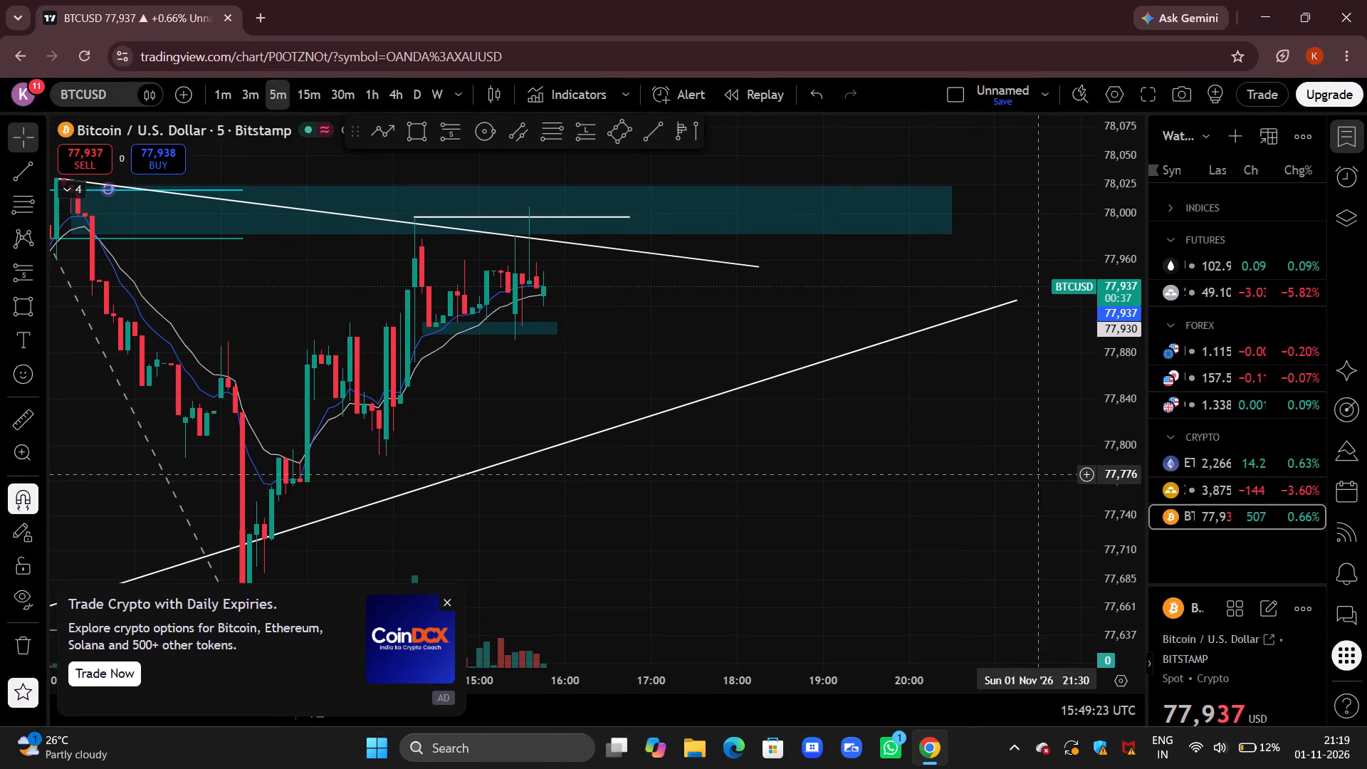
drag(1124, 529, 1124, 460)
drag(1013, 459, 953, 555)
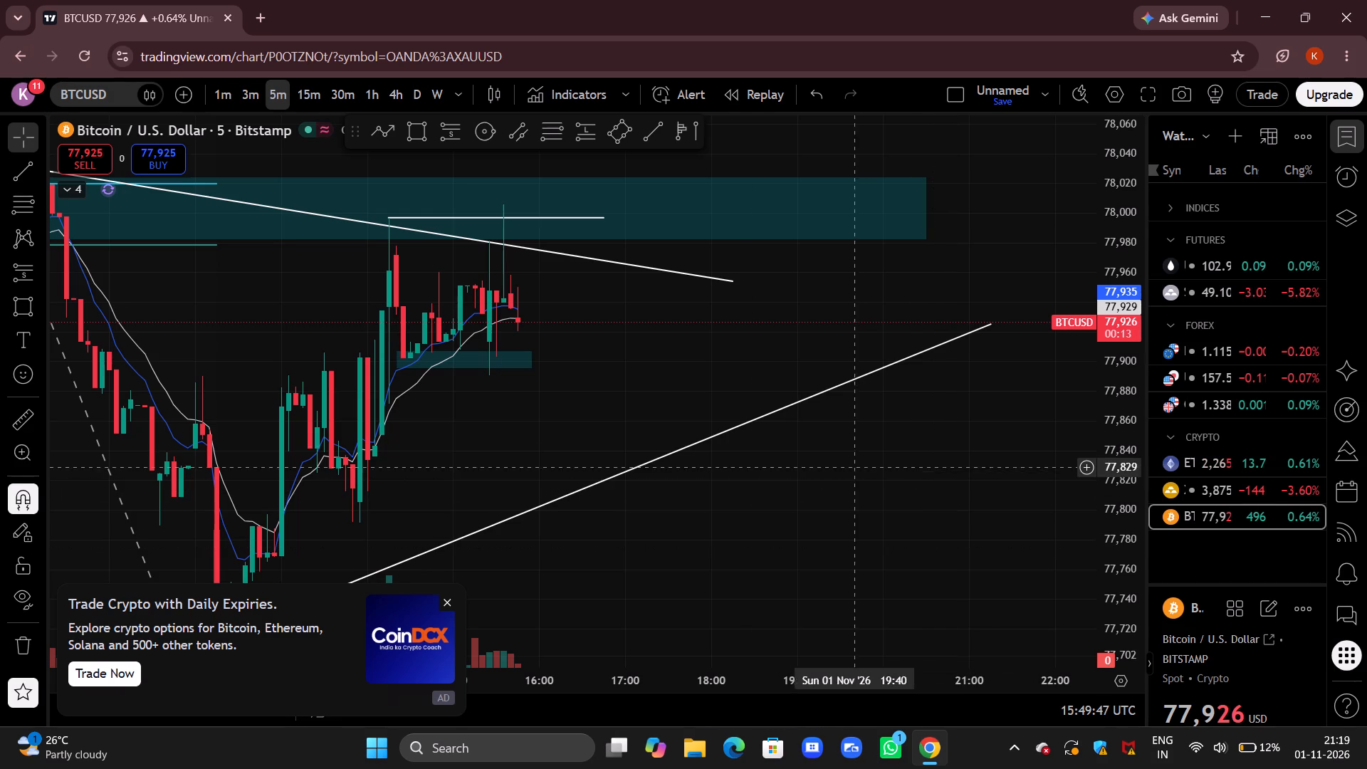
click(312, 90)
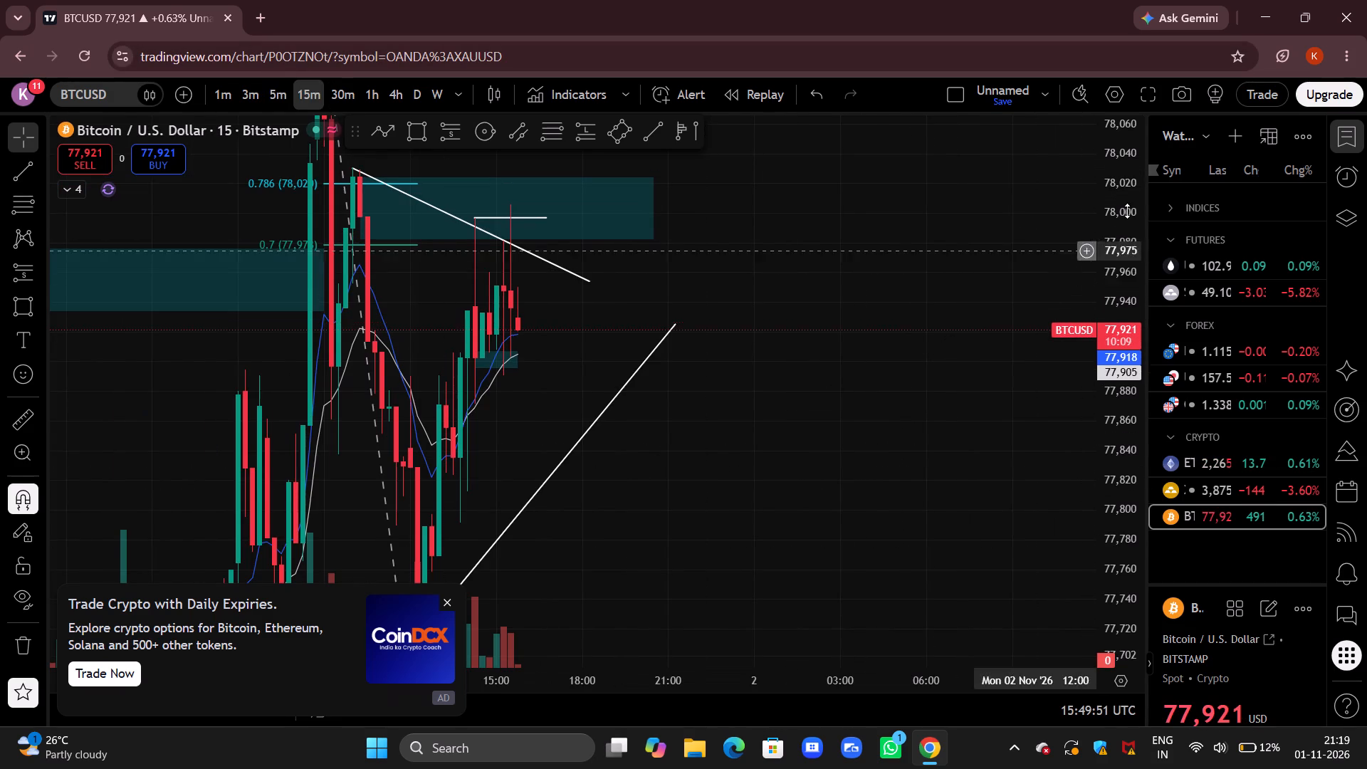
drag(1142, 206, 1063, 506)
drag(687, 431, 890, 360)
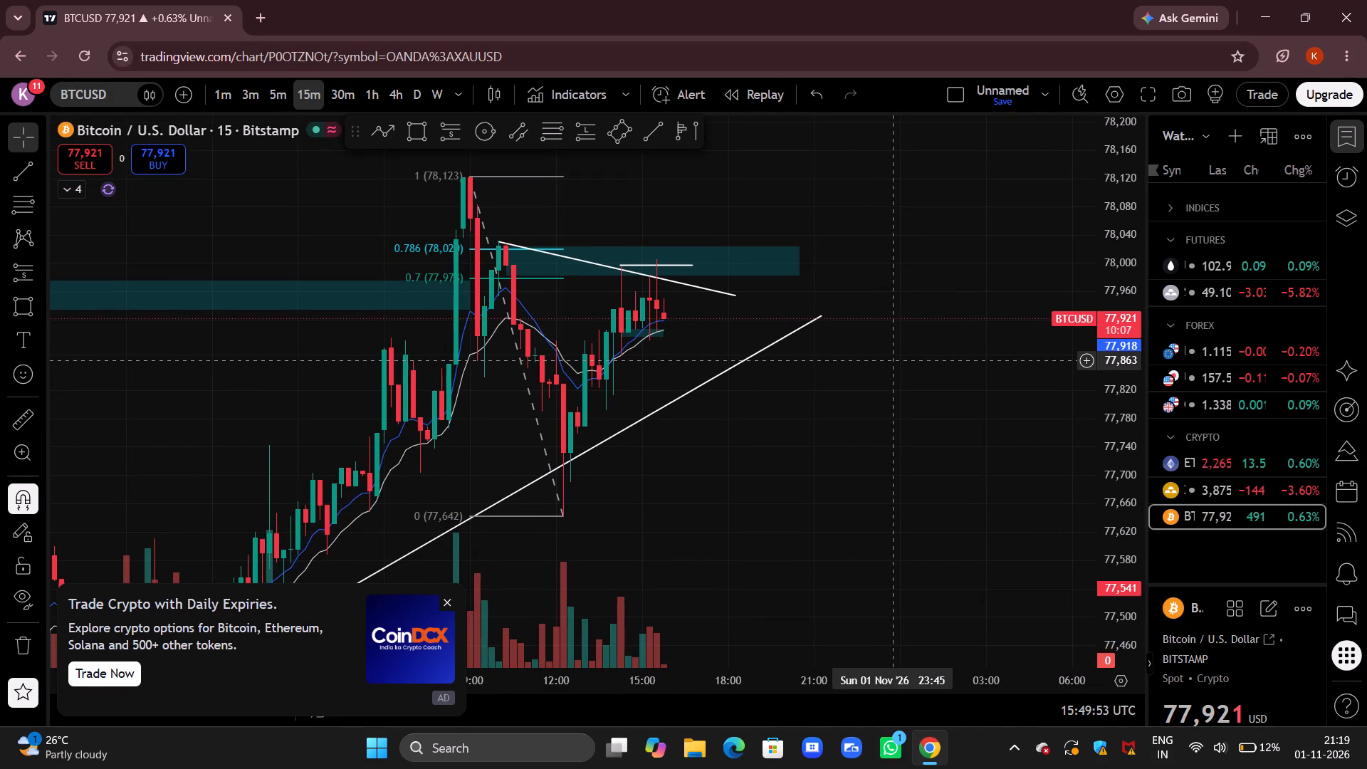
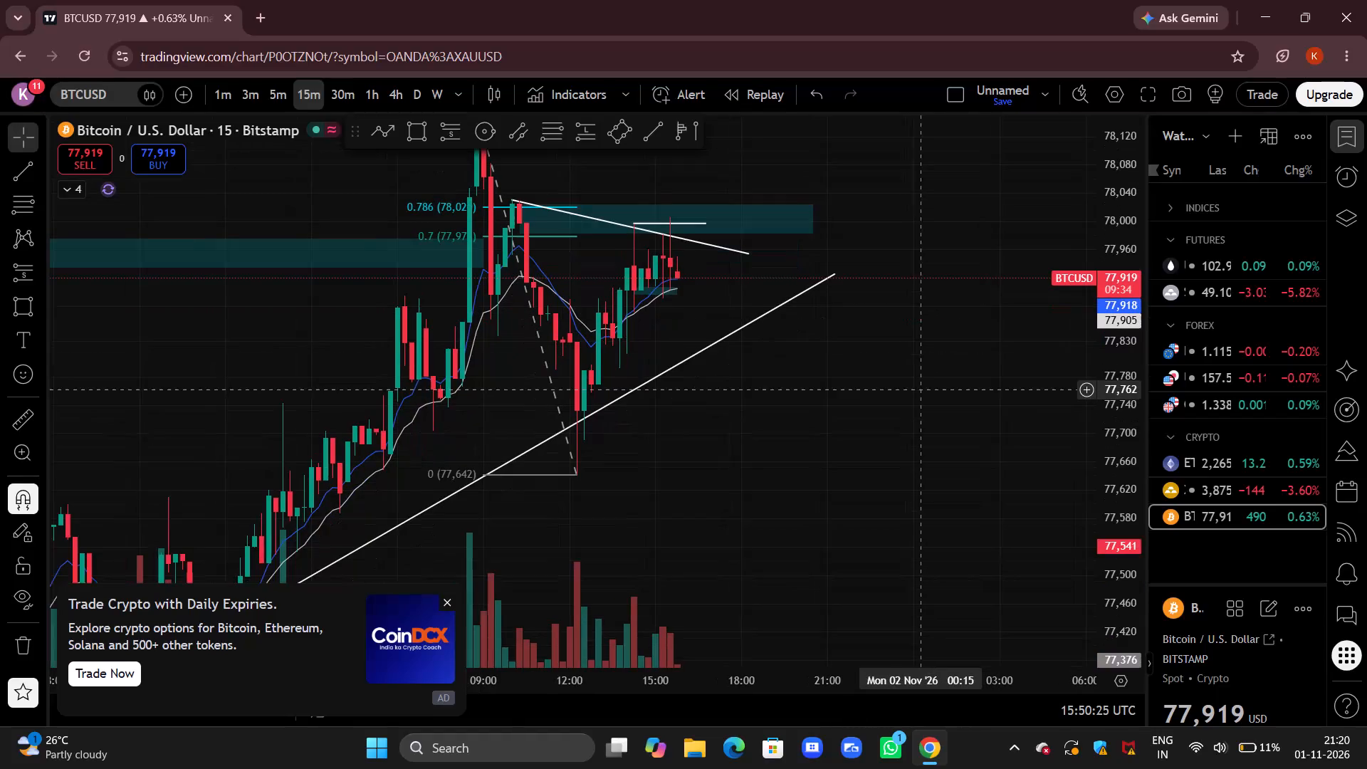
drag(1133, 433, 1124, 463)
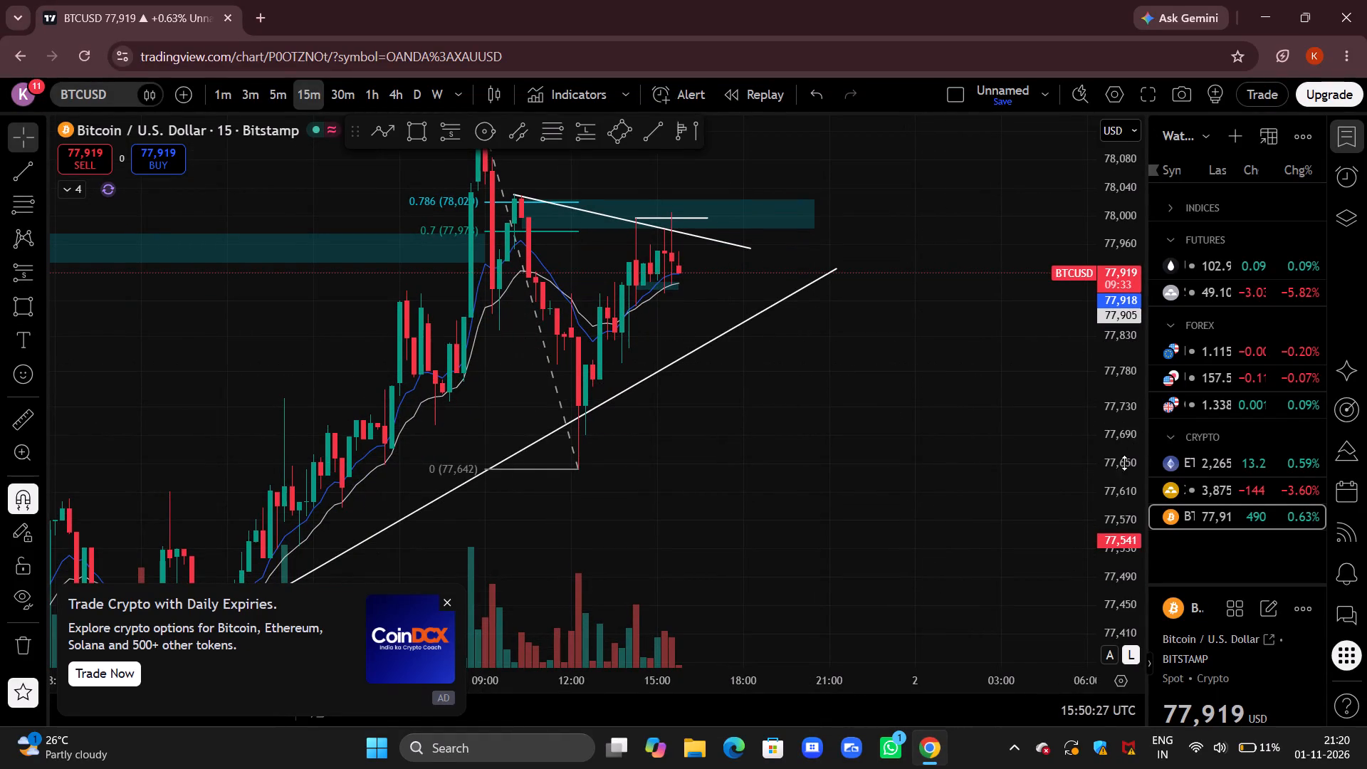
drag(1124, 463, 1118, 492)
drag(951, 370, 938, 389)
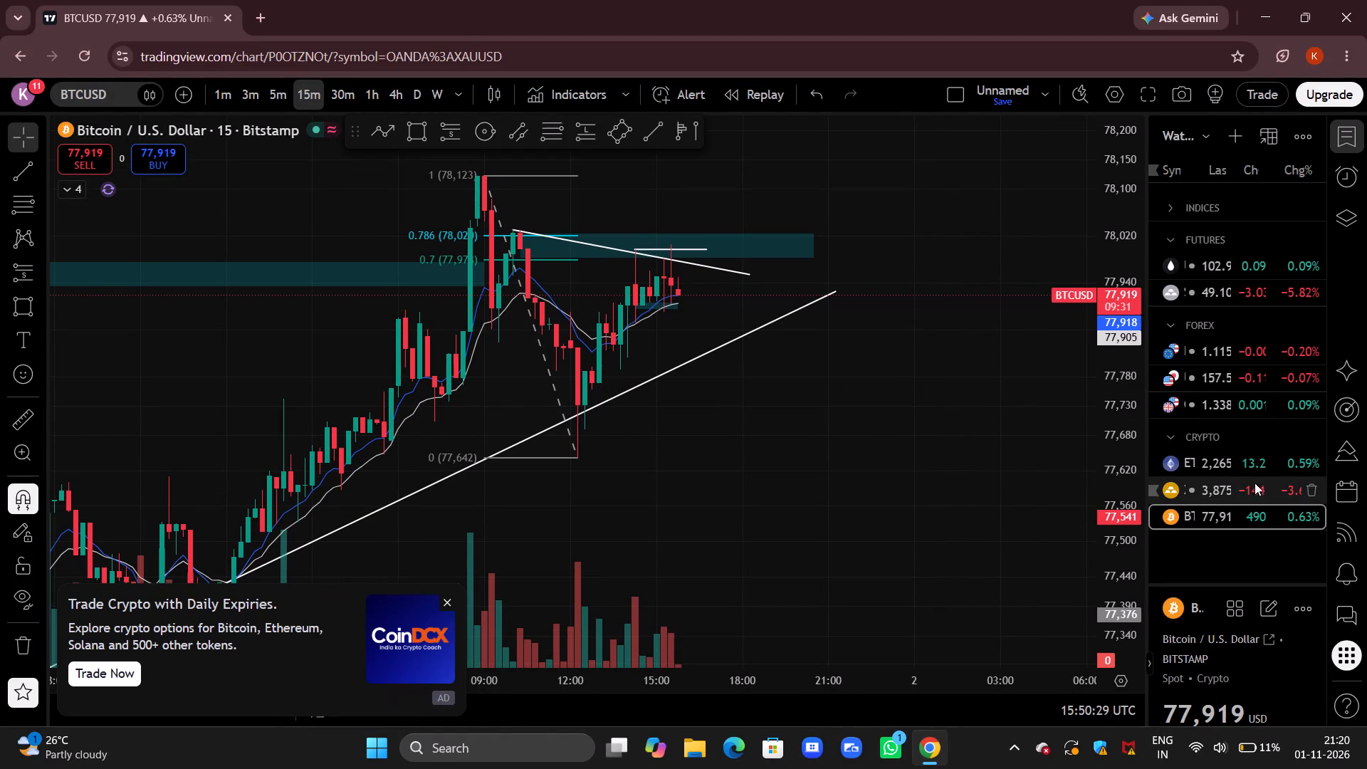
Open the ETHUSD chart from the watchlist, dismiss the advertisement, and inspect recent 15-minute candles around the short position and channel.
click(1230, 464)
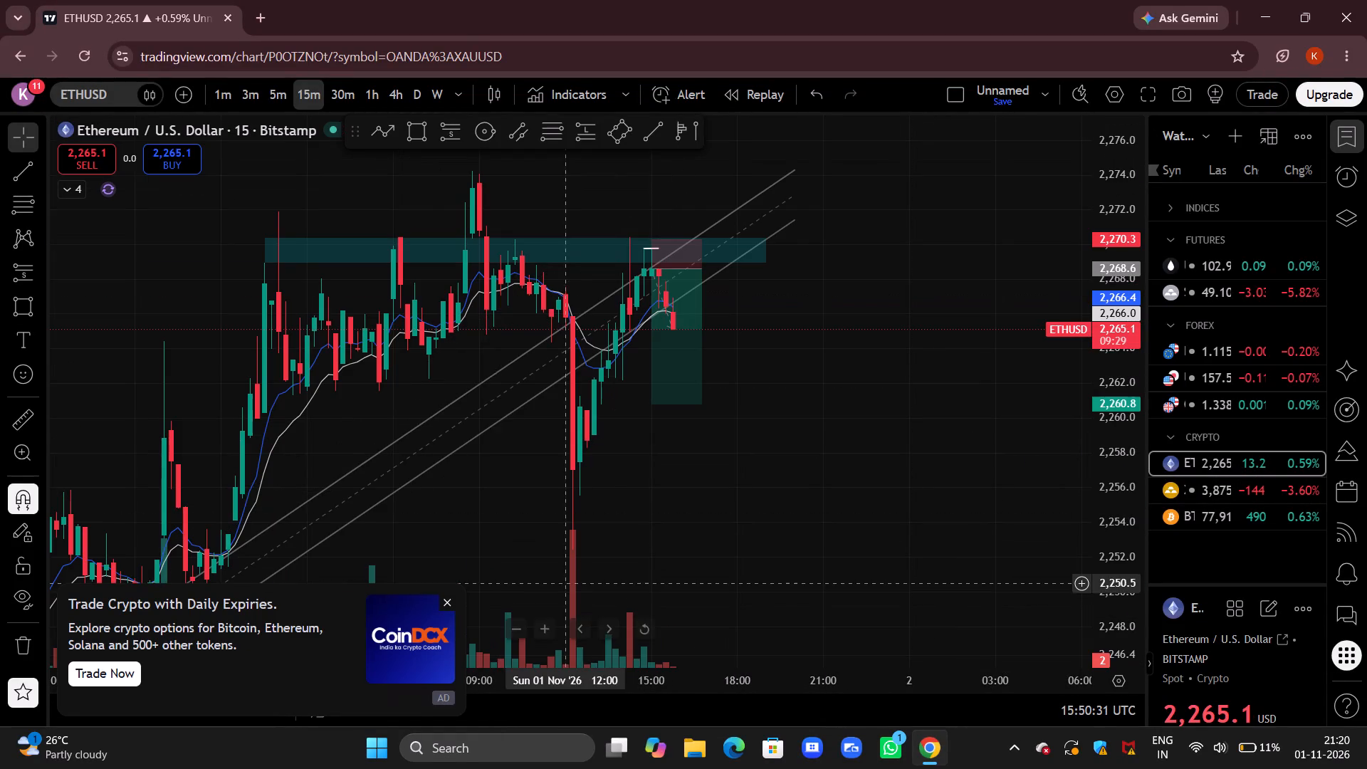
click(449, 601)
drag(873, 556, 812, 572)
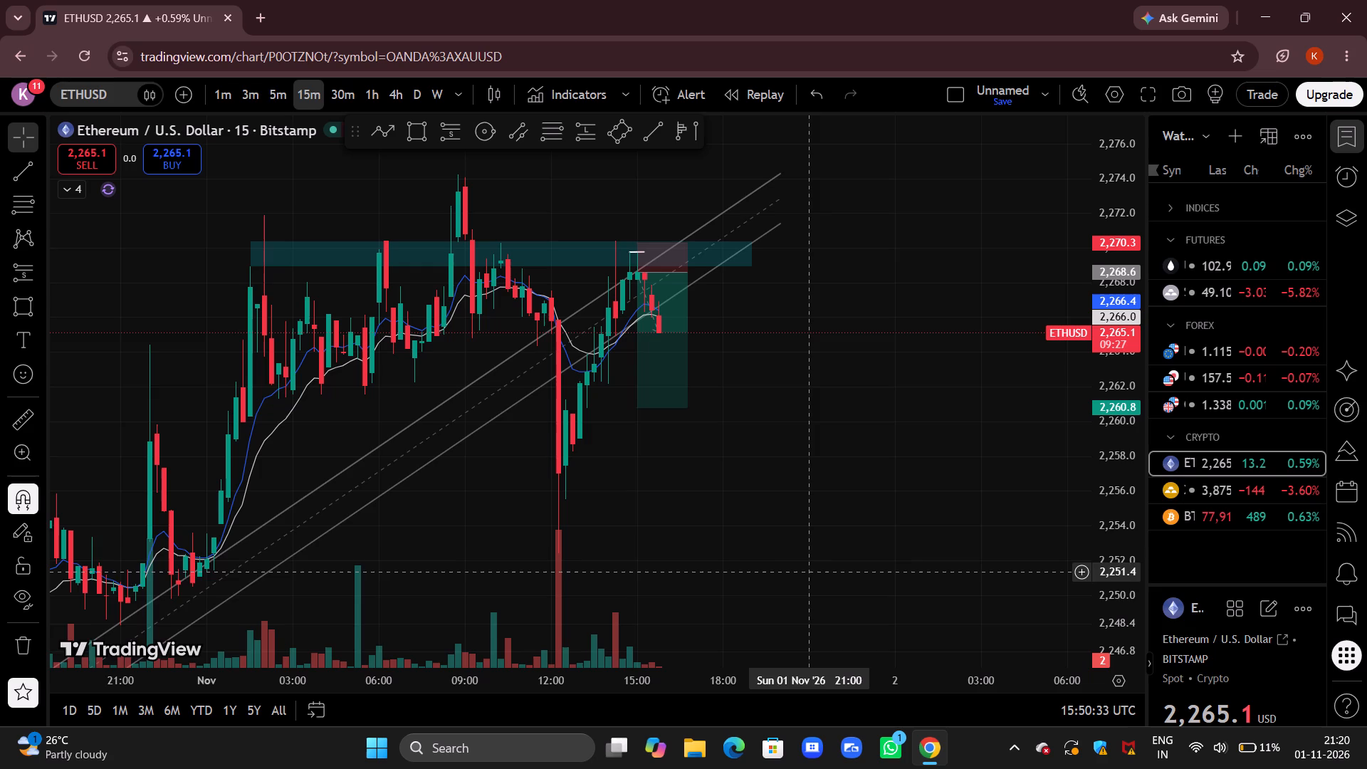
drag(811, 561, 889, 483)
scroll(889, 483, up, 4)
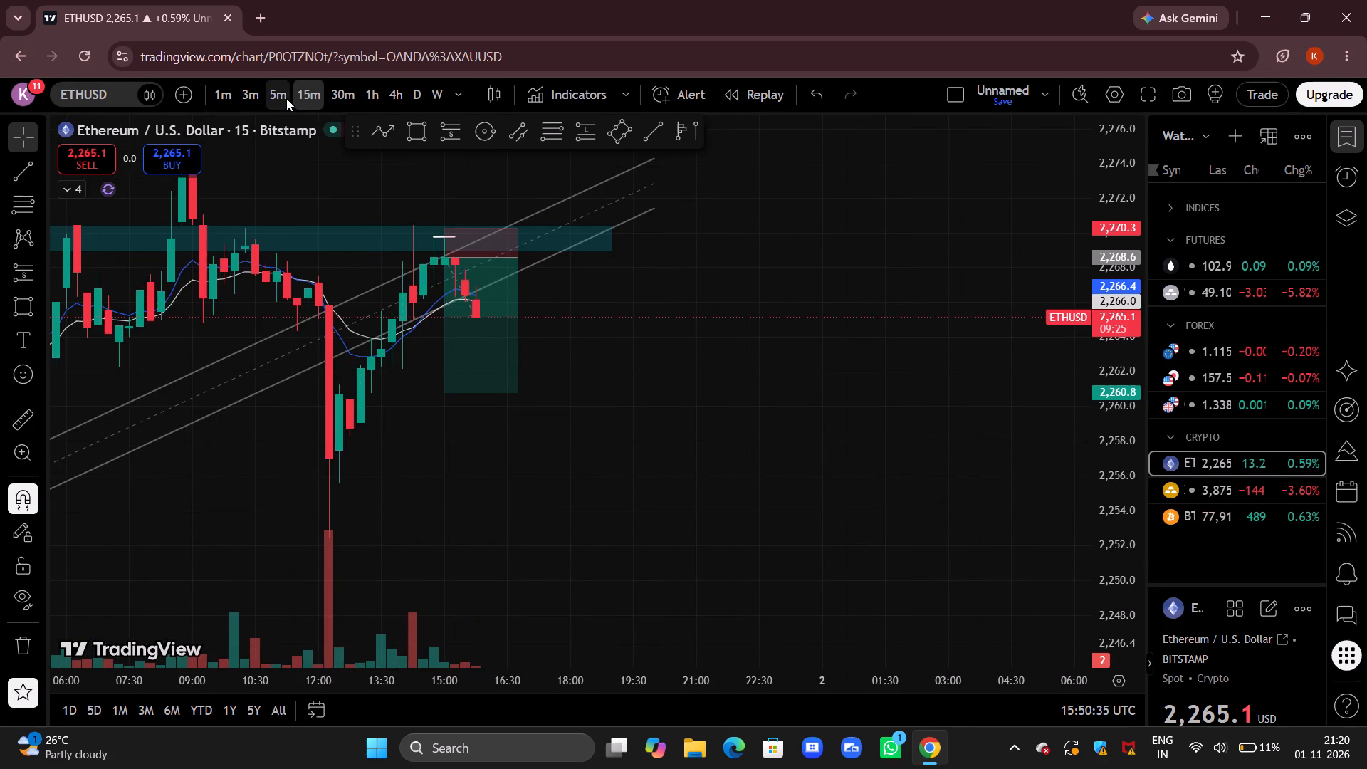
Switch the ETHUSD chart to the 5-minute timeframe and examine price action within the short position below the supply zone.
click(286, 98)
scroll(687, 381, down, 4)
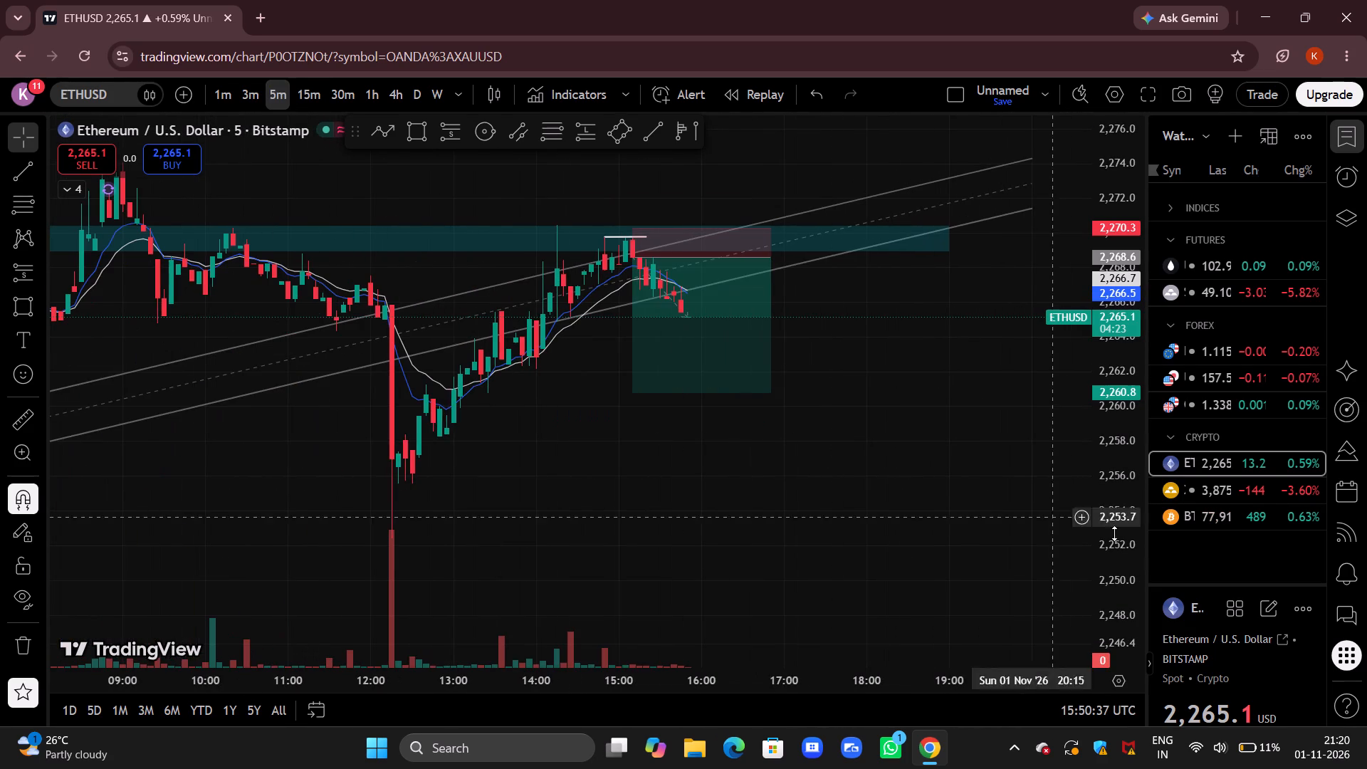
drag(1118, 581, 1111, 392)
drag(1019, 389, 909, 597)
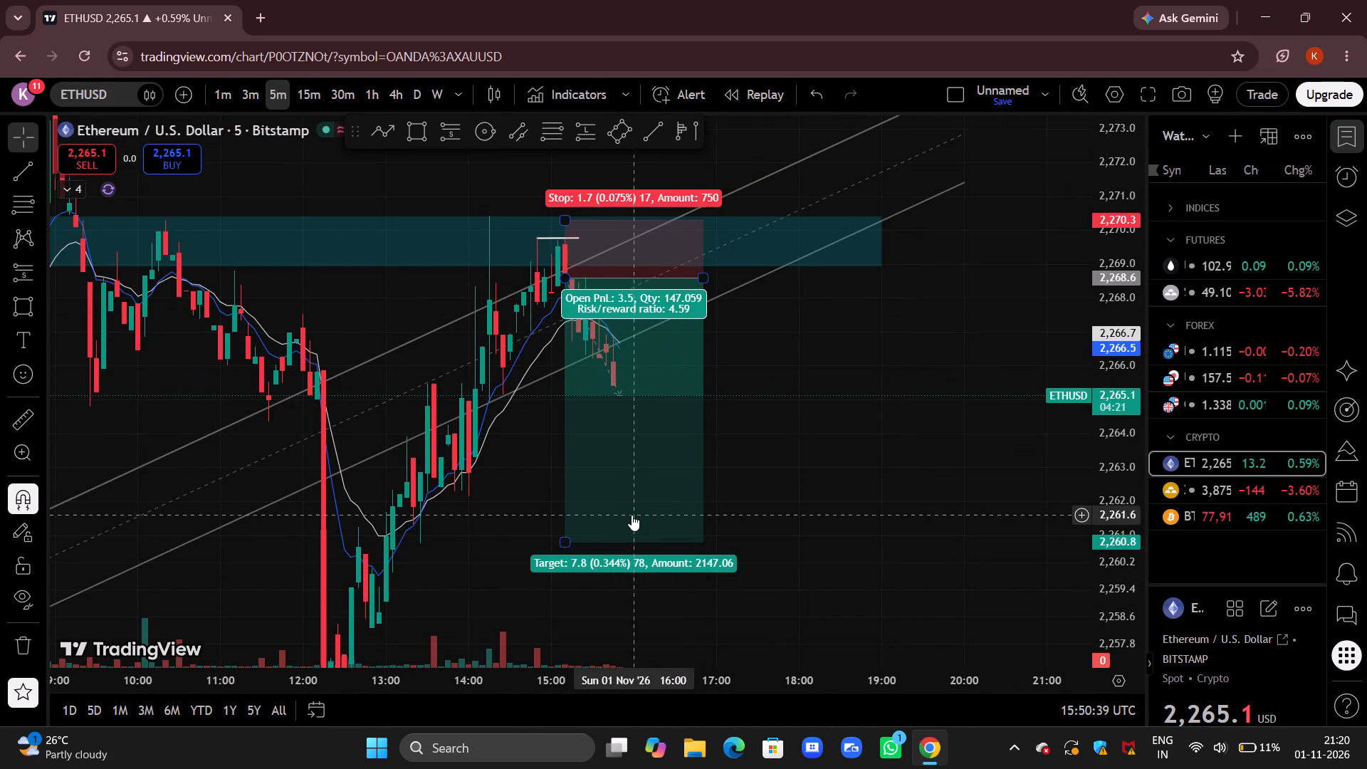
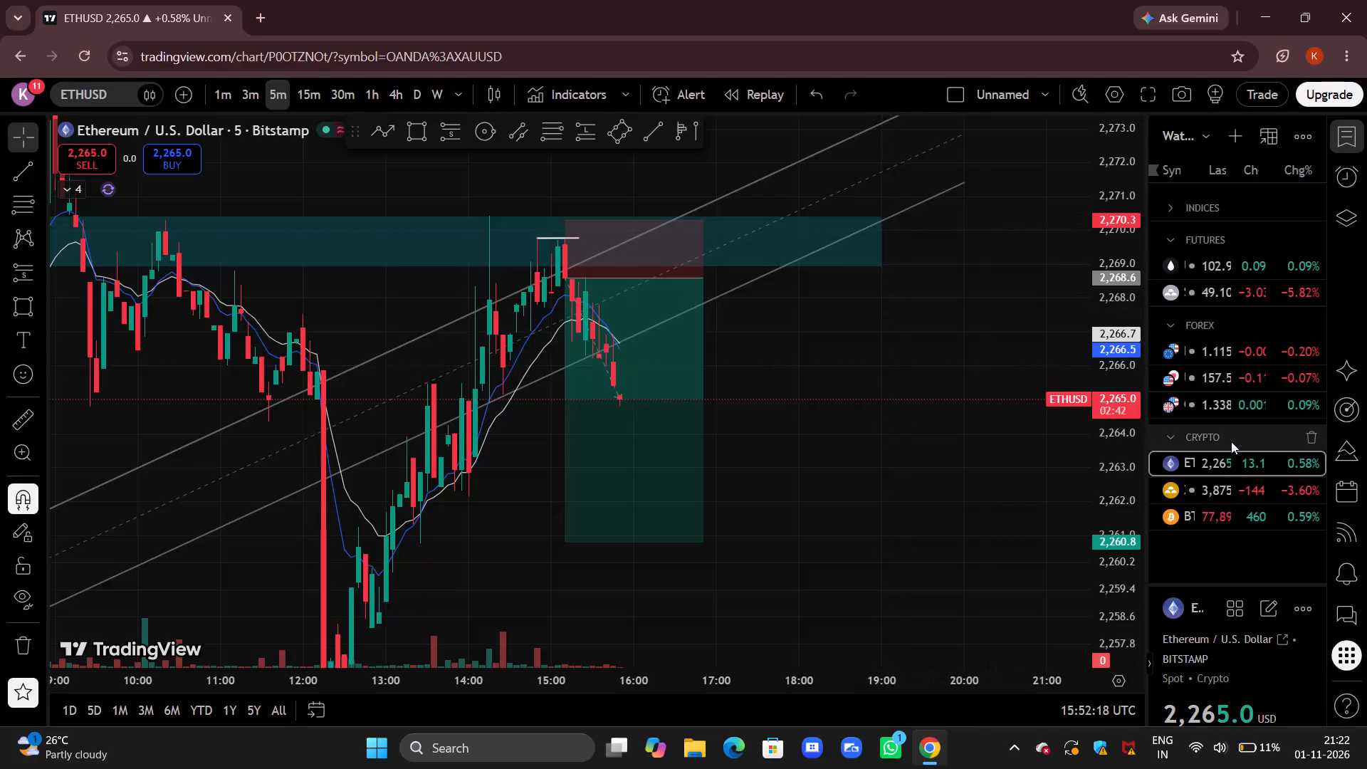
Check the XAUUSD chart, switch to BTCUSD, and examine recent 5-minute candles around the small zone and converging trendlines.
click(1212, 489)
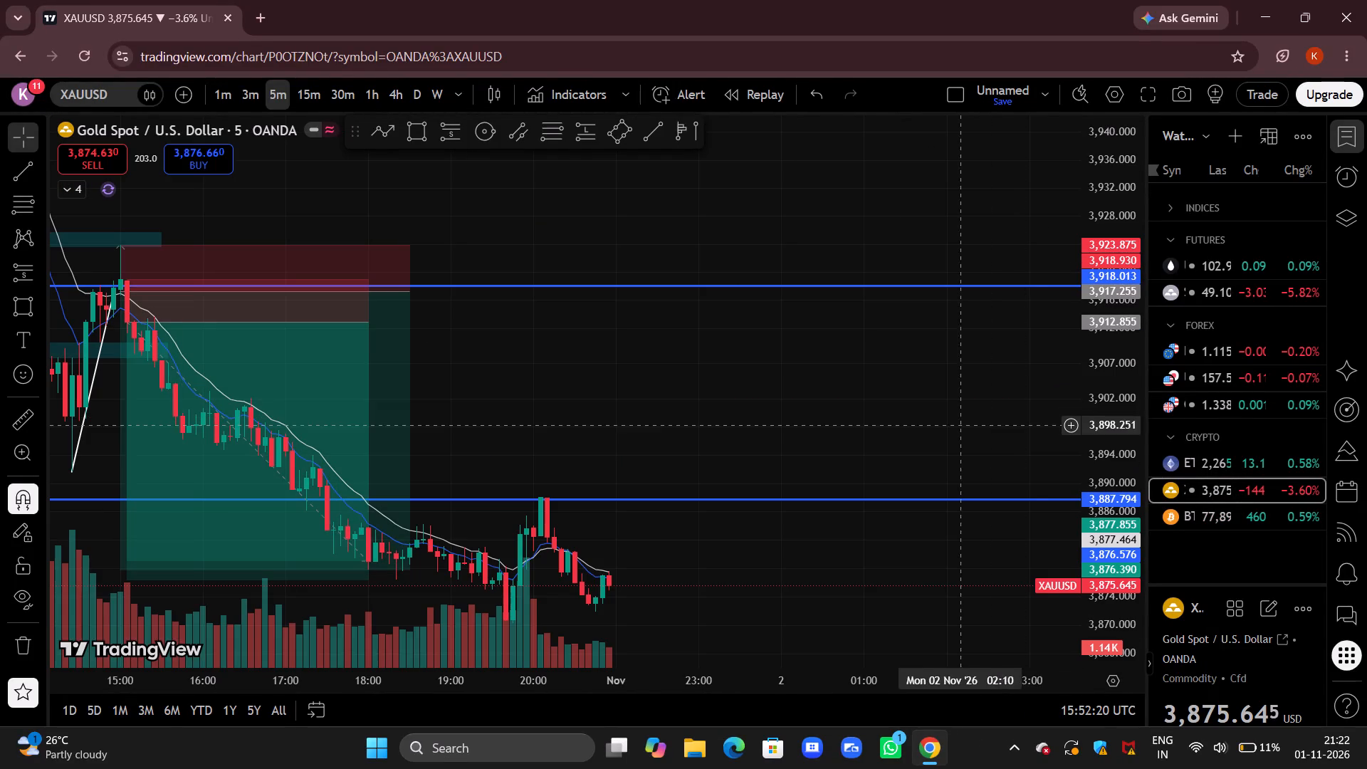
click(1247, 523)
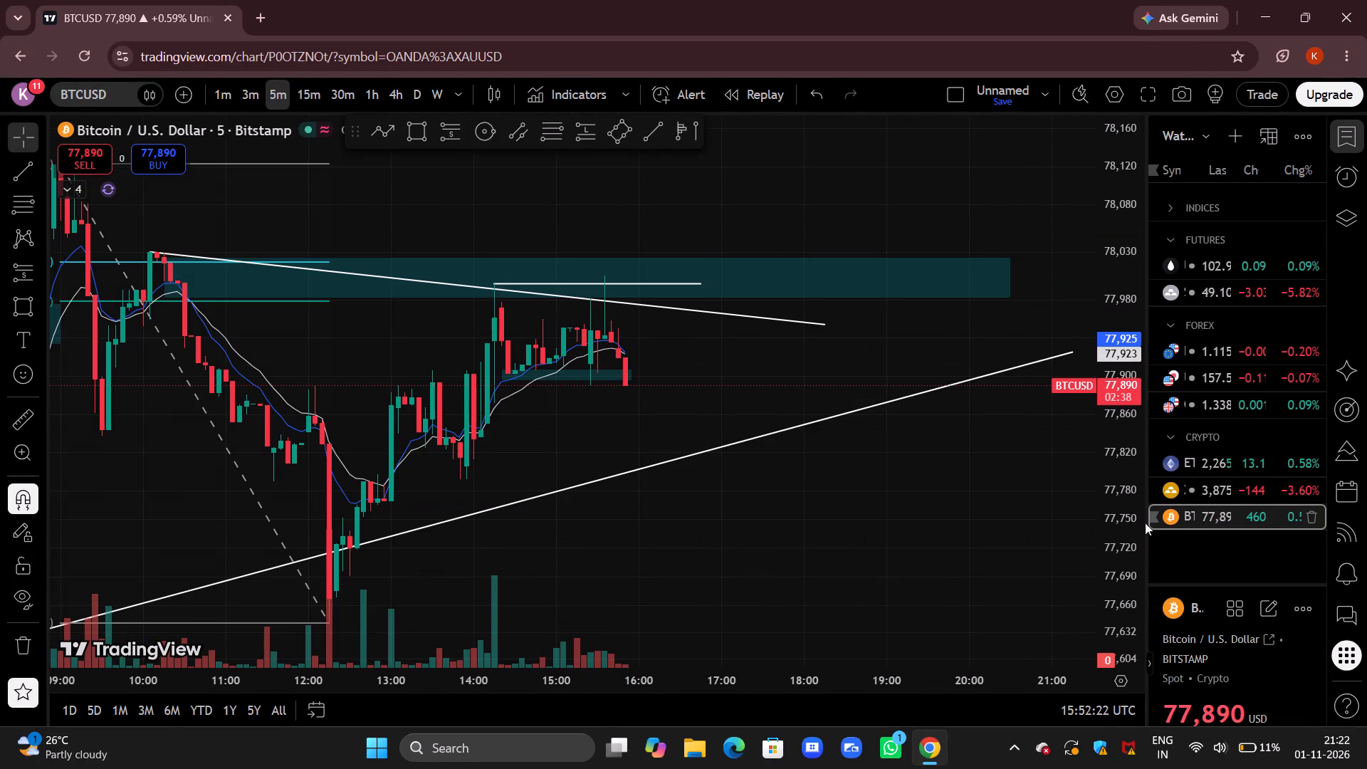
drag(1026, 530, 1037, 497)
drag(1111, 571, 1207, 157)
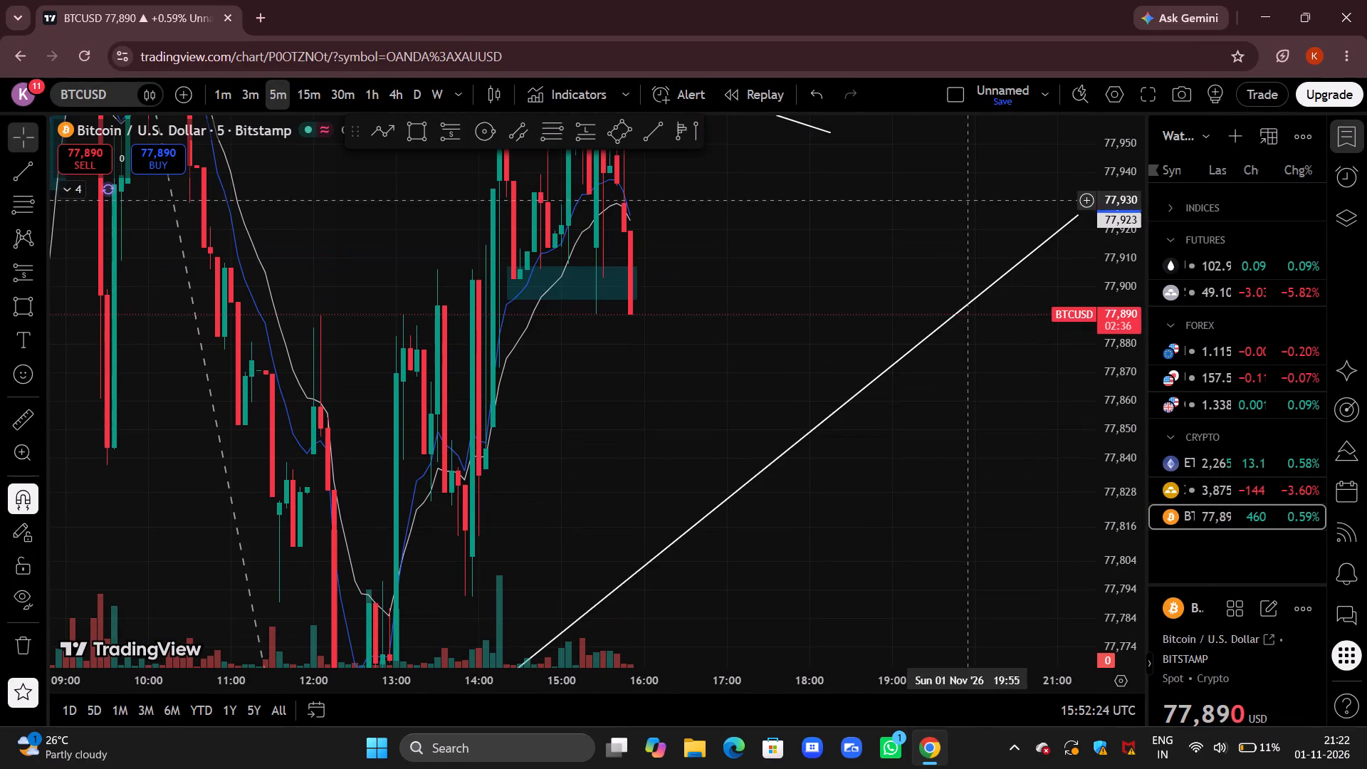
drag(946, 194, 917, 321)
scroll(917, 321, up, 3)
drag(784, 342, 933, 334)
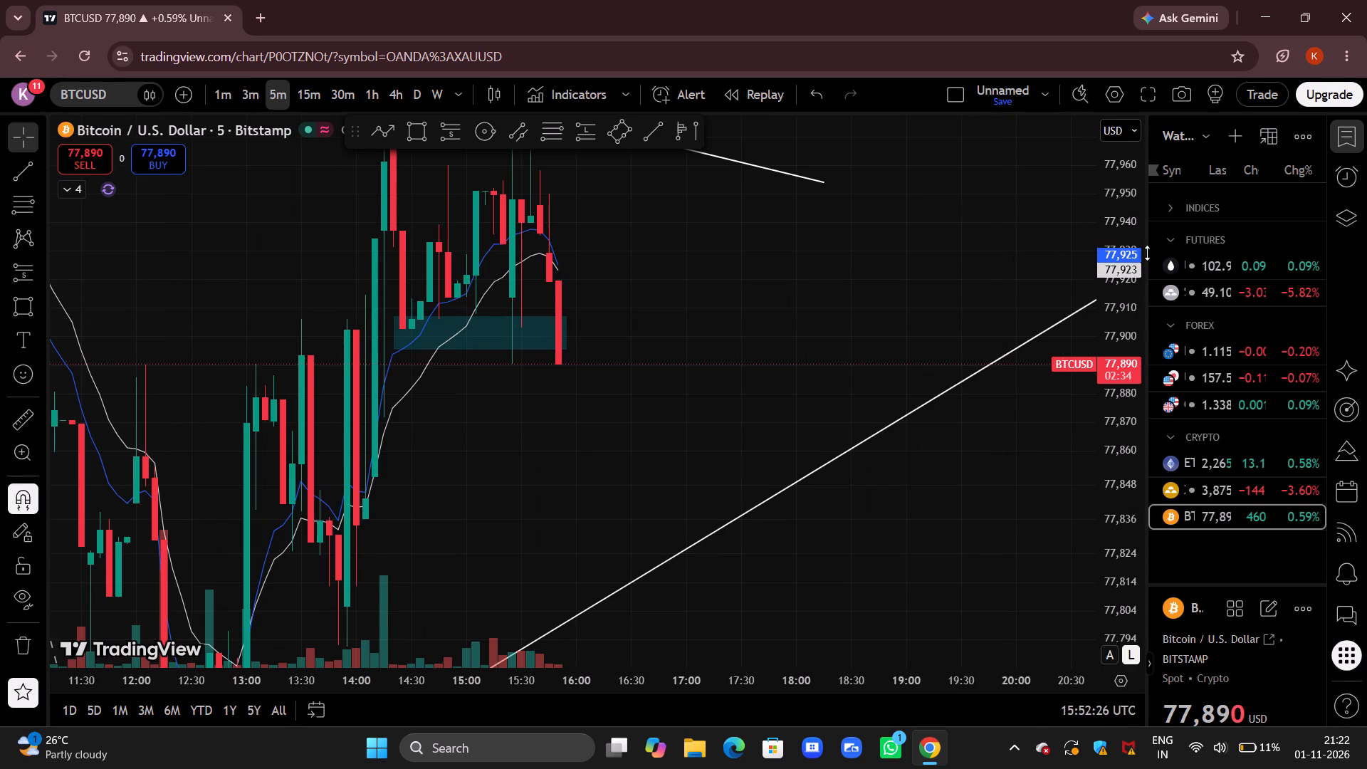
drag(1122, 204, 1078, 380)
drag(798, 346, 1114, 366)
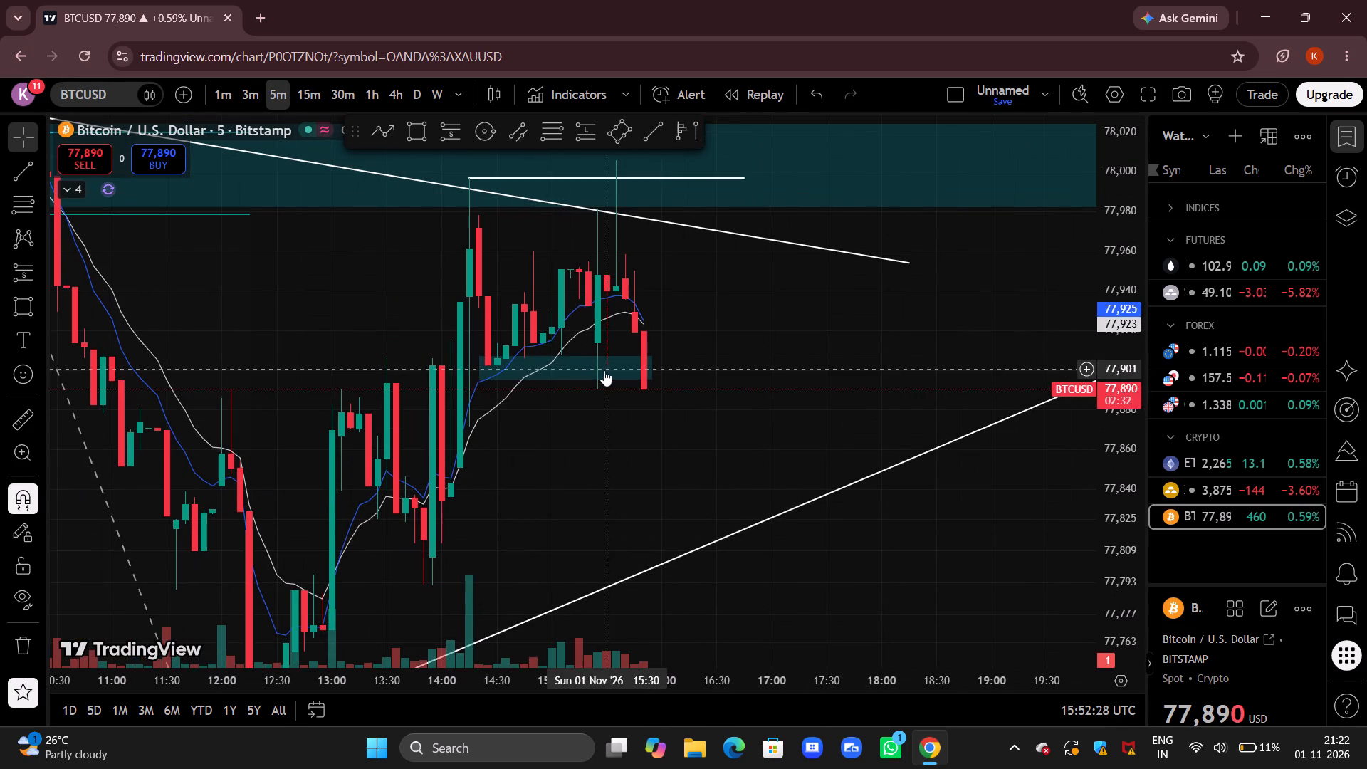
drag(745, 376, 888, 360)
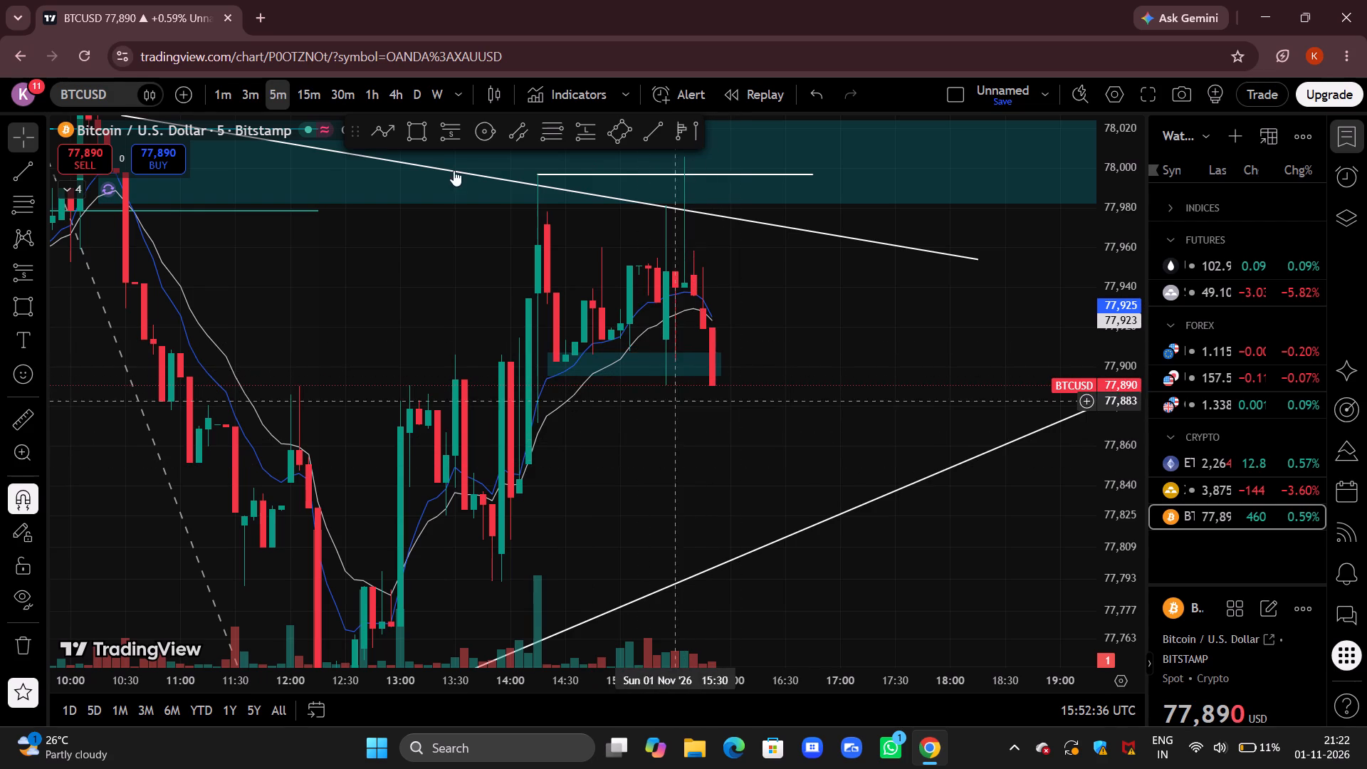
Draw a narrow rectangle below the latest BTCUSD candle at 15:50, from 77,890 down to about 77,850.
click(412, 130)
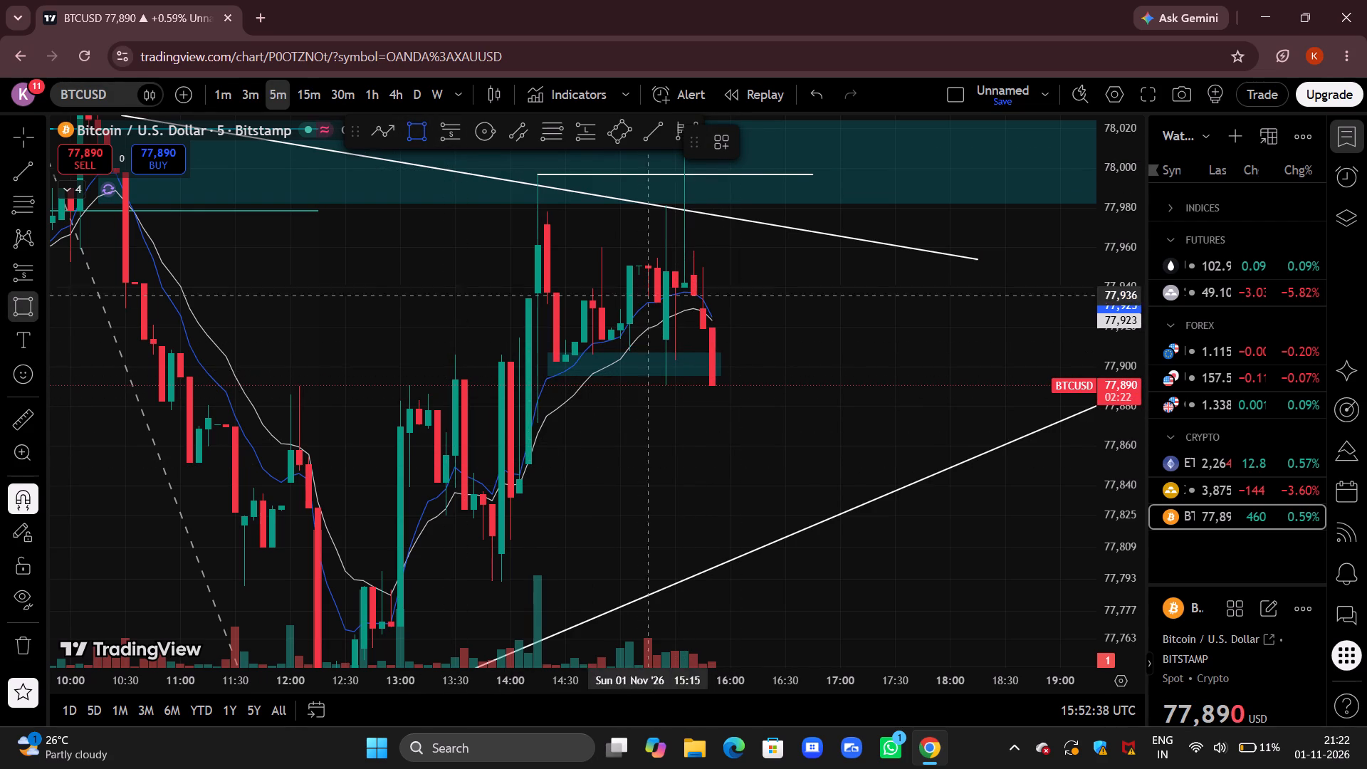
click(714, 392)
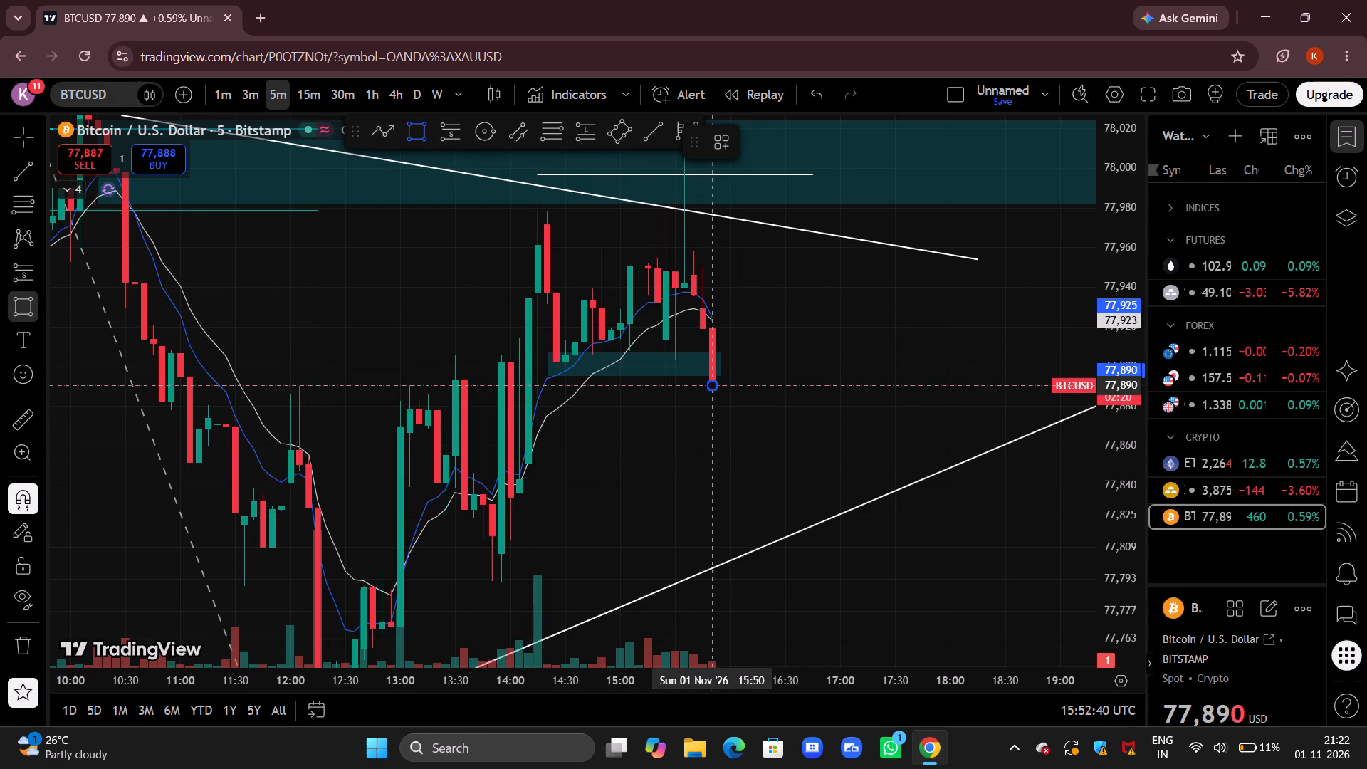
click(718, 464)
click(797, 436)
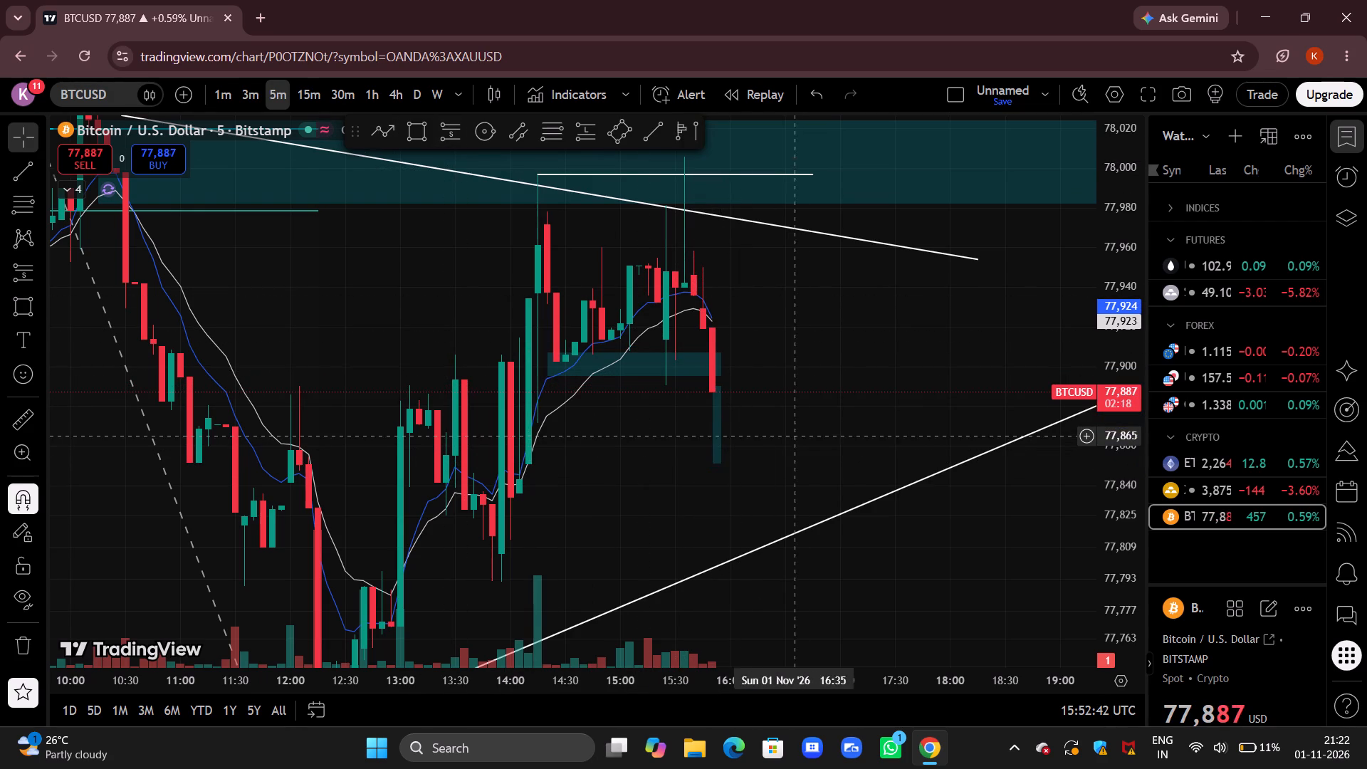
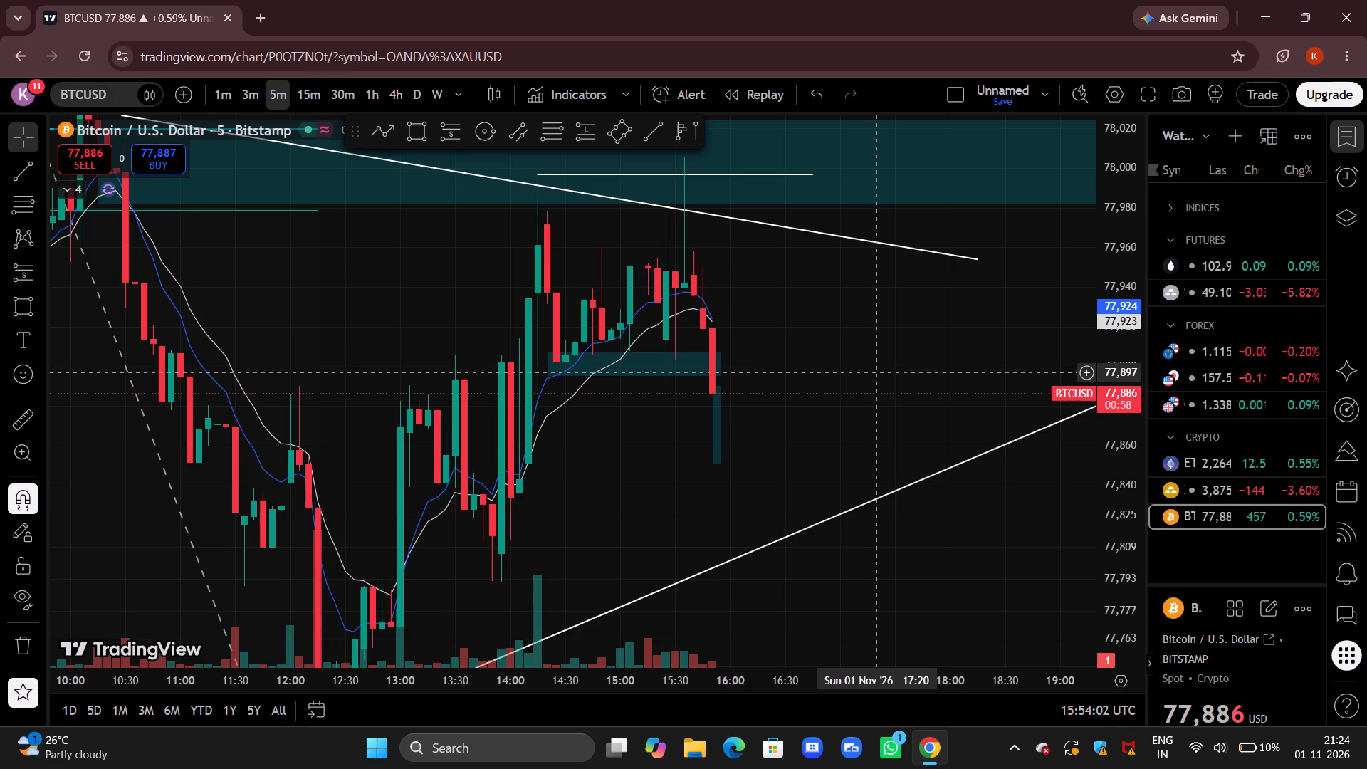
Examine the latest BTCUSD 5-minute candles around the small zone and the narrow rectangle above the rising trendline.
drag(940, 377, 904, 303)
scroll(904, 303, up, 4)
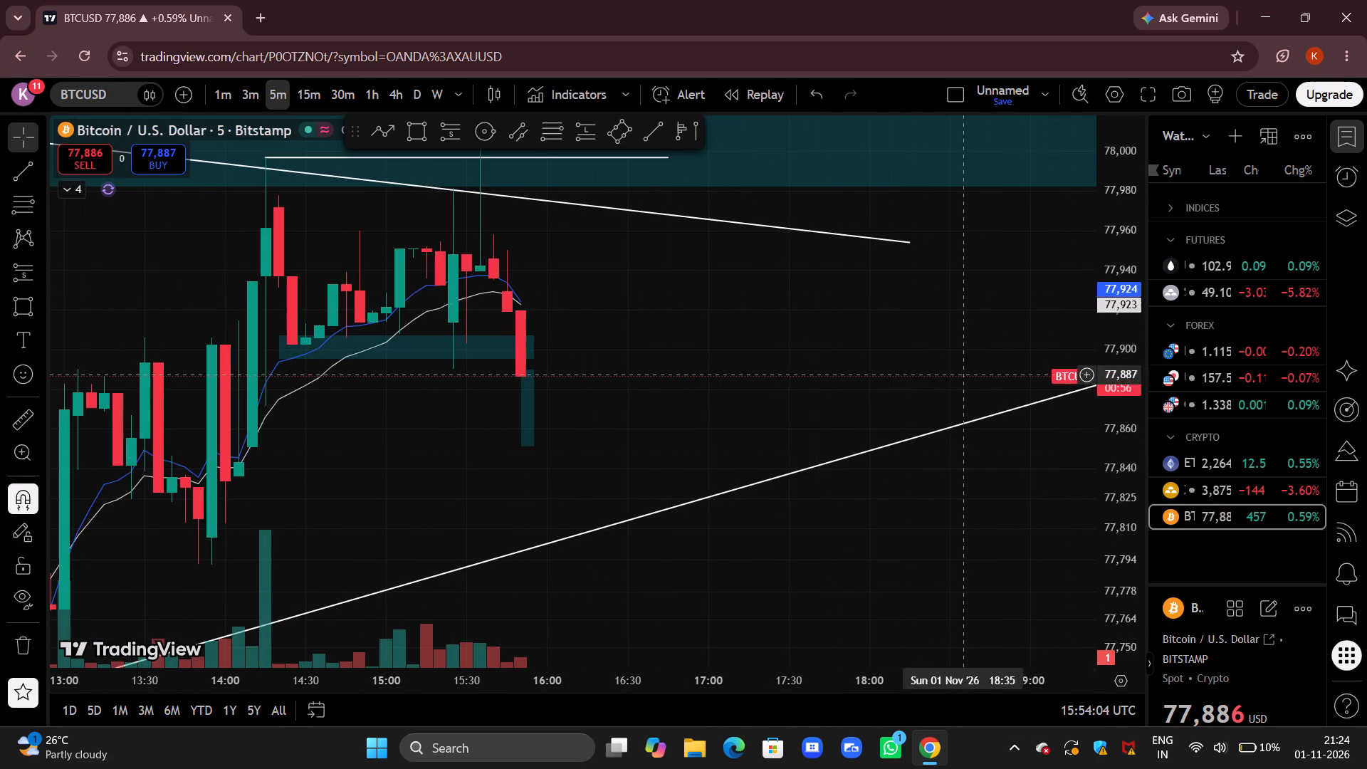
drag(1119, 593, 1118, 345)
drag(842, 357, 1016, 333)
drag(1122, 216, 1107, 368)
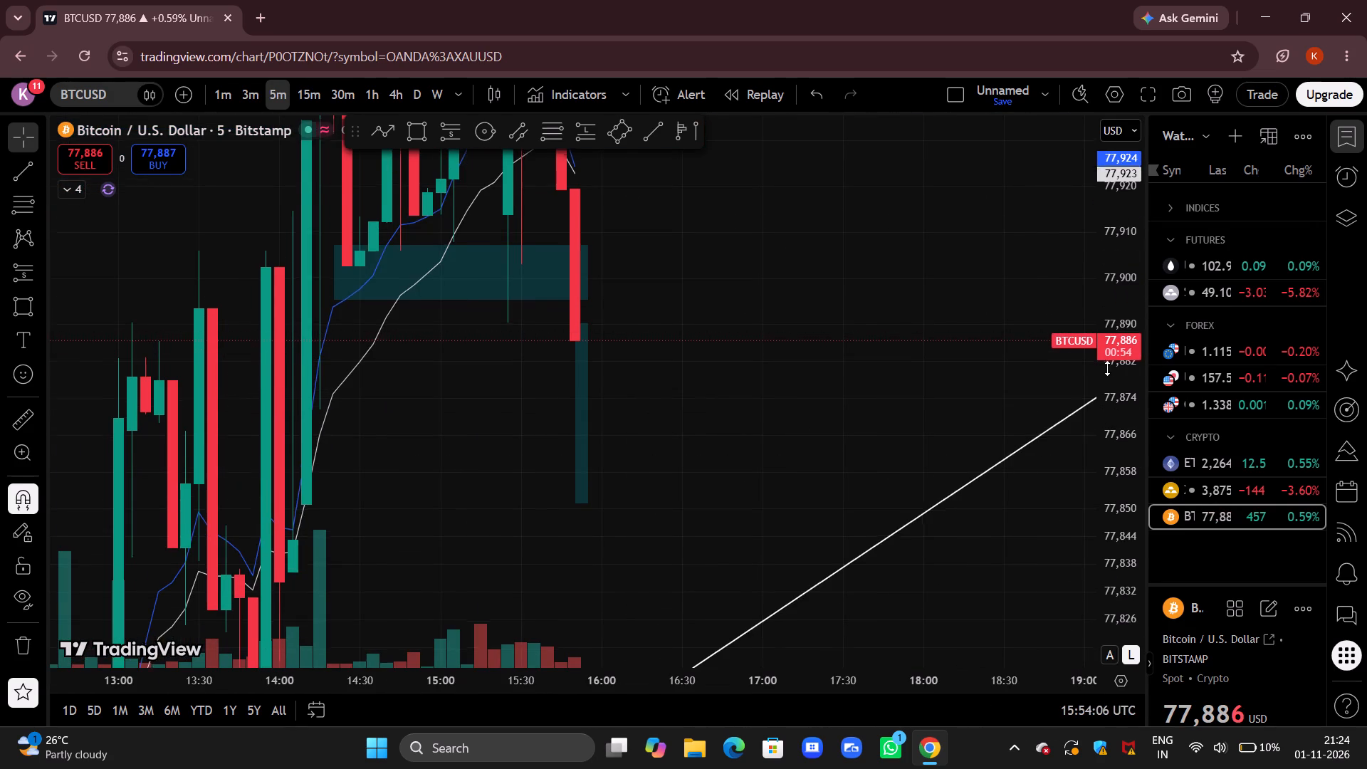
drag(1107, 368, 1105, 388)
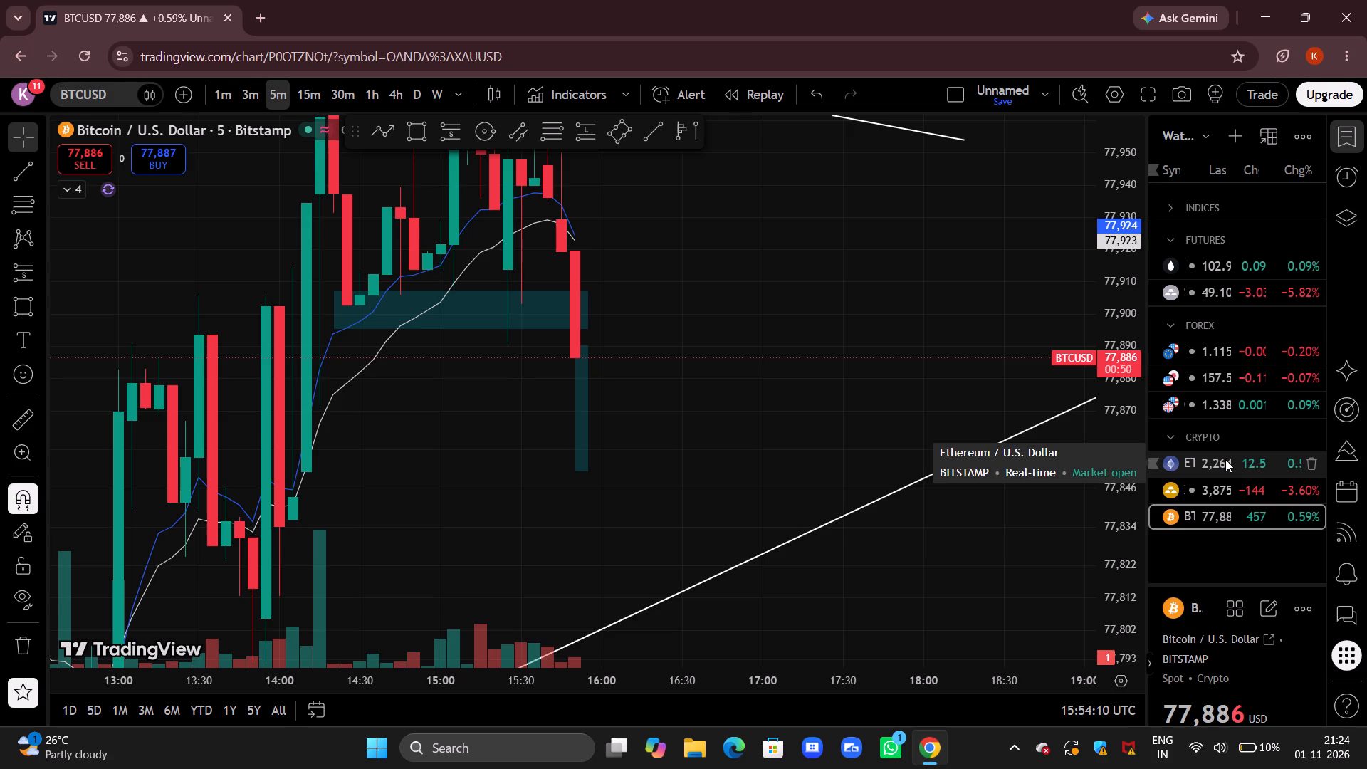
Switch to ETHUSD and examine the 5-minute price action around the open short position, rising channel and supply zone.
click(1225, 459)
scroll(820, 419, down, 4)
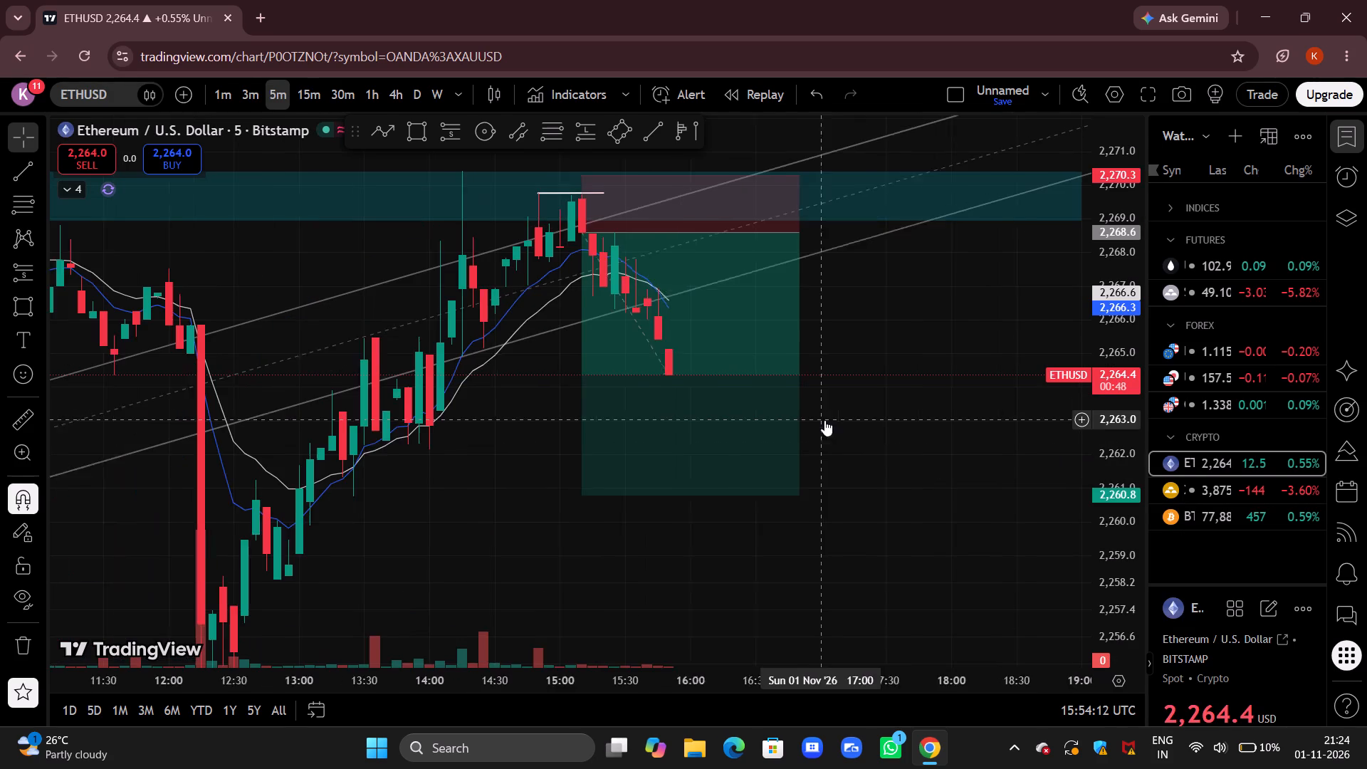
drag(931, 419, 844, 442)
drag(1124, 506, 1111, 387)
drag(995, 392, 934, 436)
scroll(933, 437, down, 4)
drag(1106, 309, 1088, 463)
drag(1074, 465, 946, 478)
drag(911, 408, 868, 431)
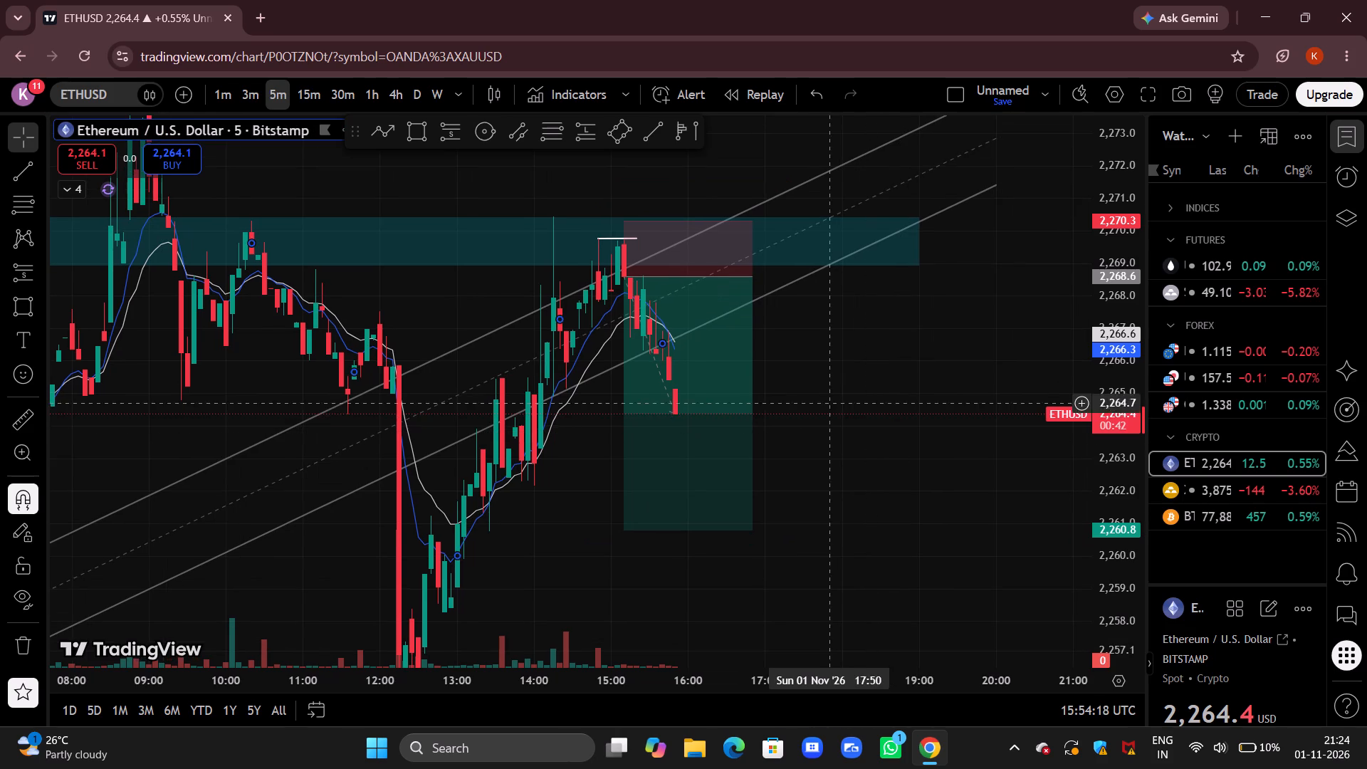
drag(891, 412, 837, 424)
drag(968, 557, 953, 474)
scroll(953, 474, down, 3)
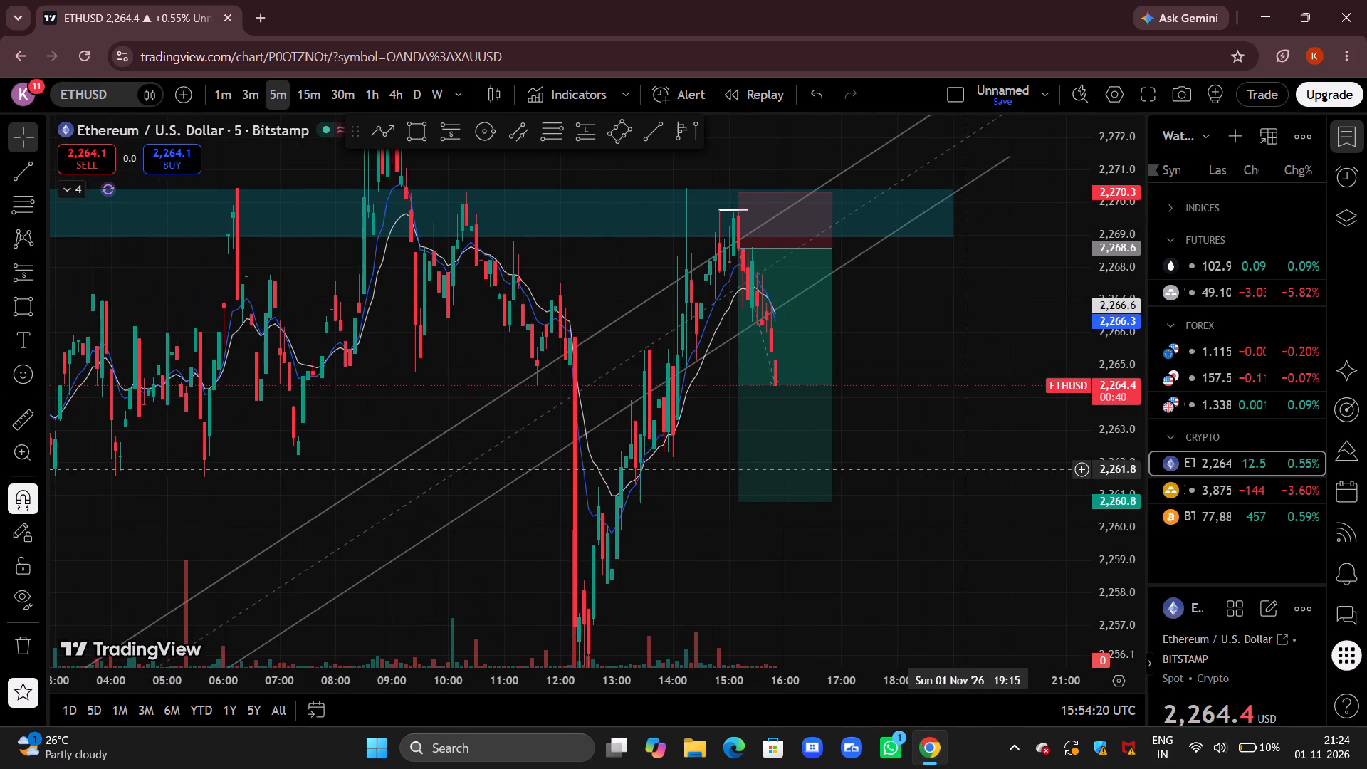
drag(984, 494, 958, 424)
drag(1097, 474, 1097, 507)
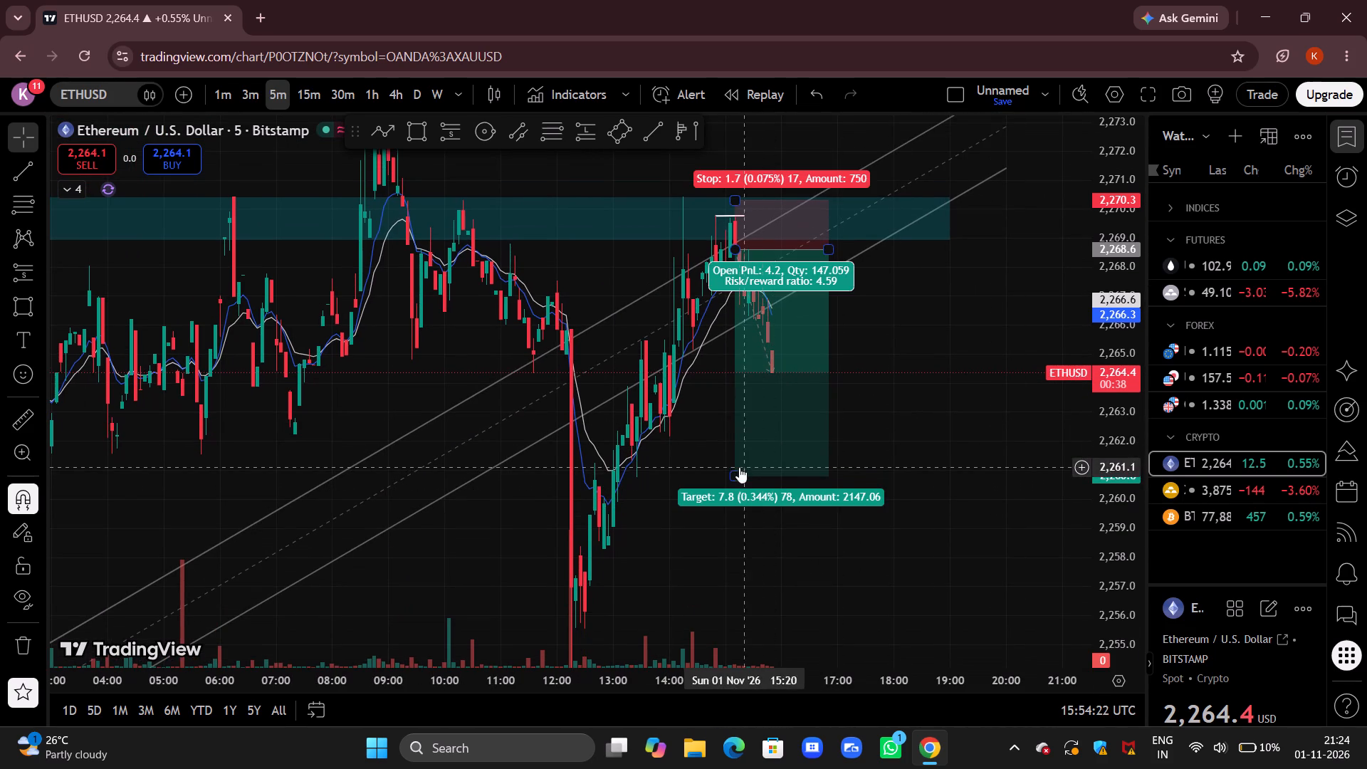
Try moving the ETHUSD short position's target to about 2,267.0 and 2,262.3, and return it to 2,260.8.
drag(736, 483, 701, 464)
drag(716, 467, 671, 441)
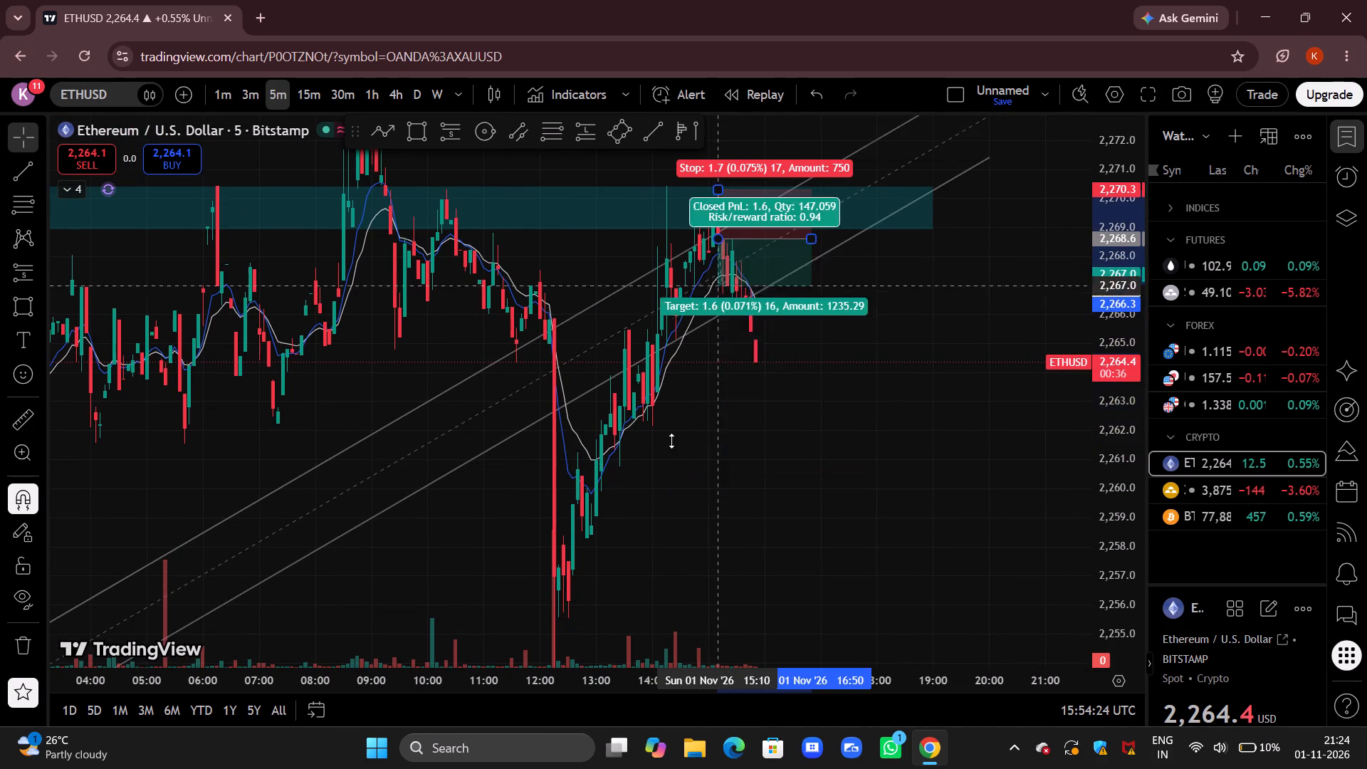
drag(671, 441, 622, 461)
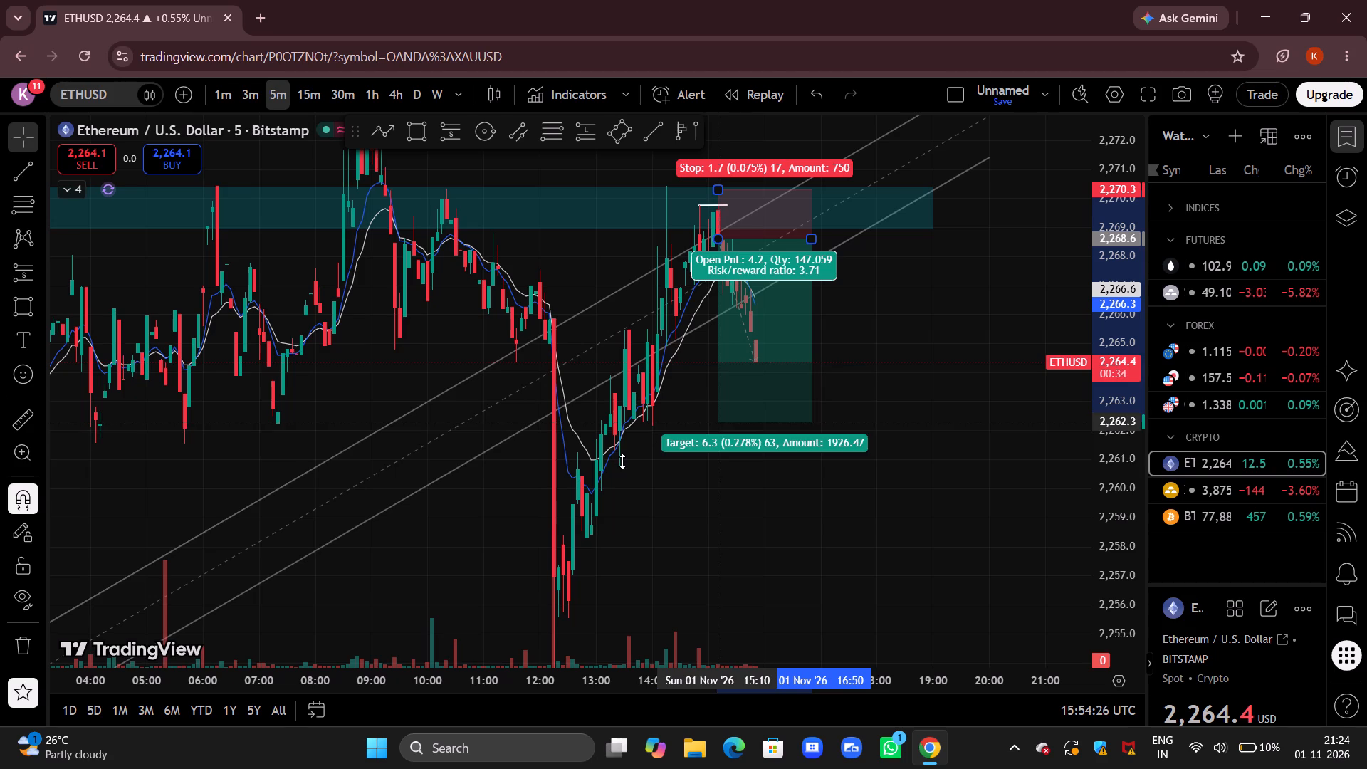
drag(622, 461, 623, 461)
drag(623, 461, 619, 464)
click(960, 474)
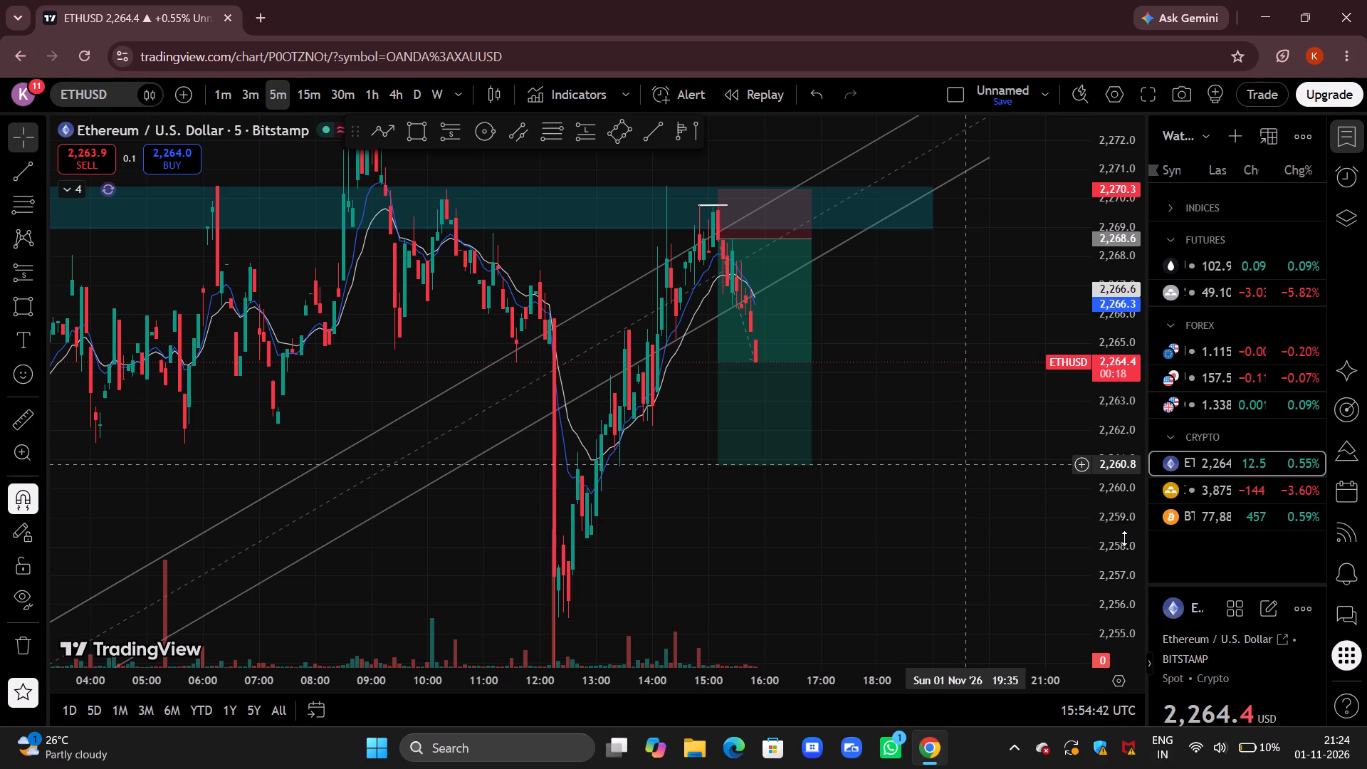
Check the XAUUSD chart, switch to BTCUSD, and examine the latest 5-minute candles between the falling and rising trendlines.
click(1223, 495)
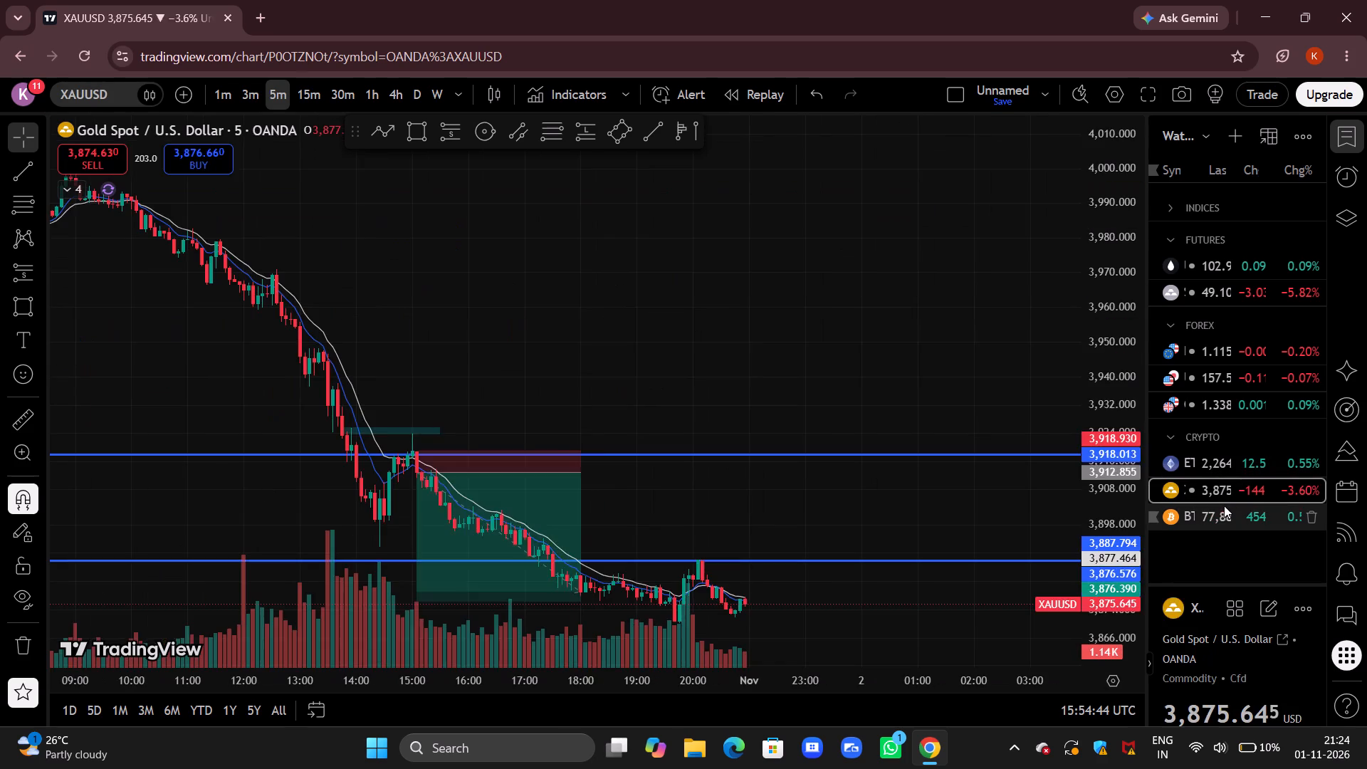
click(1224, 506)
drag(906, 520, 852, 581)
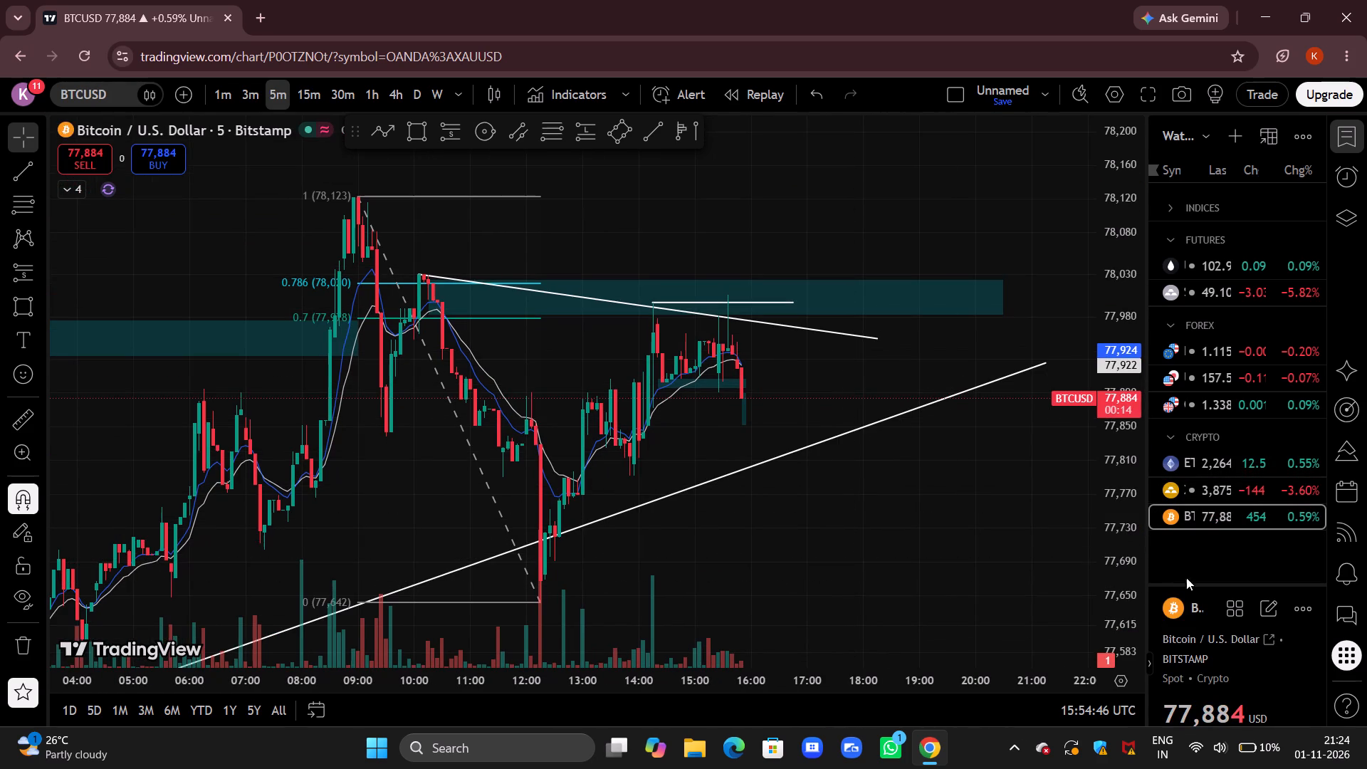
drag(1131, 630, 1126, 488)
drag(1049, 522, 880, 511)
scroll(890, 506, up, 5)
drag(758, 522, 782, 522)
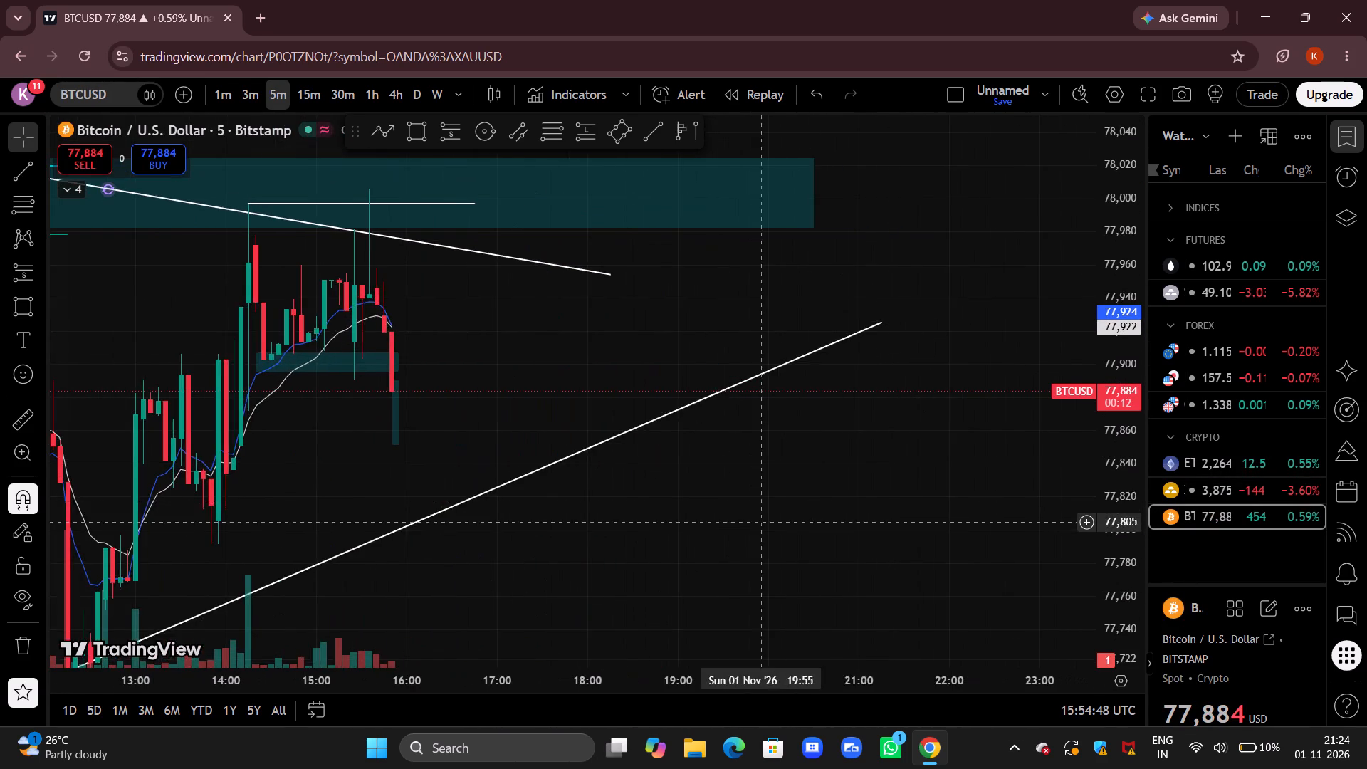
drag(782, 522, 980, 480)
scroll(800, 516, up, 2)
drag(622, 542, 995, 511)
drag(823, 334, 842, 380)
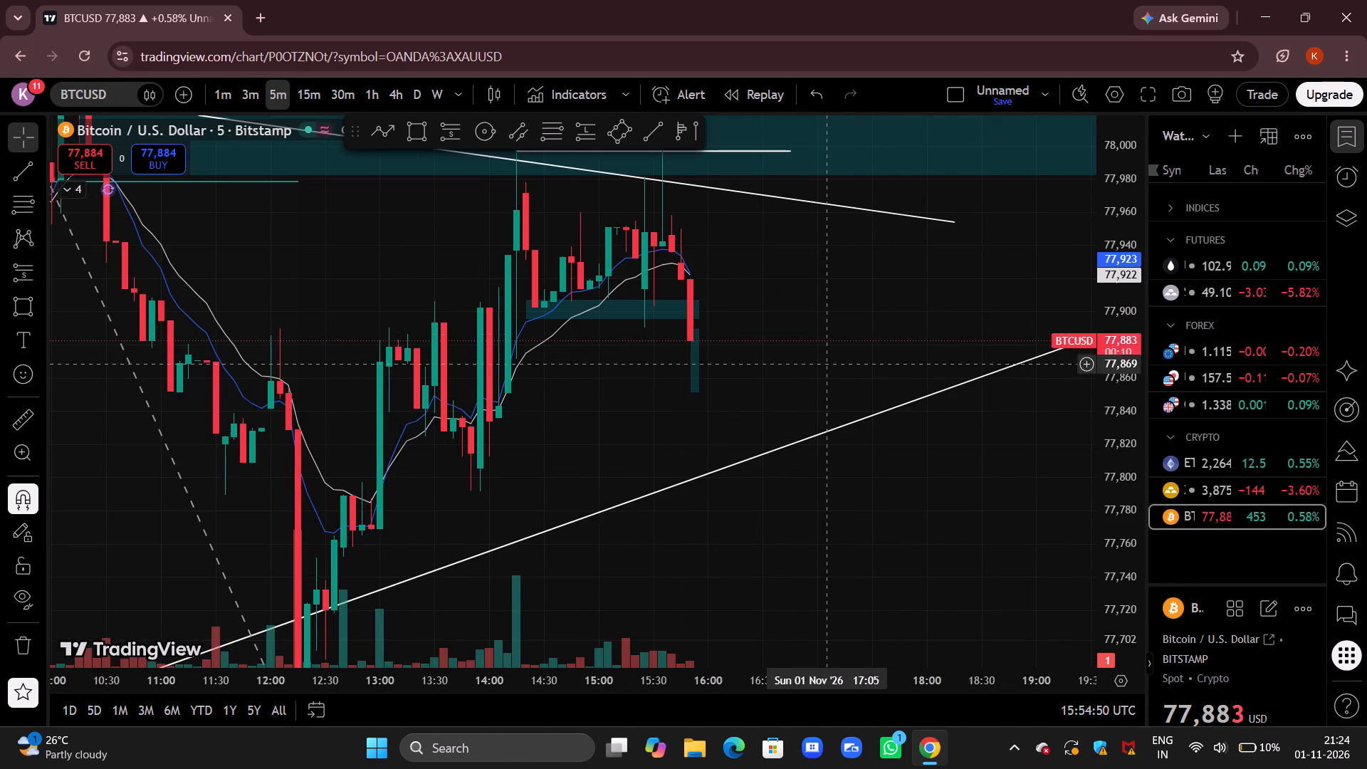
drag(842, 380, 854, 397)
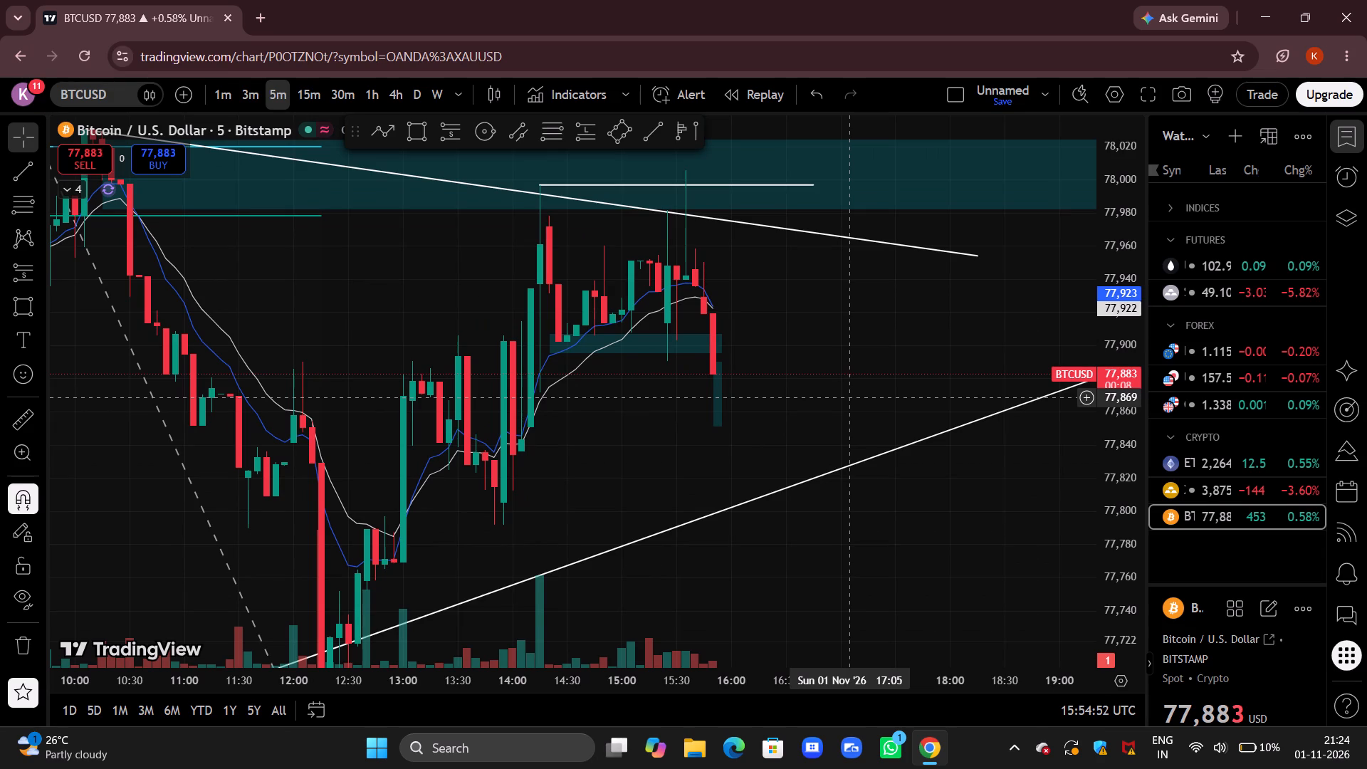
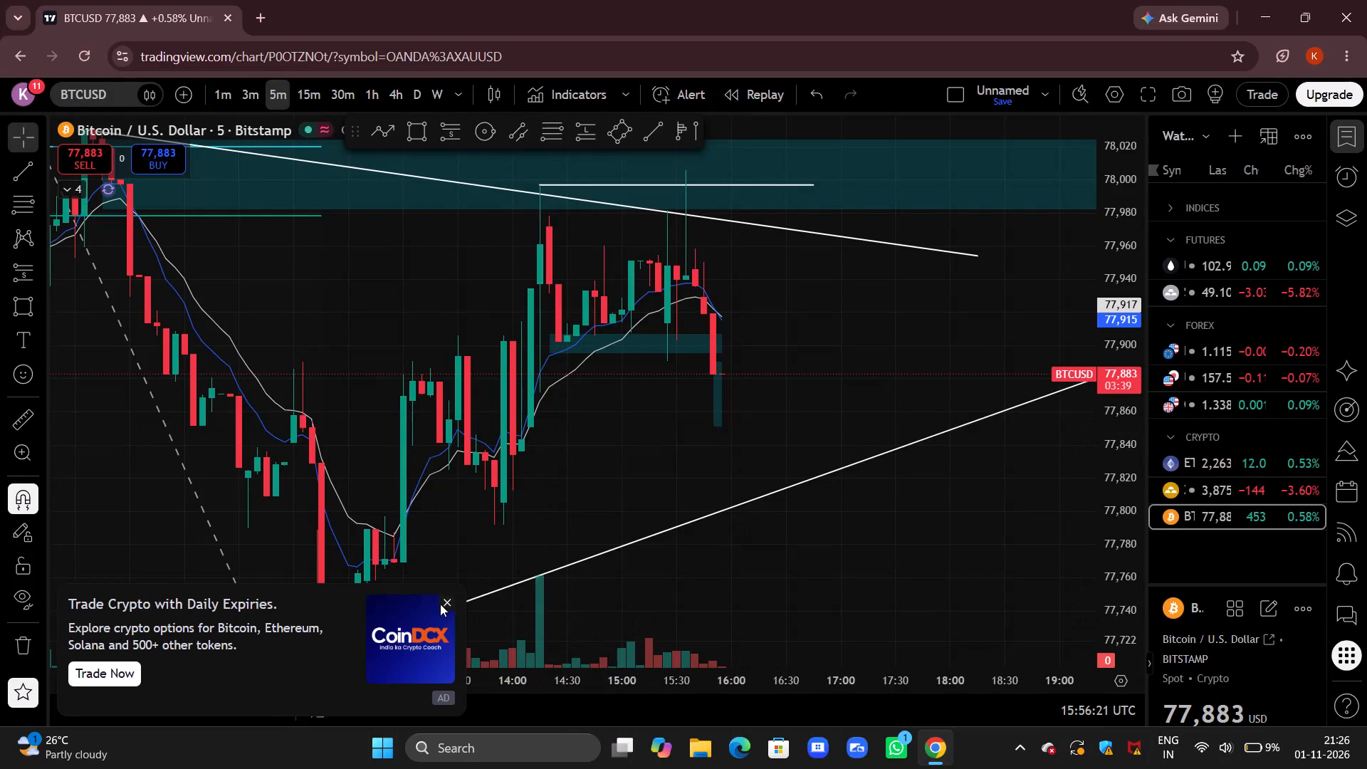
Dismiss the advertisement and examine BTCUSD's 5-minute price action around the Fib retracement, supply zone, and falling and rising trendlines.
click(443, 604)
drag(818, 639, 809, 518)
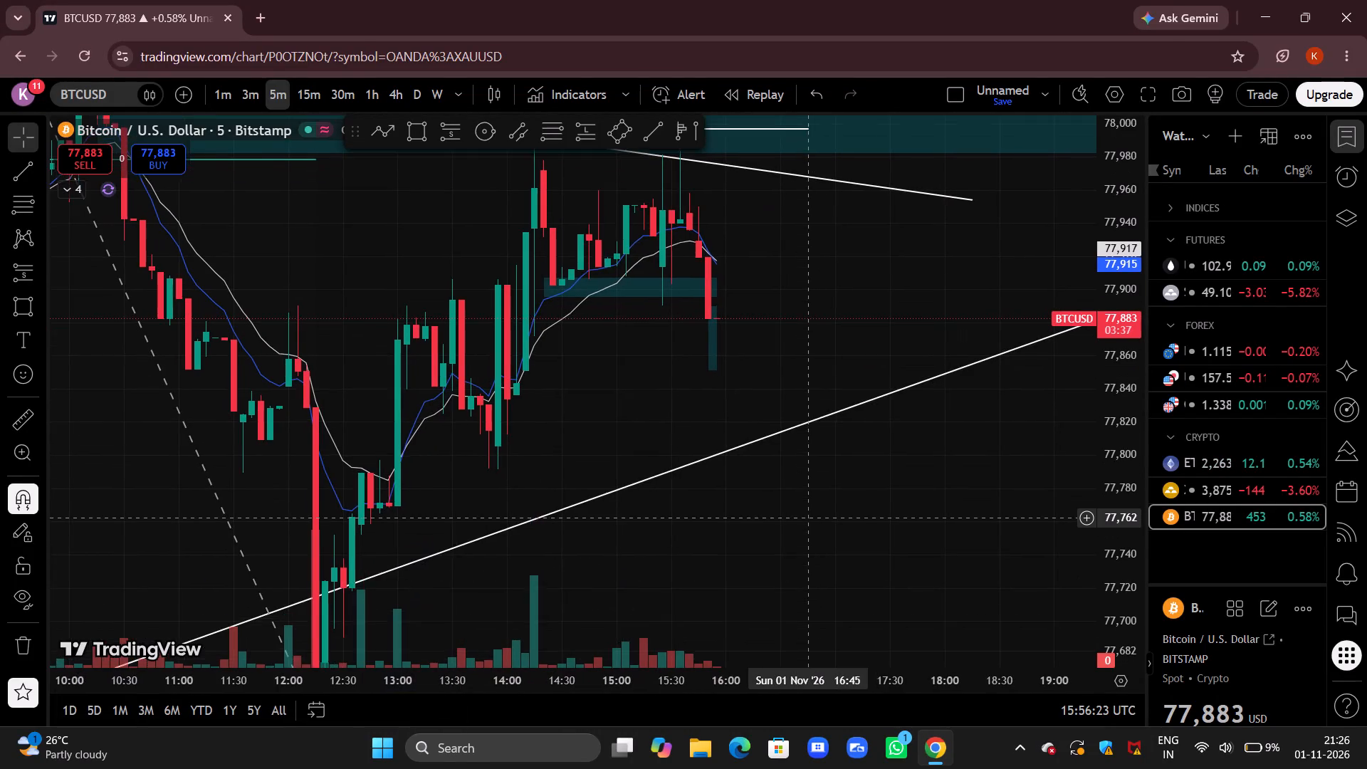
scroll(809, 518, down, 5)
drag(945, 511, 822, 507)
drag(1131, 347, 1104, 510)
drag(1042, 513, 868, 484)
scroll(868, 484, down, 6)
drag(914, 472, 849, 523)
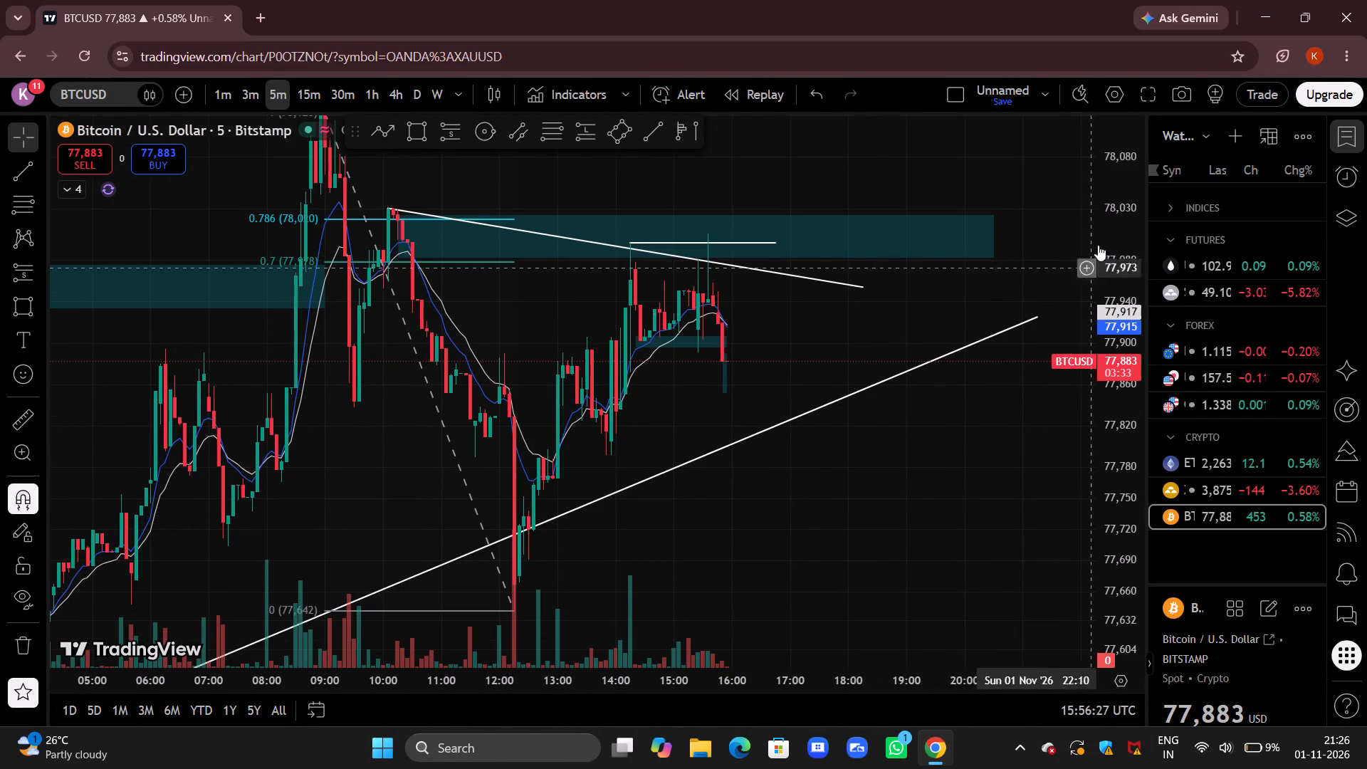
drag(1114, 228, 1101, 328)
drag(1013, 451, 911, 525)
scroll(910, 524, down, 5)
drag(983, 520, 904, 525)
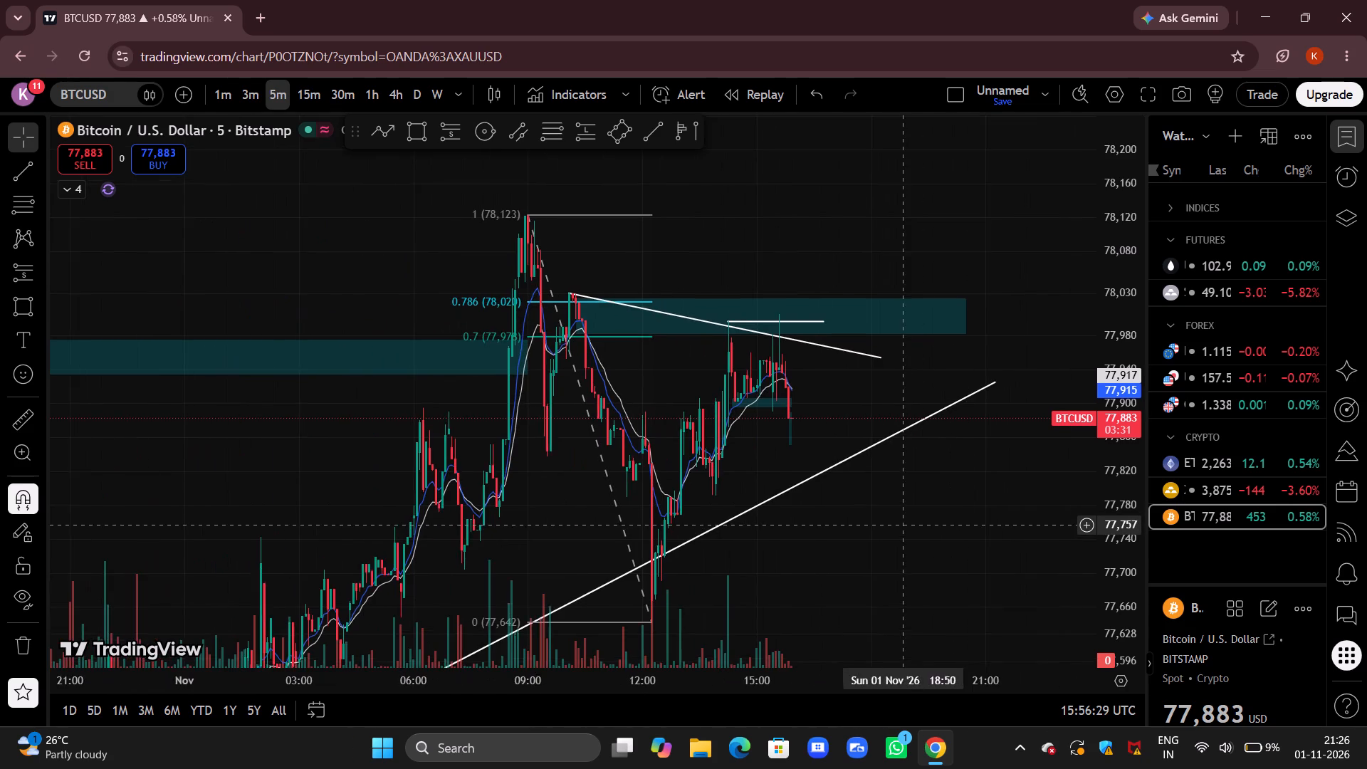
scroll(904, 525, up, 4)
drag(1119, 596, 1127, 311)
drag(1042, 471, 1064, 369)
scroll(1055, 381, up, 3)
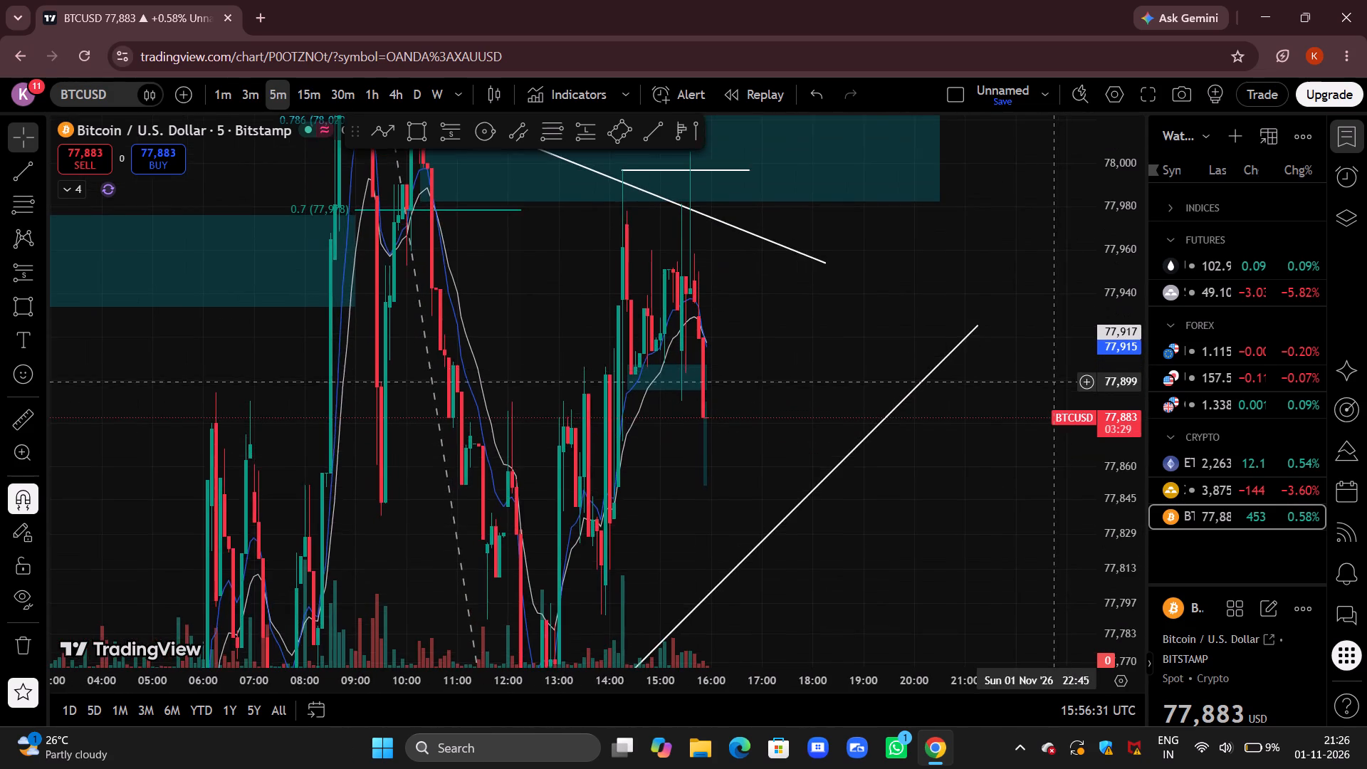
scroll(1055, 381, up, 2)
scroll(911, 513, up, 4)
drag(862, 531, 989, 471)
drag(800, 502, 966, 480)
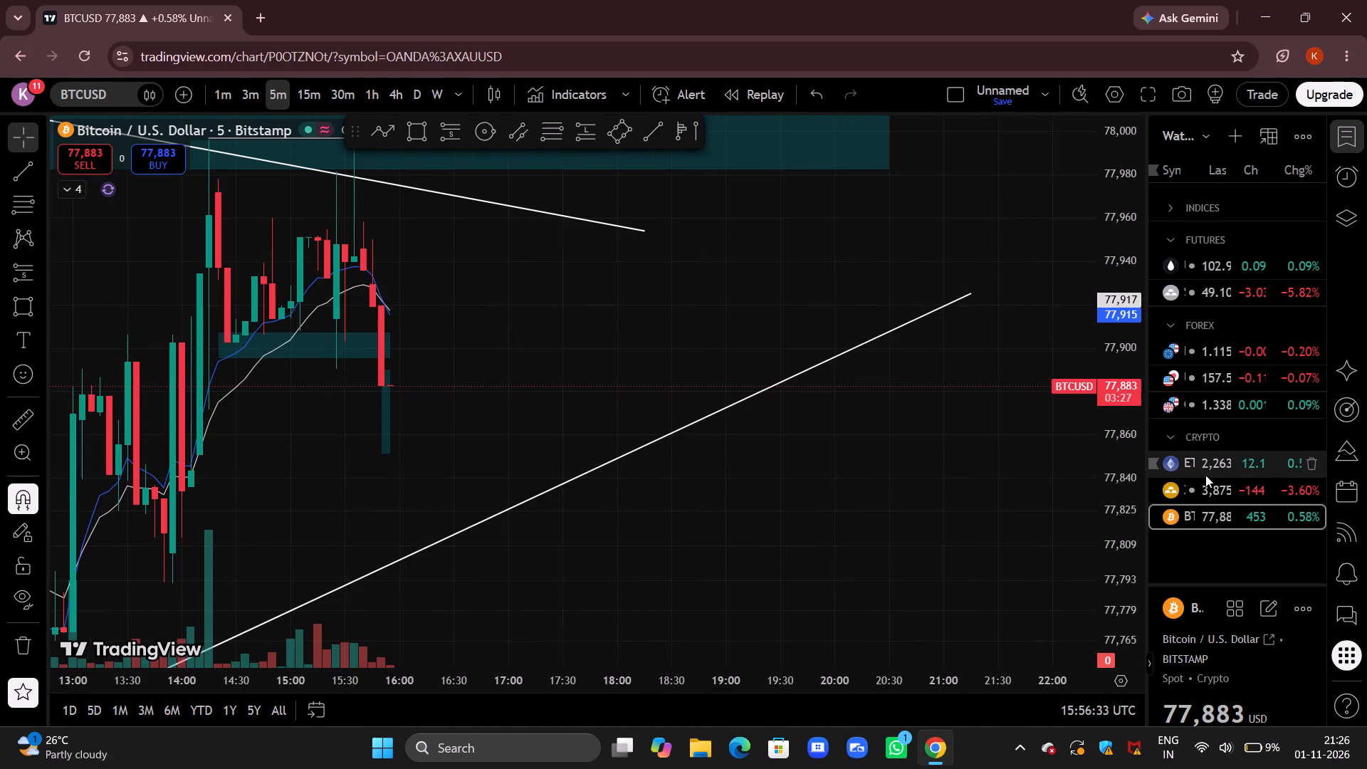
Switch to ETHUSD and examine the 5-minute candles around the short position, rising channel and supply zone.
click(1213, 471)
drag(740, 471, 1037, 429)
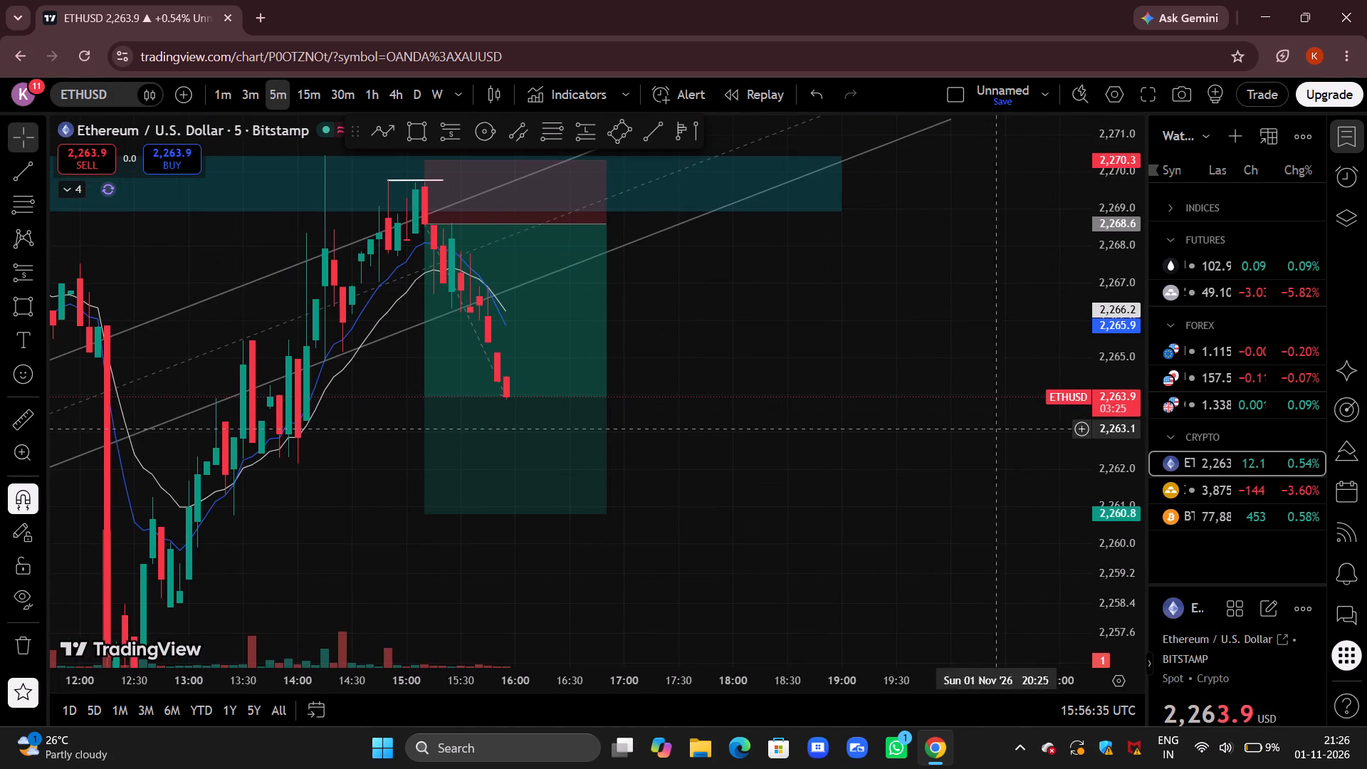
scroll(710, 416, down, 3)
drag(990, 401, 889, 426)
drag(1128, 343, 1111, 395)
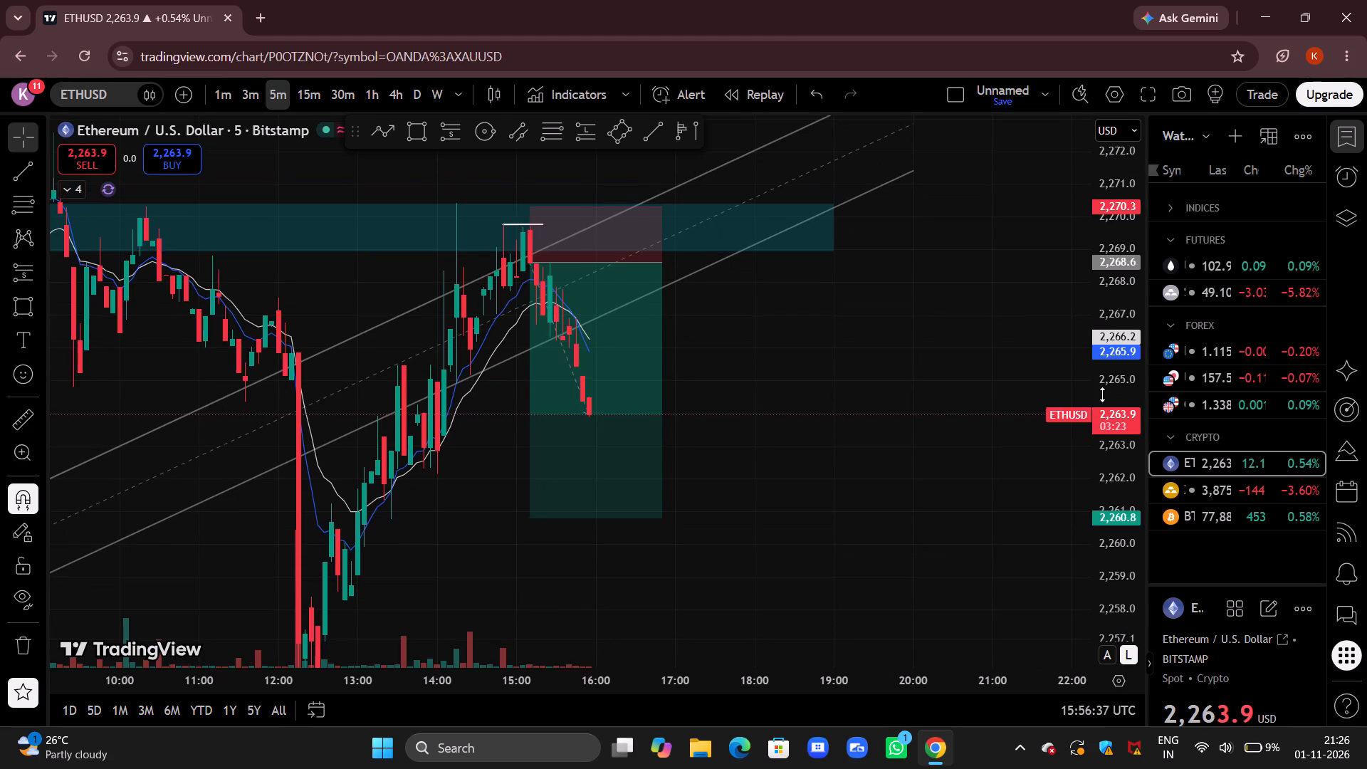
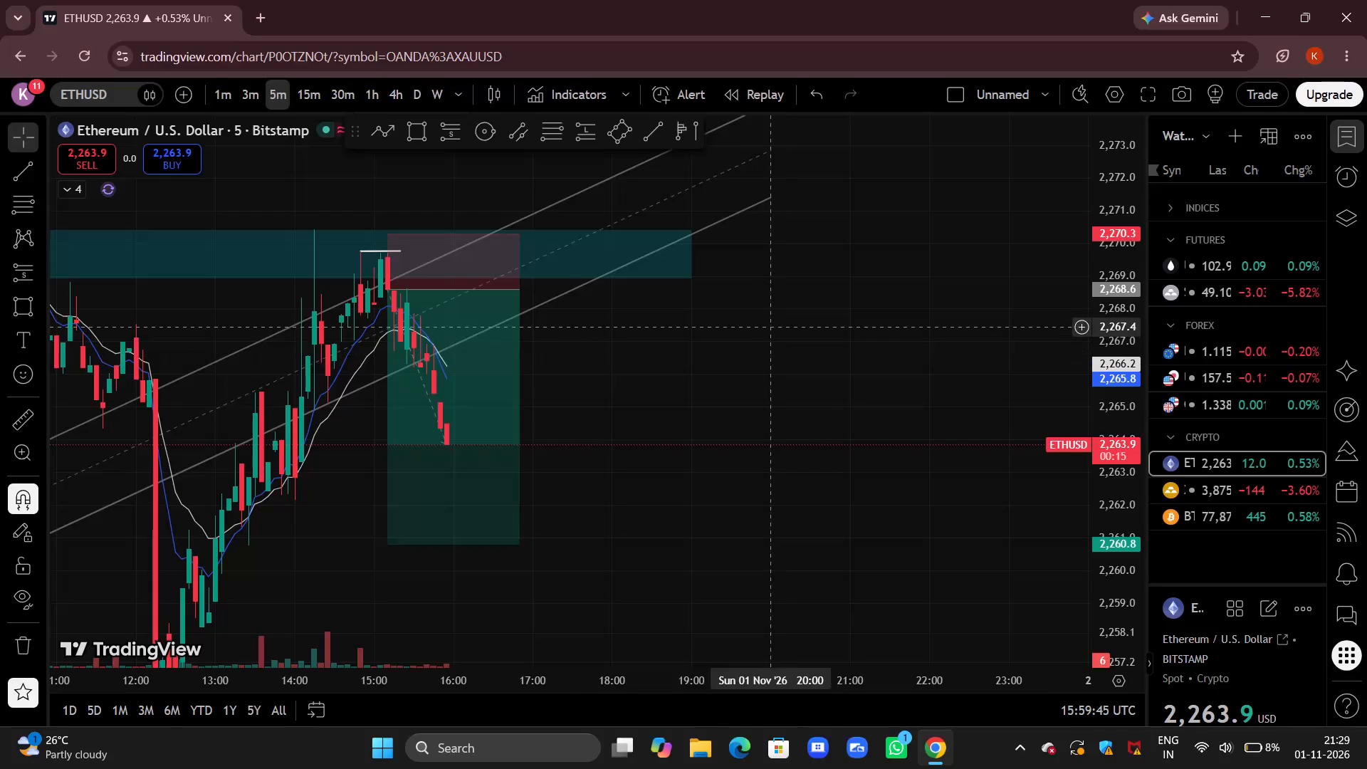
Examine ETHUSD's latest 5-minute candles within the short position, down to its target, and against the rising channel.
scroll(771, 327, up, 2)
drag(579, 407, 723, 328)
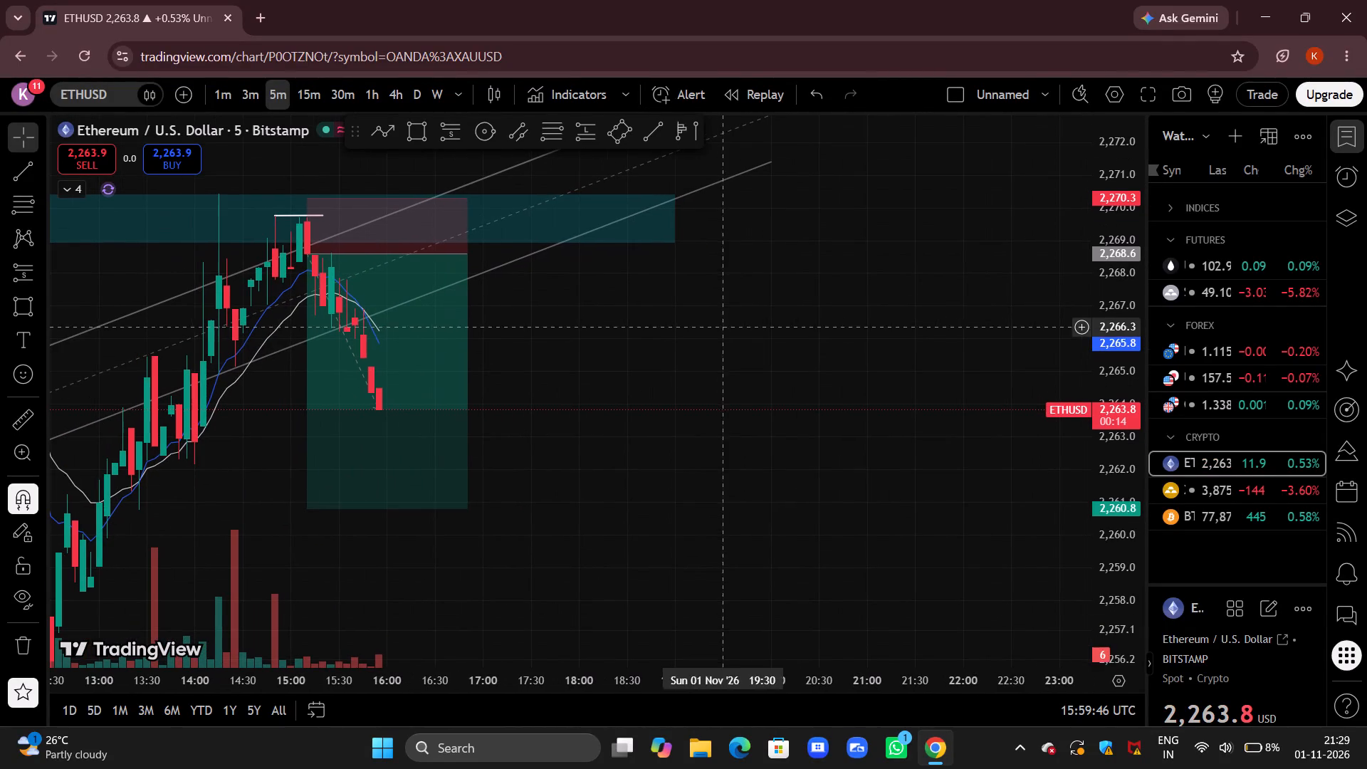
drag(1104, 574, 1109, 475)
drag(825, 489, 1041, 441)
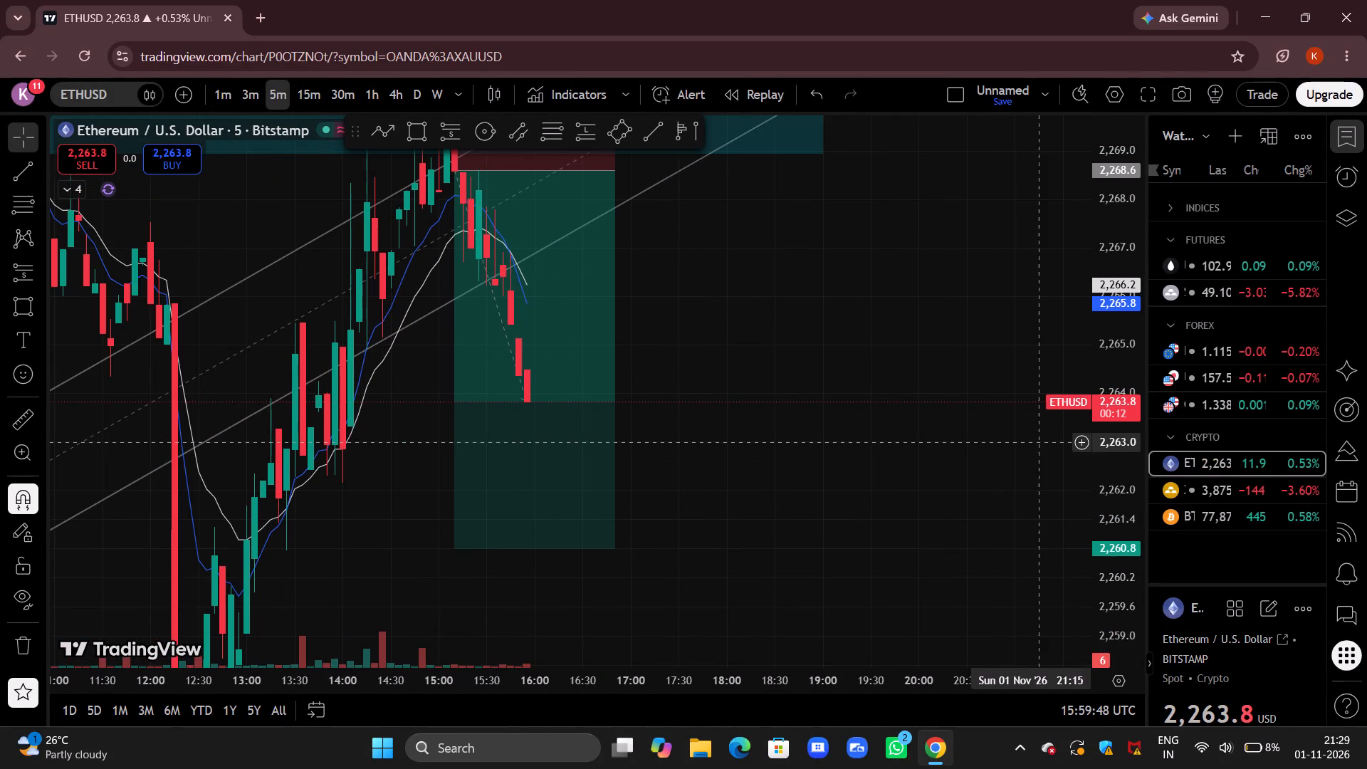
drag(1114, 310, 1114, 476)
Switch to XAUUSD, dismiss the WhatsApp notification, and examine the 5-minute candles below the 3,887.794 horizontal line.
click(1208, 481)
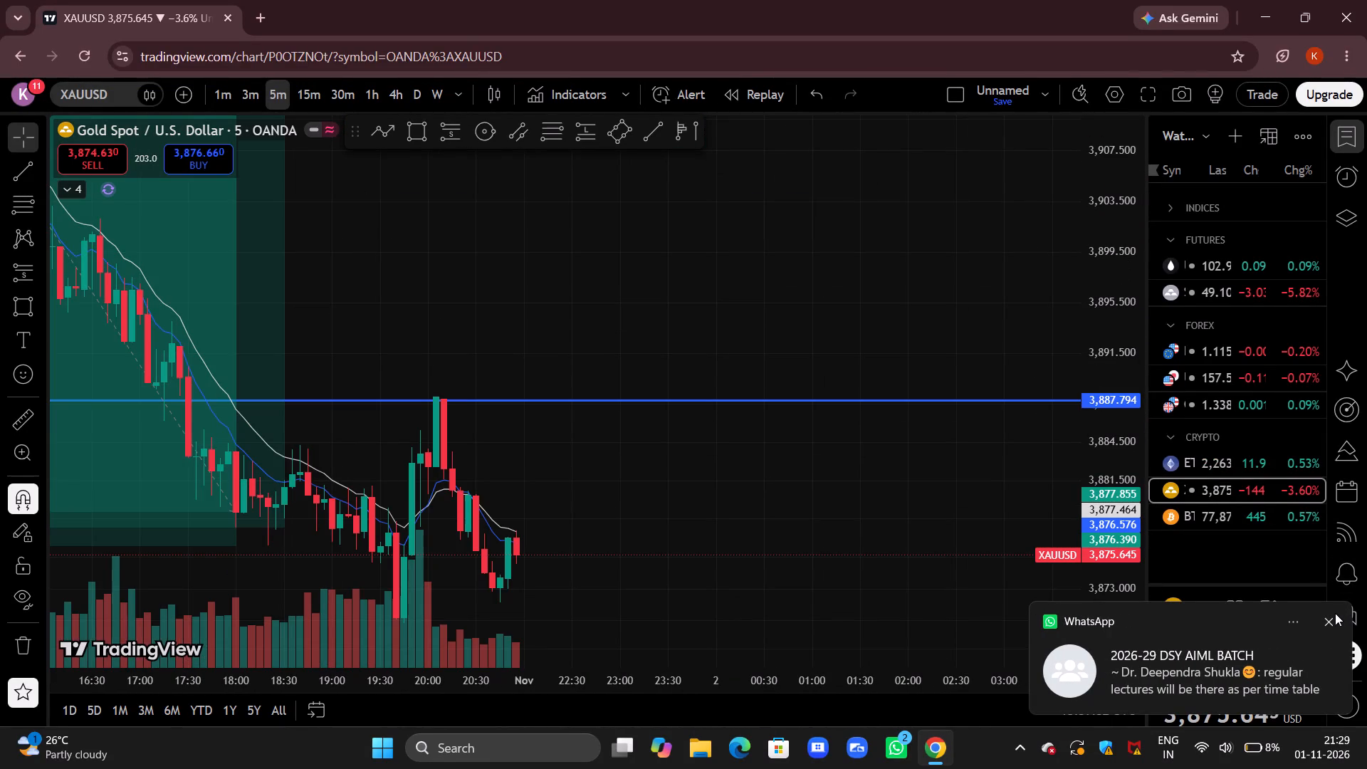
click(1330, 618)
drag(903, 538, 884, 390)
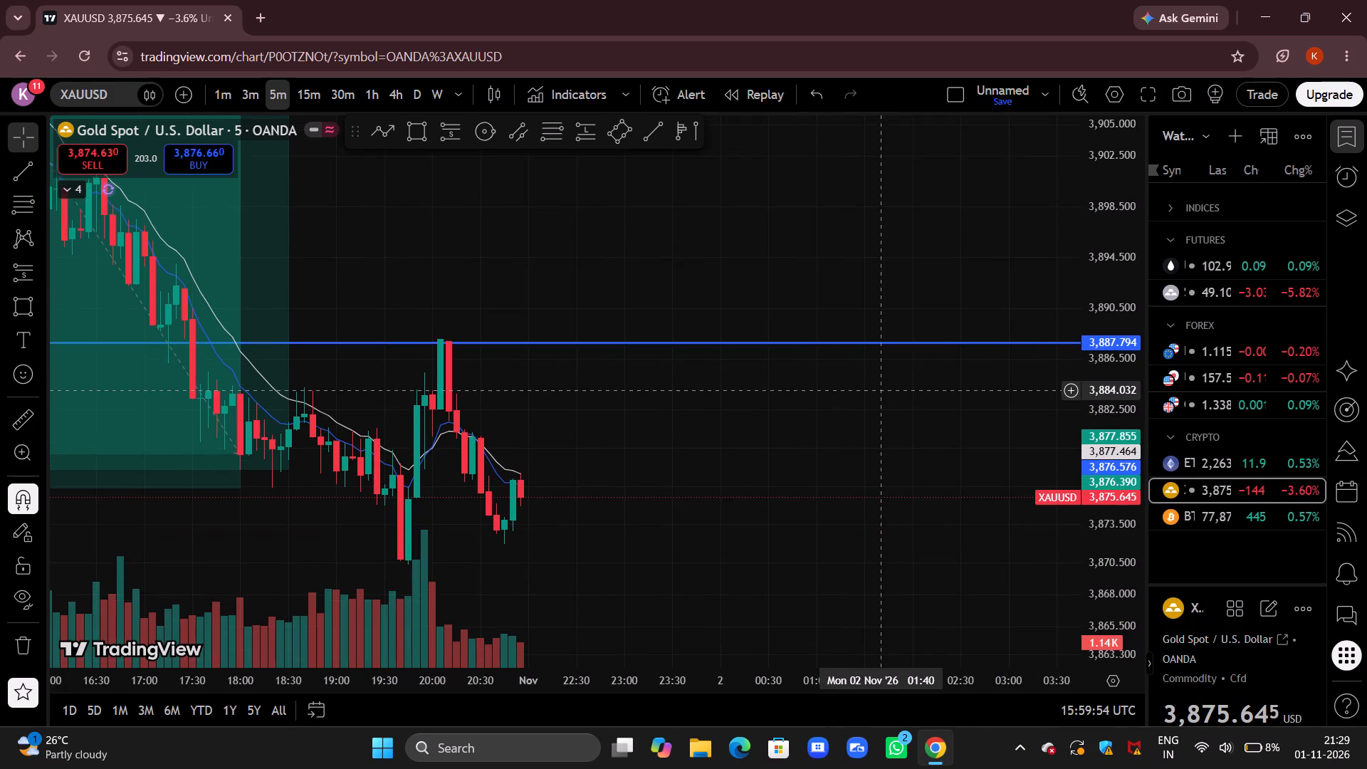
drag(884, 390, 886, 346)
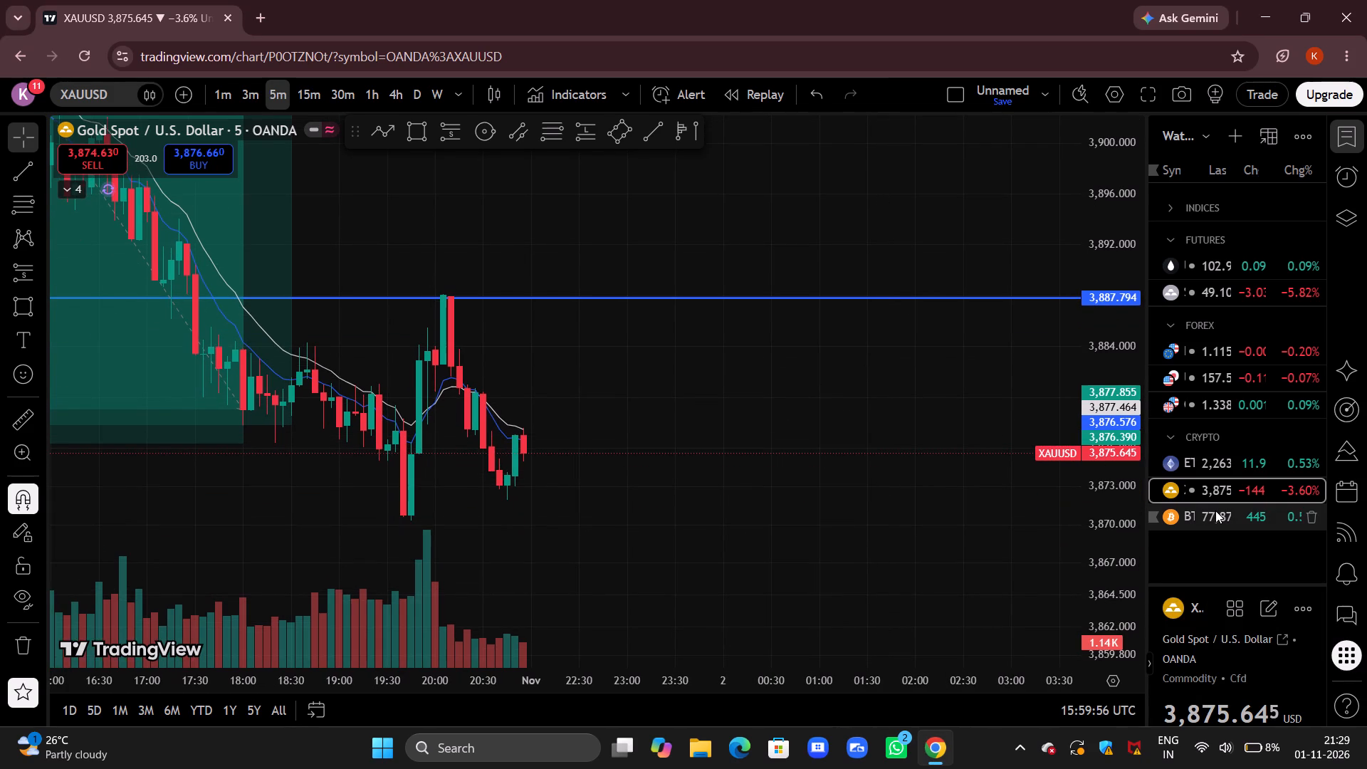
Switch to BTCUSD and examine the newest 5-minute candles between the small demand zone and the rising trendline.
click(1215, 511)
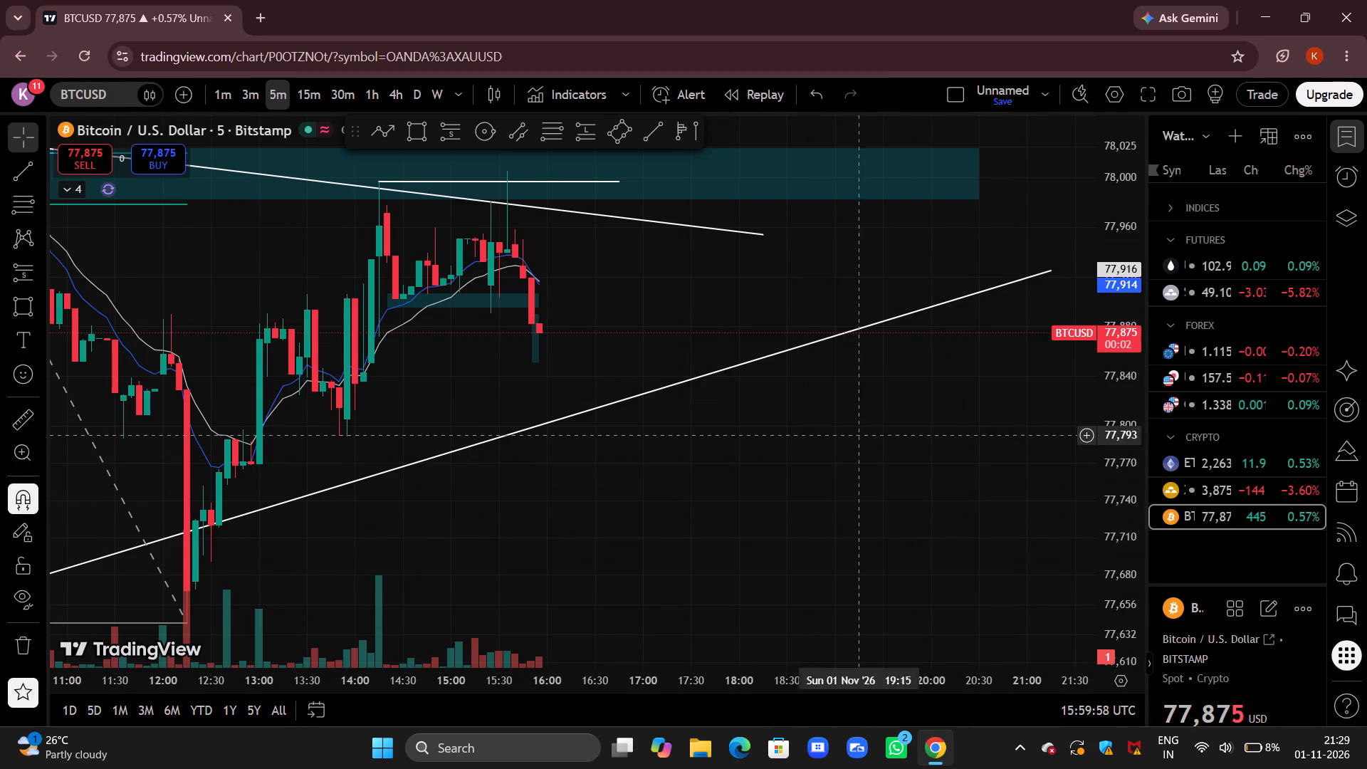
drag(862, 439, 827, 481)
drag(1121, 551, 1108, 255)
drag(1012, 337, 942, 461)
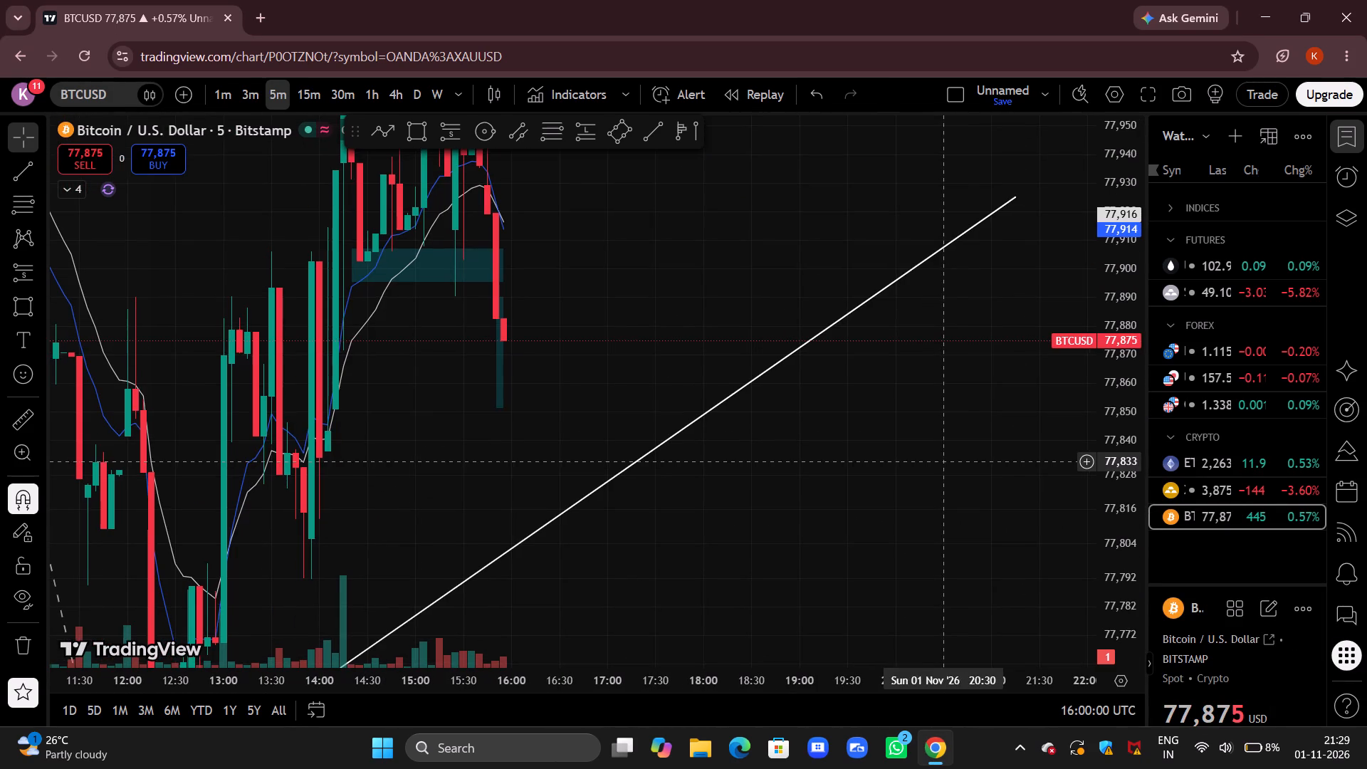
drag(1121, 353, 1124, 420)
drag(1030, 483, 1062, 420)
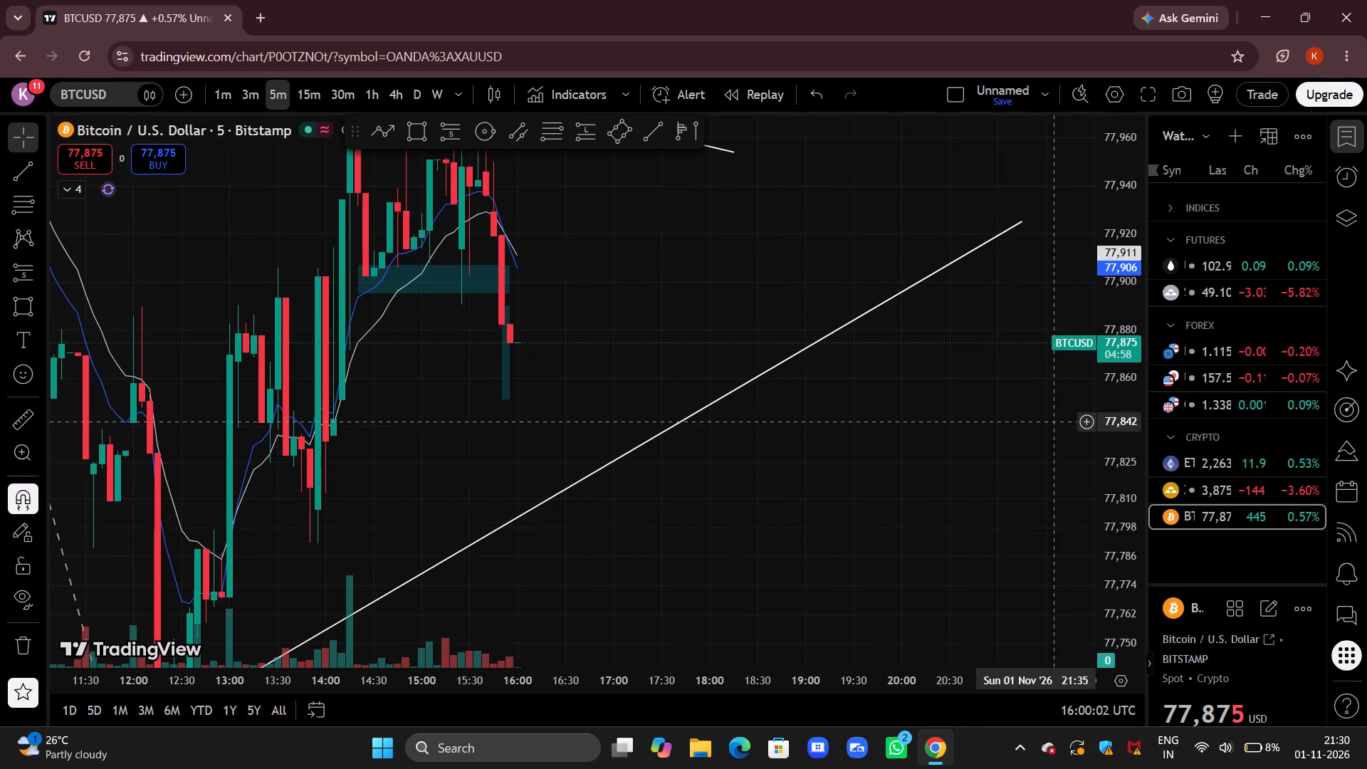
scroll(1052, 422, up, 3)
Return to ETHUSD and examine the 5-minute drop from the supply zone through the rising channel and short position.
click(1243, 464)
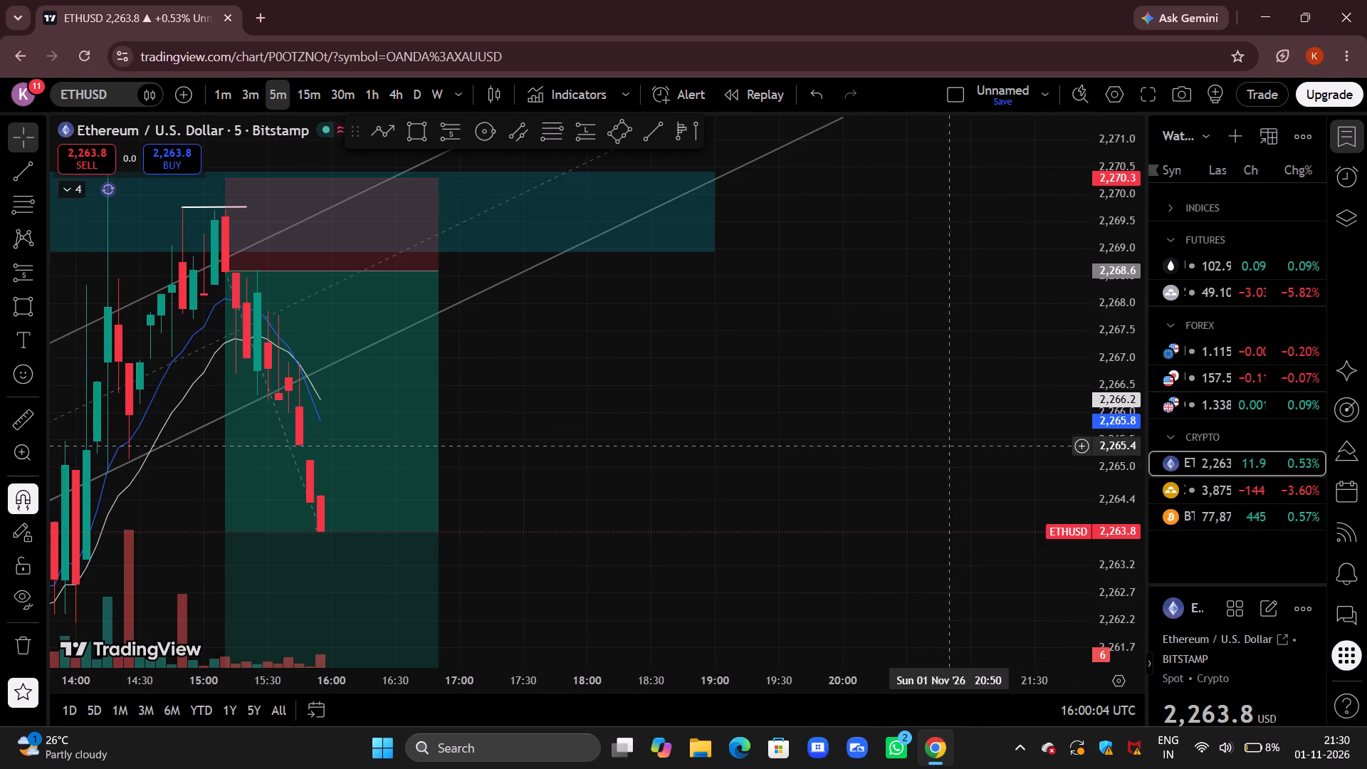
drag(852, 471, 953, 291)
drag(1103, 281, 1060, 406)
scroll(526, 404, down, 6)
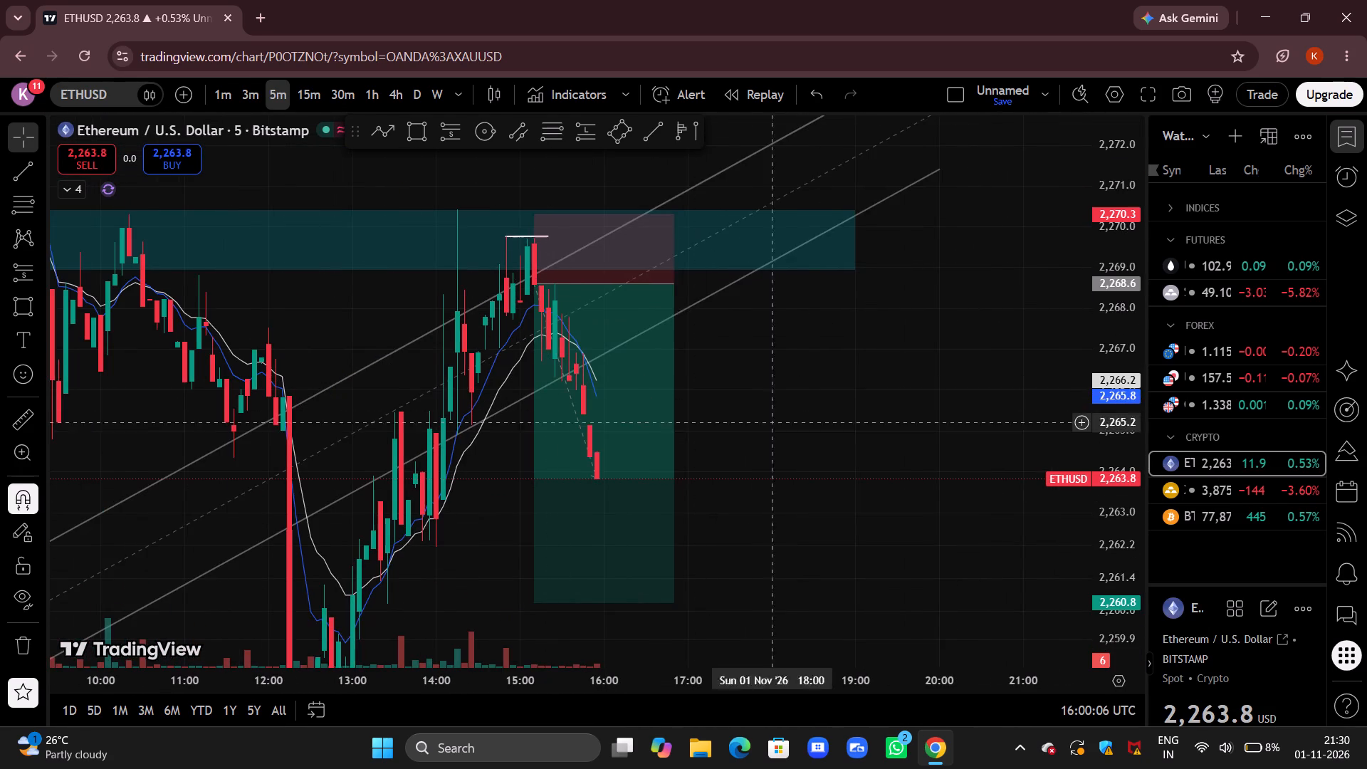
drag(812, 427, 844, 232)
drag(1104, 236, 1110, 405)
drag(961, 386, 965, 242)
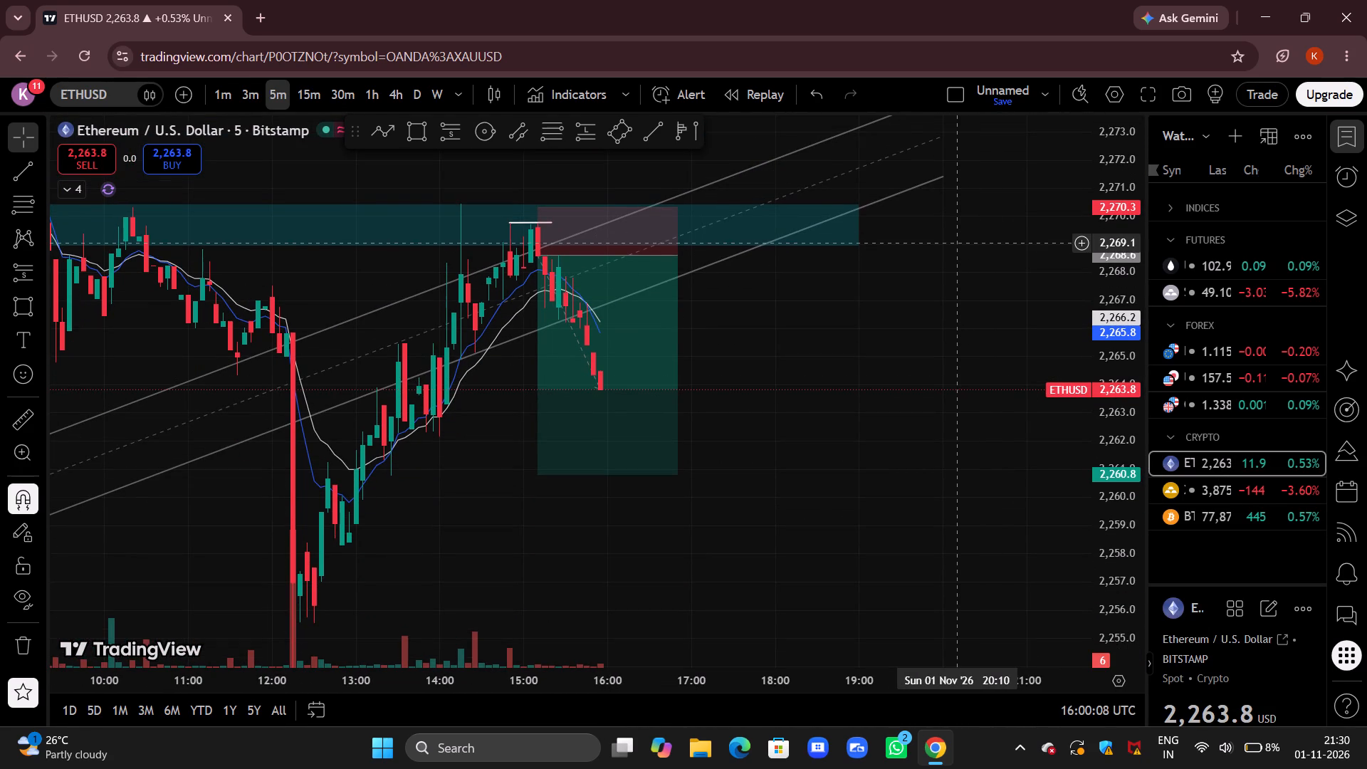
drag(935, 249, 849, 291)
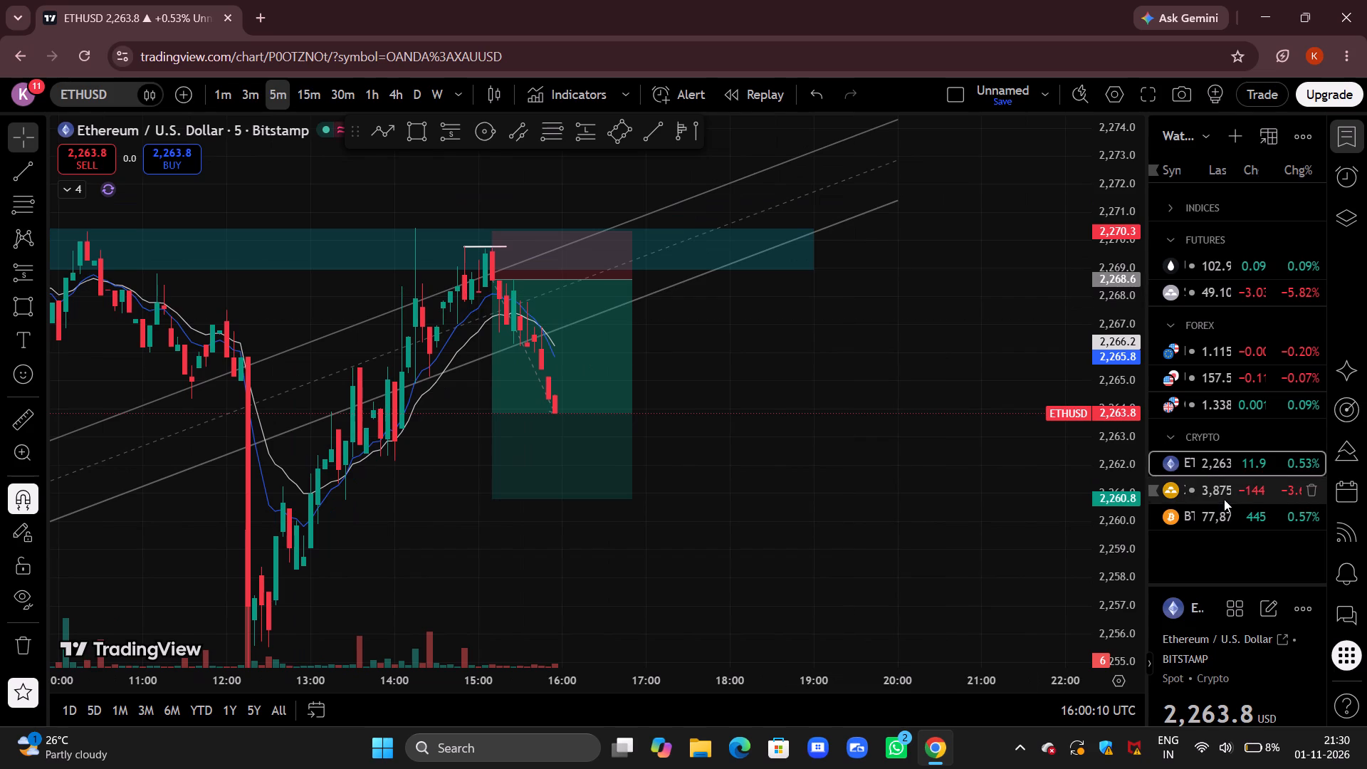
Check XAUUSD briefly and return to BTCUSD to examine its 5-minute candles between the falling and rising trendlines.
click(1215, 495)
click(1231, 518)
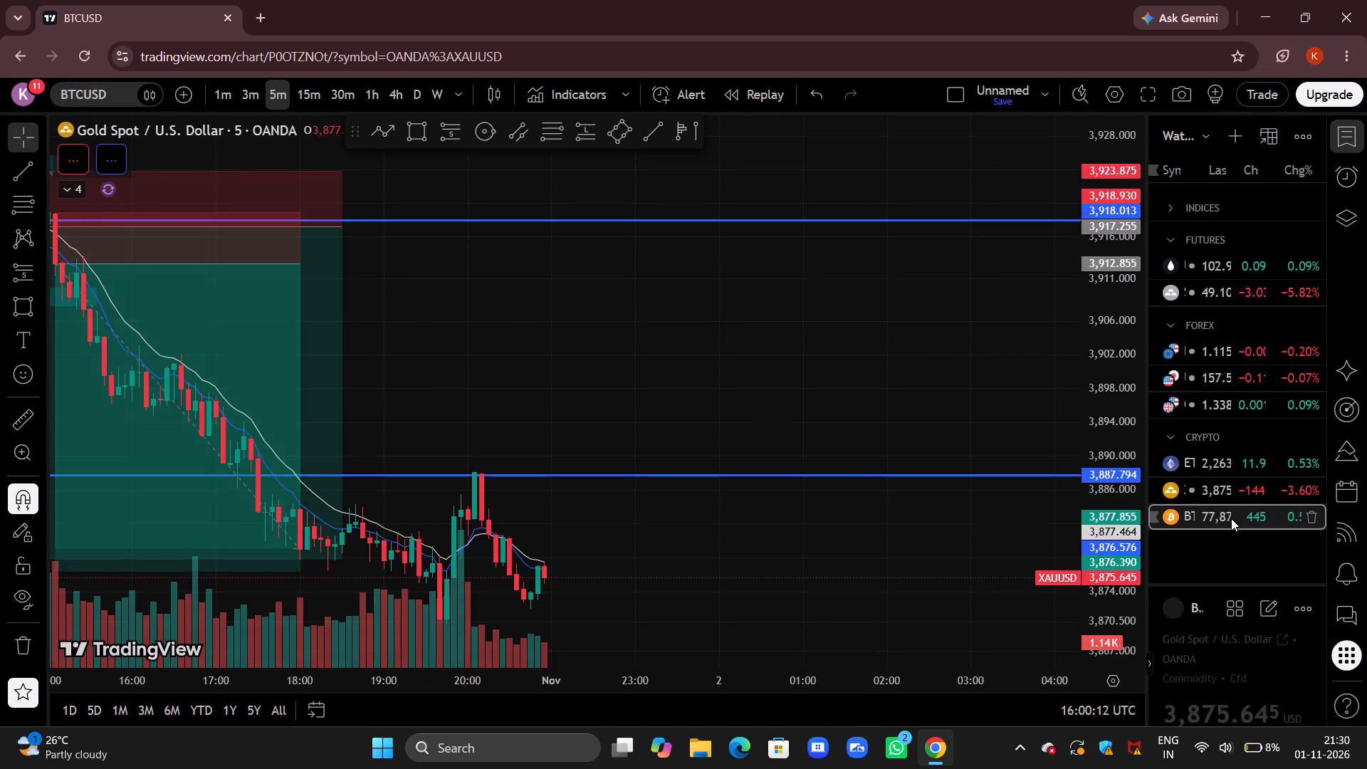
drag(950, 498, 891, 407)
drag(1143, 581, 1130, 516)
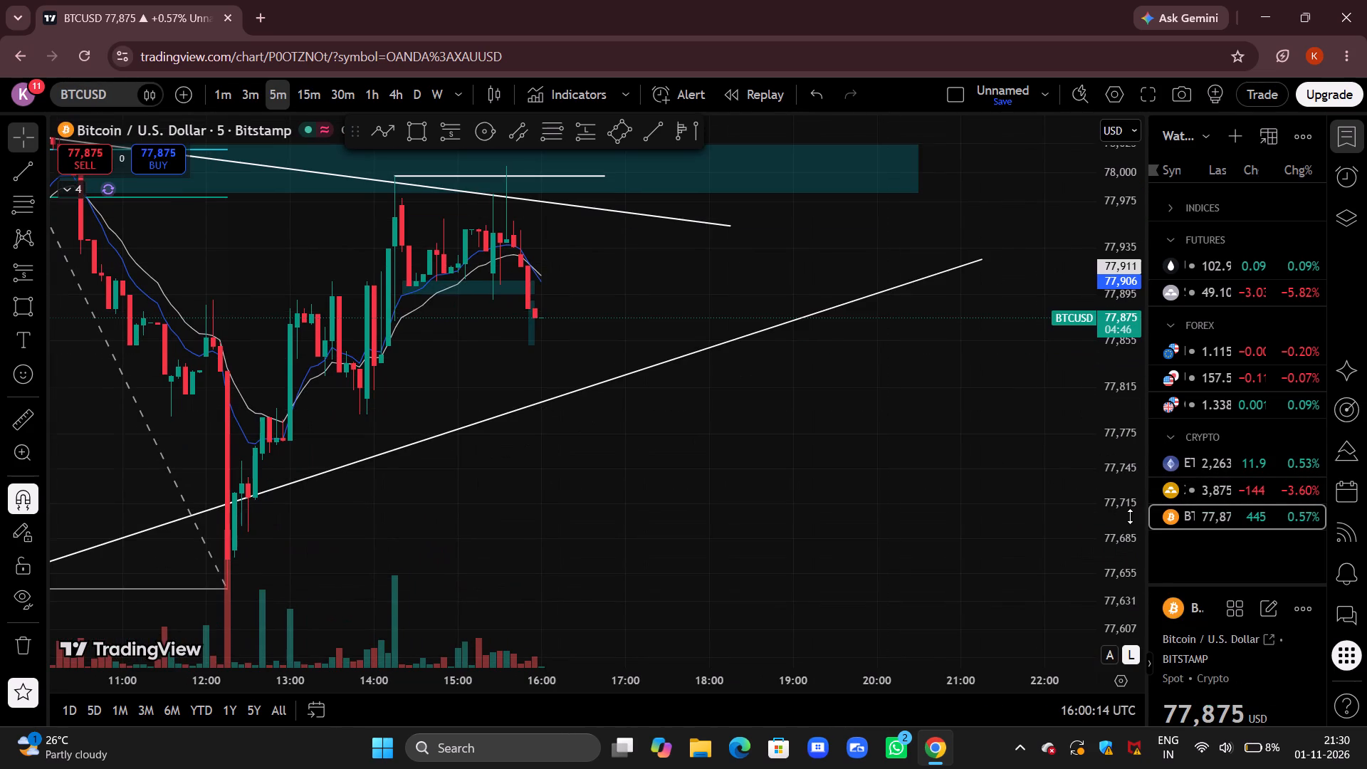
drag(1130, 516, 1115, 461)
Minimize the browser window and launch Kuro from the desktop.
click(1269, 11)
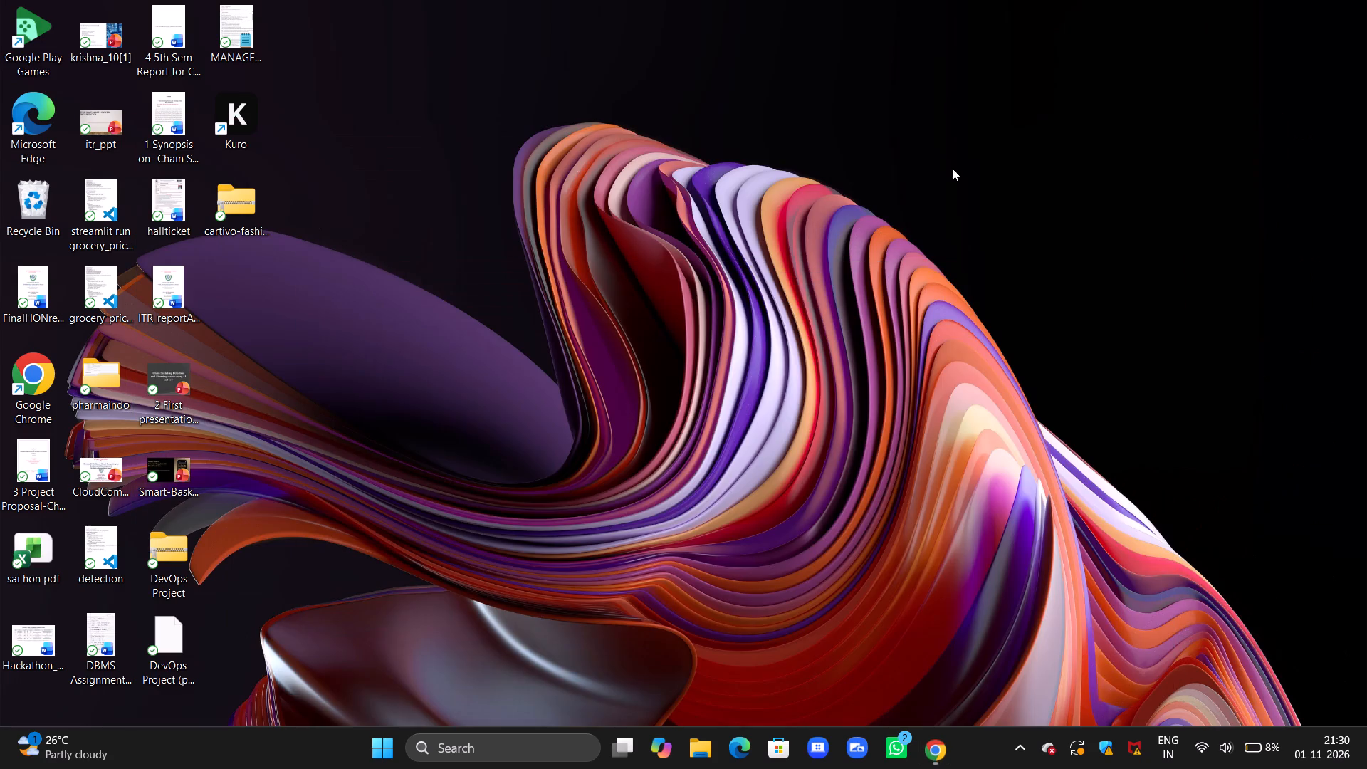
double_click(239, 113)
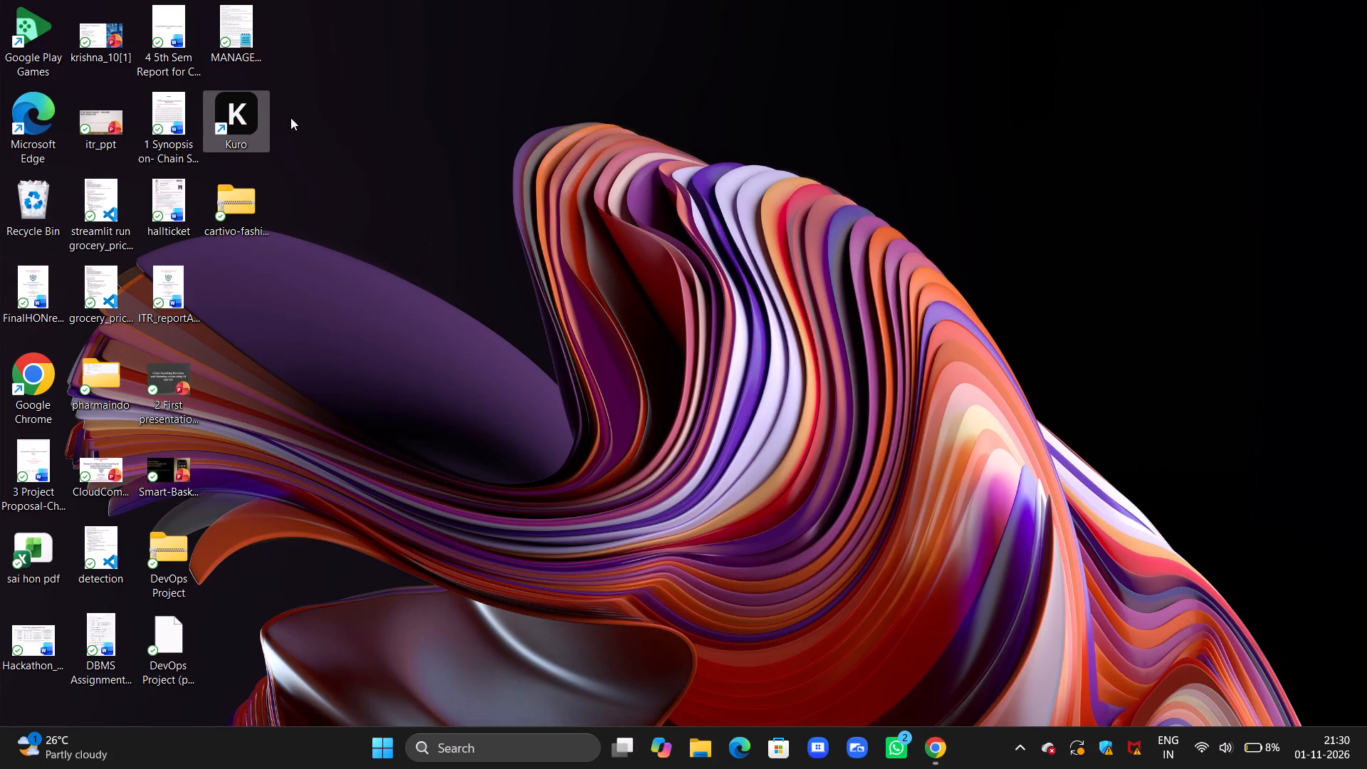
double_click(256, 121)
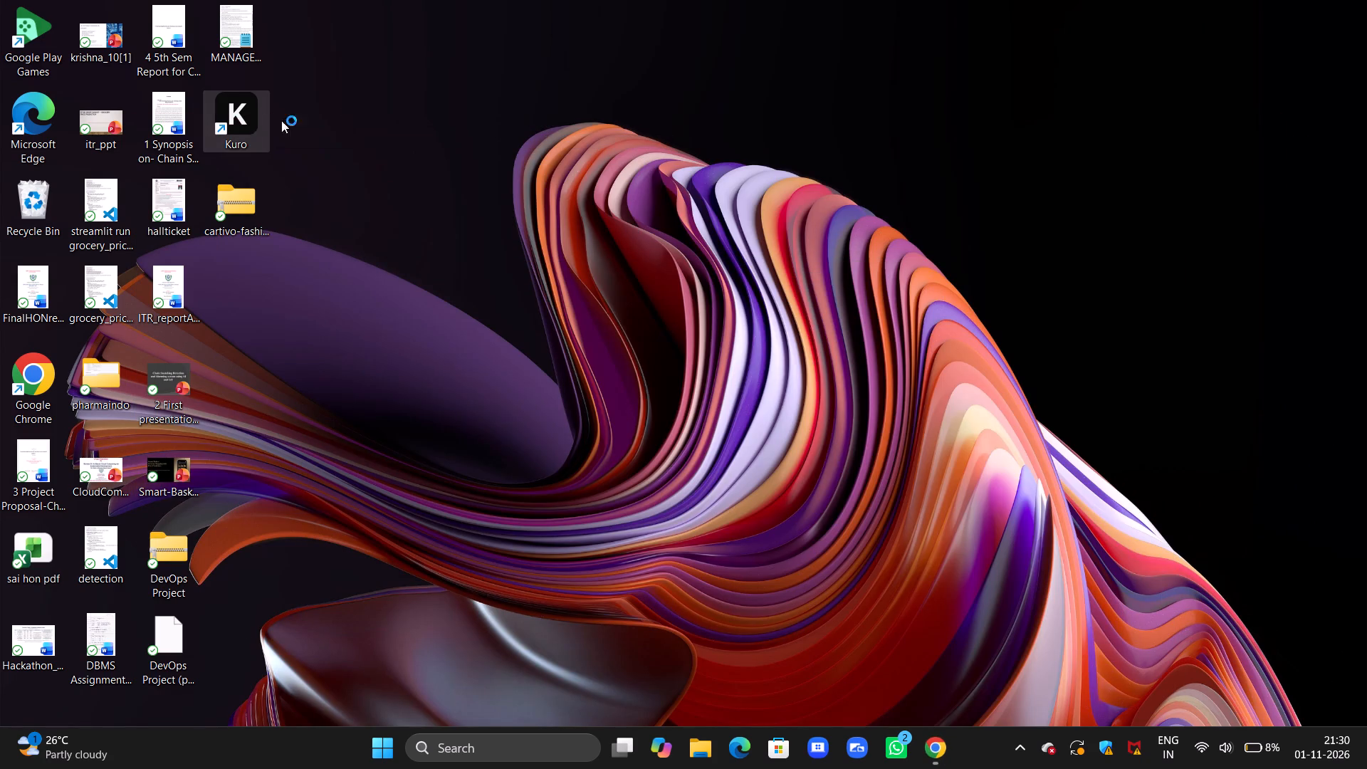